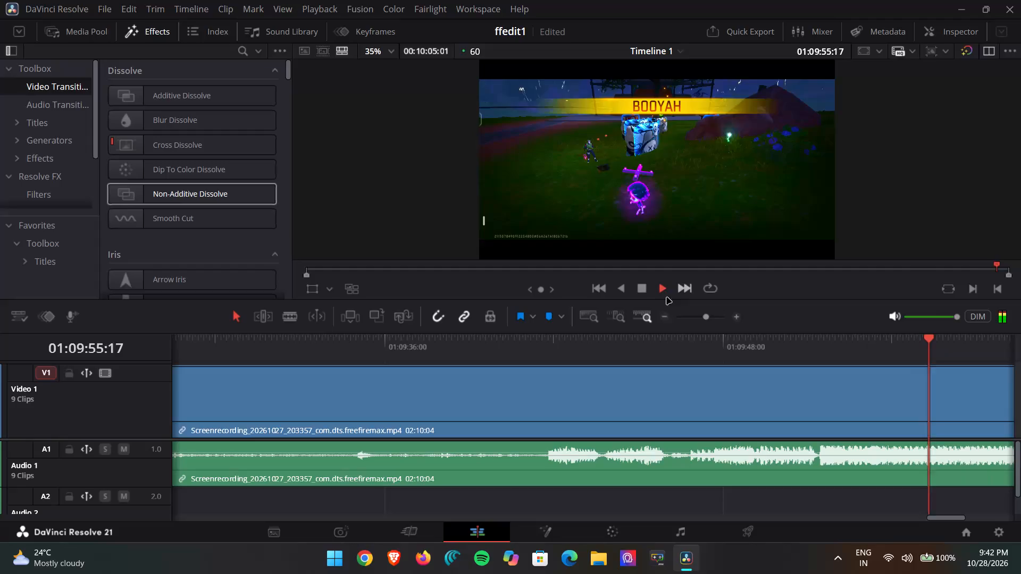
Review the BOOYAH ending and split the last gameplay clip, video and audio, at 01:09:54:30.
{"action": "left_click", "coordinate": [645, 287]}
{"action": "left_click", "coordinate": [618, 285]}
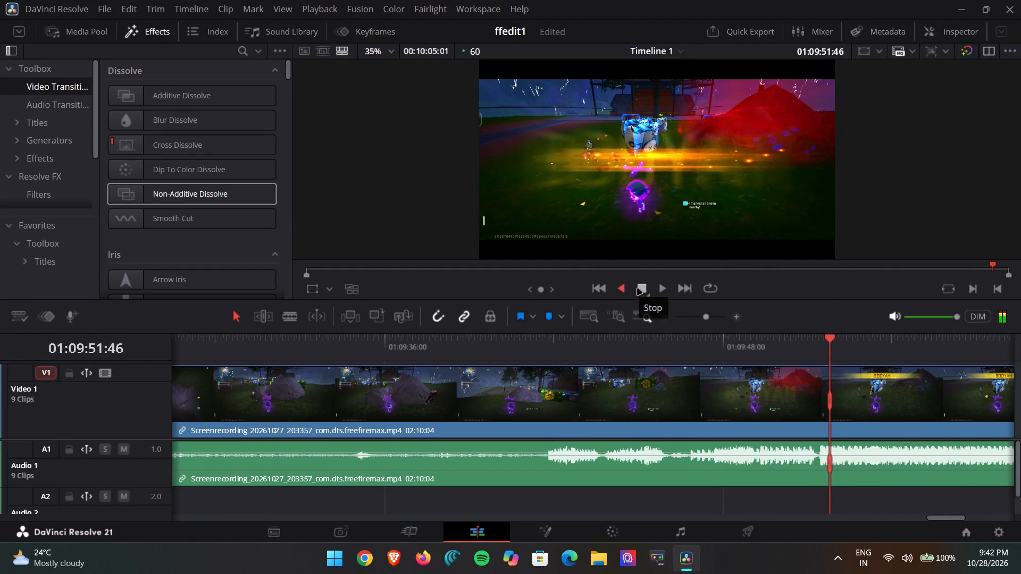
{"action": "left_click", "coordinate": [638, 289]}
{"action": "left_click", "coordinate": [659, 290]}
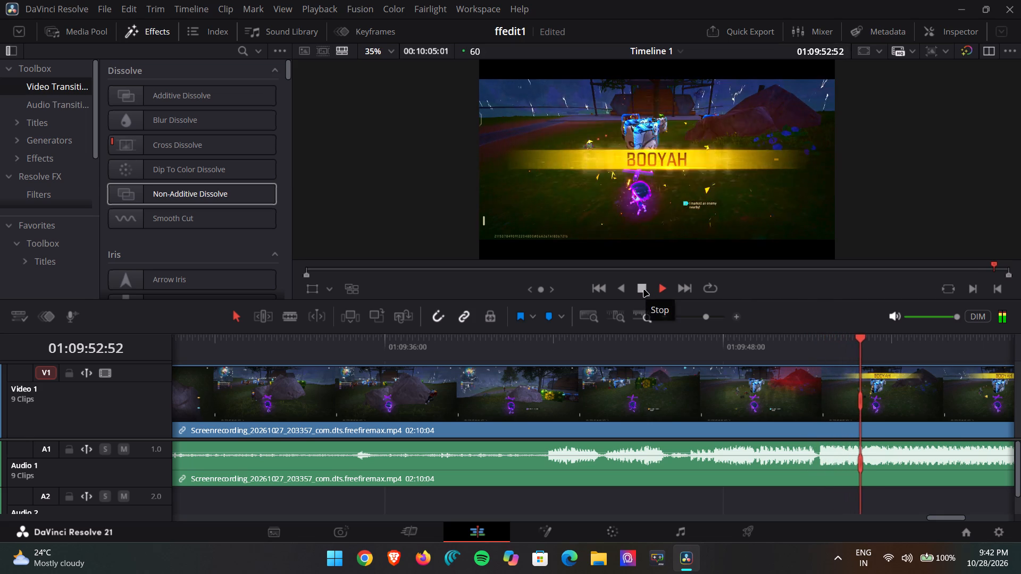
{"action": "left_click", "coordinate": [644, 290]}
{"action": "left_click", "coordinate": [644, 290]}
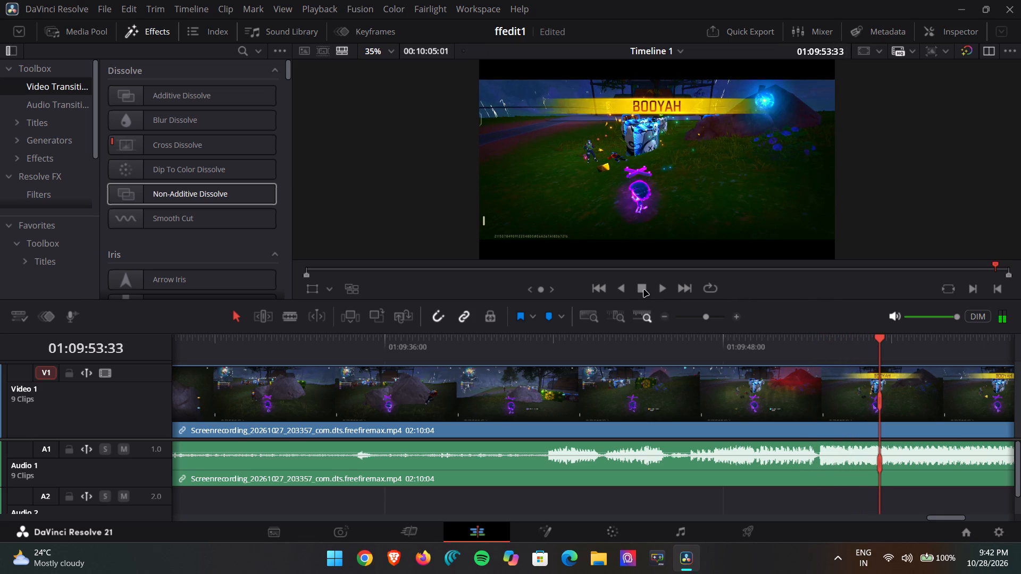
{"action": "left_click", "coordinate": [663, 287]}
{"action": "left_click", "coordinate": [646, 287]}
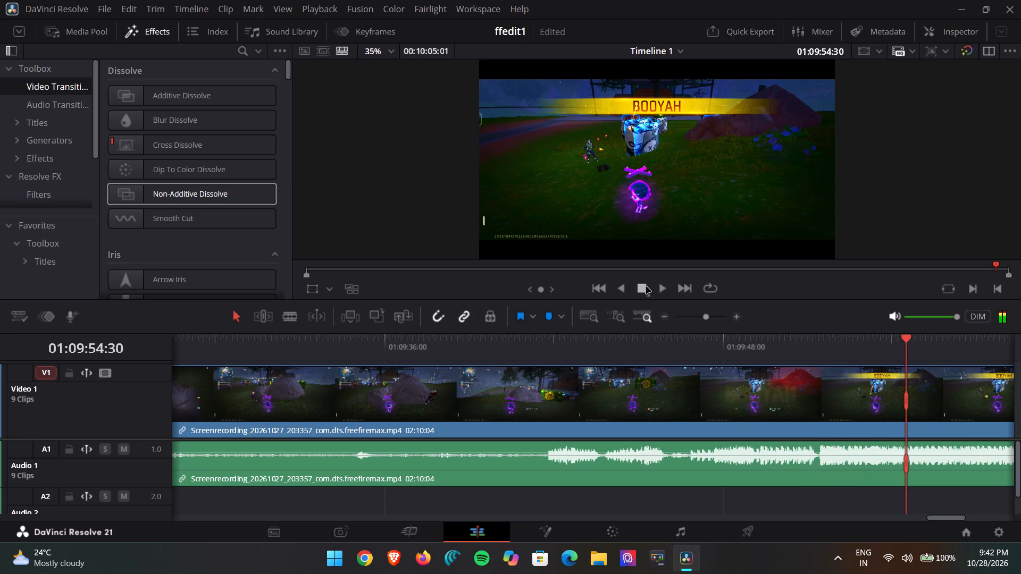
{"action": "left_click", "coordinate": [290, 321]}
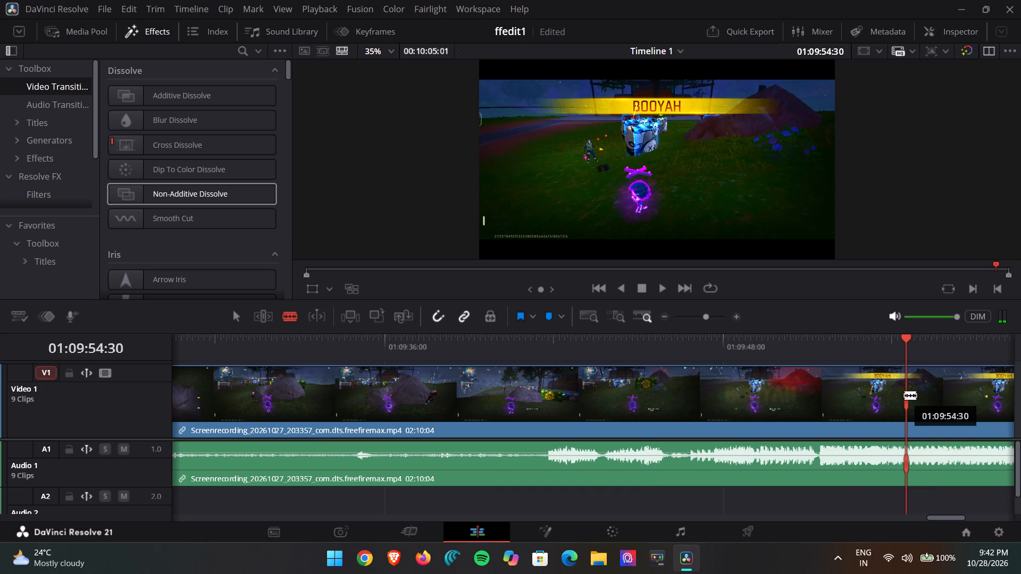
{"action": "left_click", "coordinate": [904, 395]}
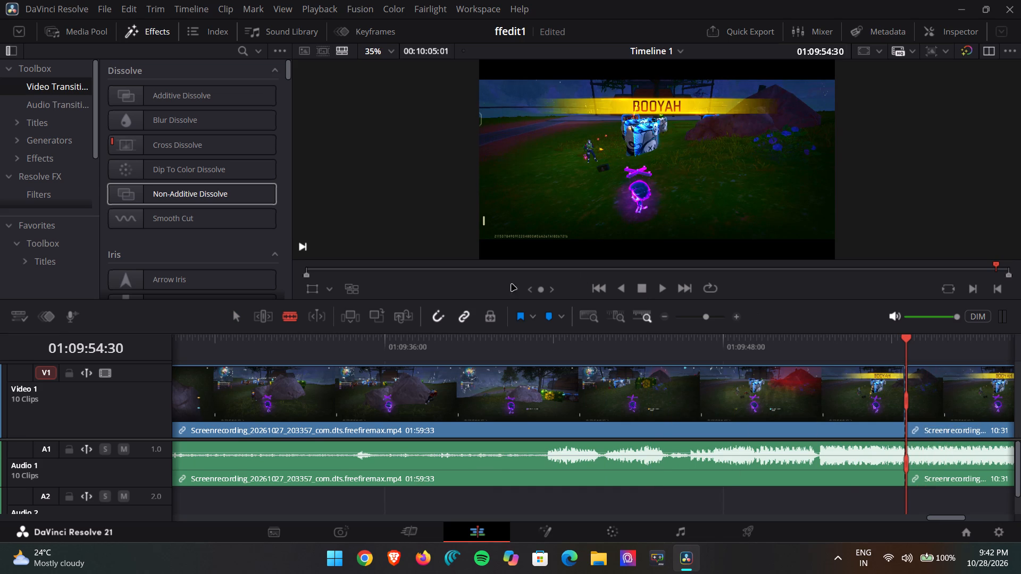
{"action": "left_click", "coordinate": [227, 313]}
Delete the leftover 10:31 video and audio segment after the cut at the end of the timeline.
{"action": "scroll", "coordinate": [522, 372], "scroll_direction": "left", "scroll_amount": 1}
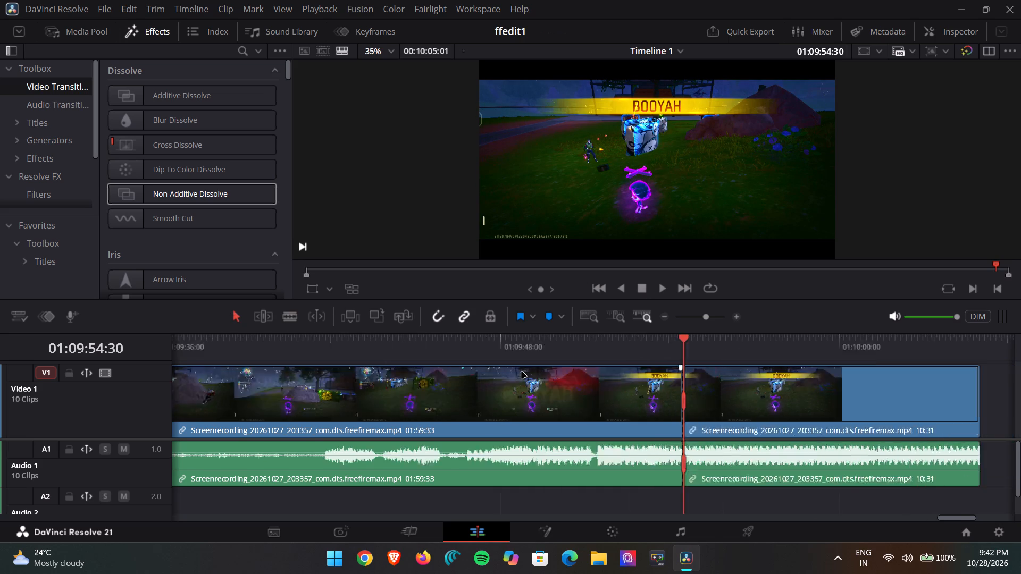
{"action": "scroll", "coordinate": [522, 372], "scroll_direction": "left", "scroll_amount": 1}
{"action": "scroll", "coordinate": [522, 372], "scroll_direction": "right", "scroll_amount": 1}
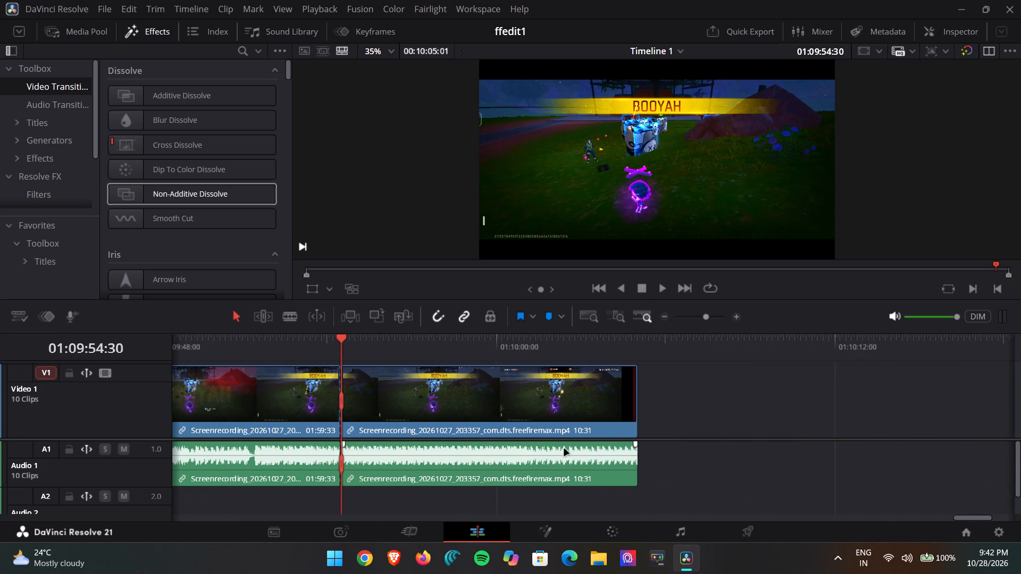
{"action": "left_click_drag", "start_coordinate": [590, 502], "coordinate": [552, 398]}
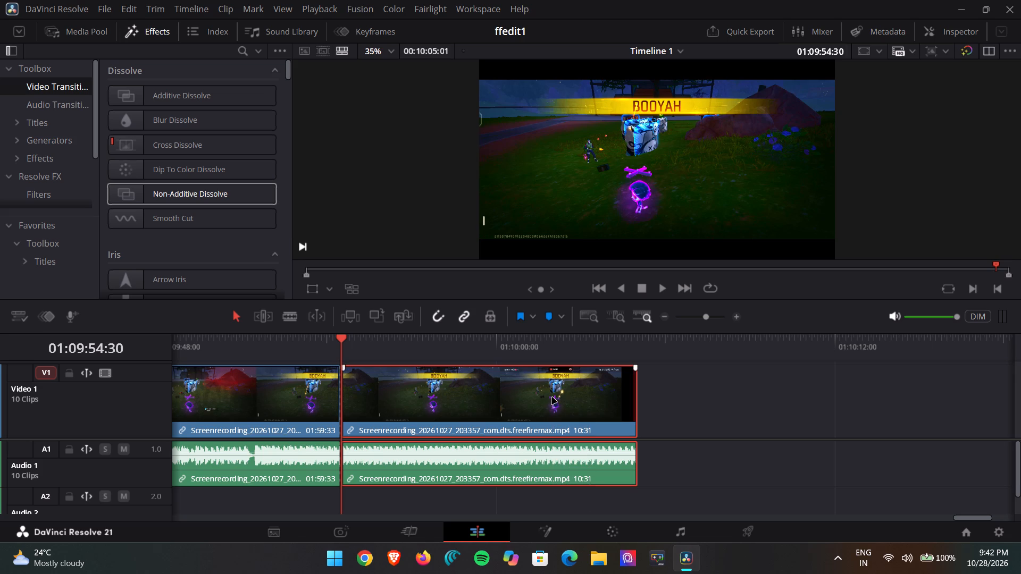
{"action": "key", "text": "Delete"}
Look through the timeline's opening cuts and place the playhead at 01:01:13:23, just before the transition into the 02:13:25 clip.
{"action": "scroll", "coordinate": [552, 398], "scroll_direction": "right", "scroll_amount": 1}
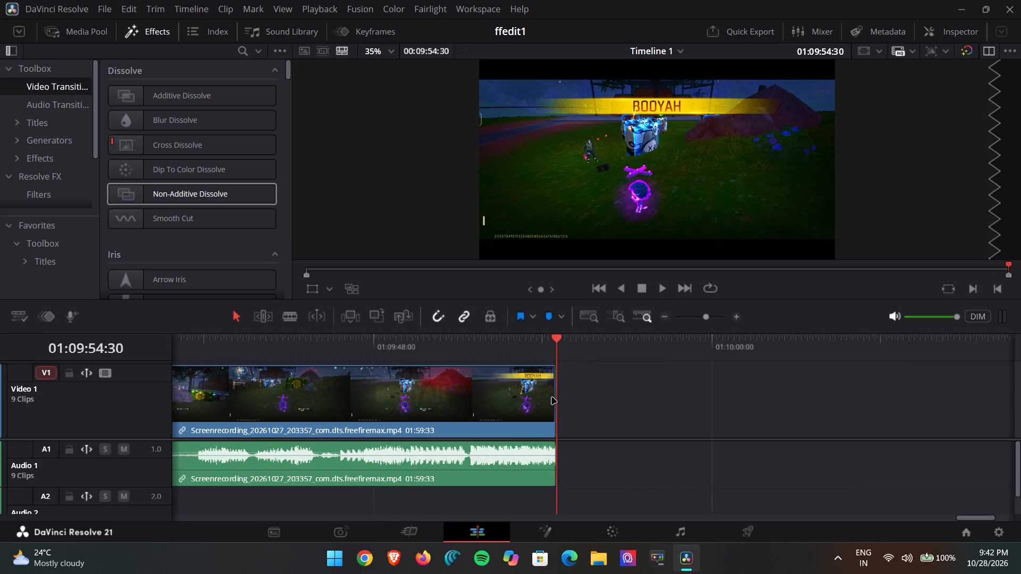
{"action": "scroll", "coordinate": [552, 398], "scroll_direction": "right", "scroll_amount": 1}
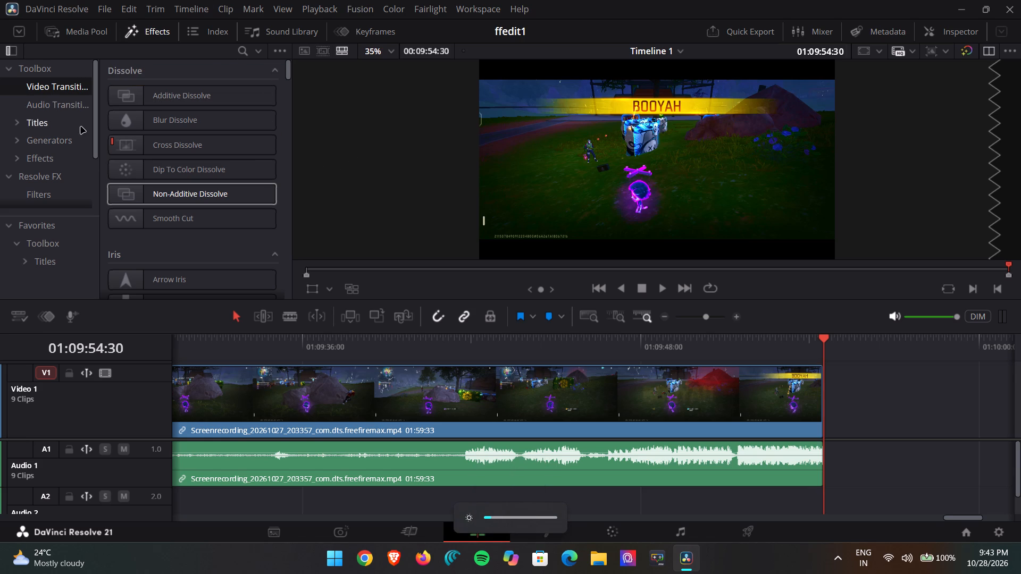
{"action": "scroll", "coordinate": [290, 396], "scroll_direction": "right", "scroll_amount": 9}
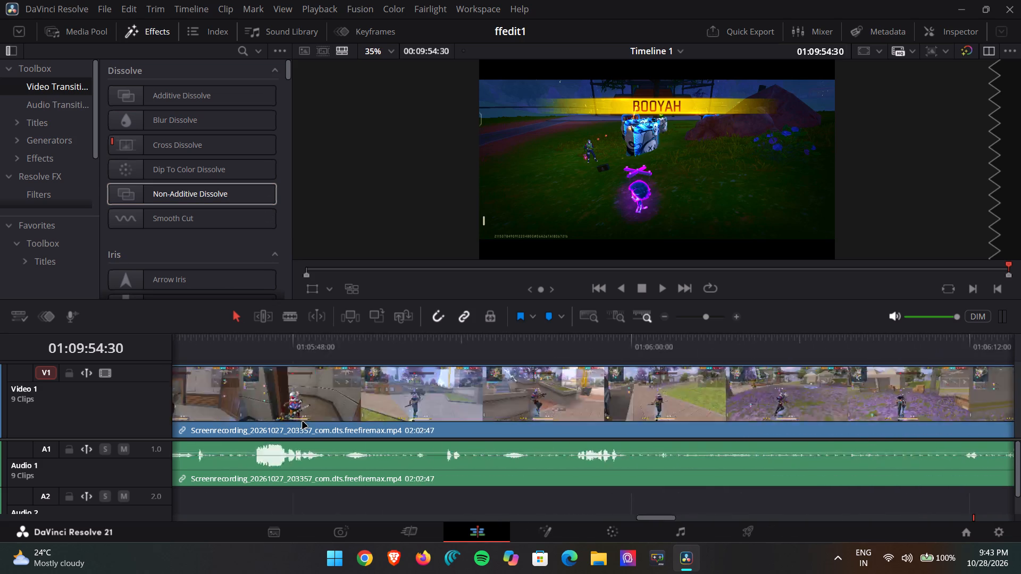
{"action": "scroll", "coordinate": [303, 422], "scroll_direction": "right", "scroll_amount": 8}
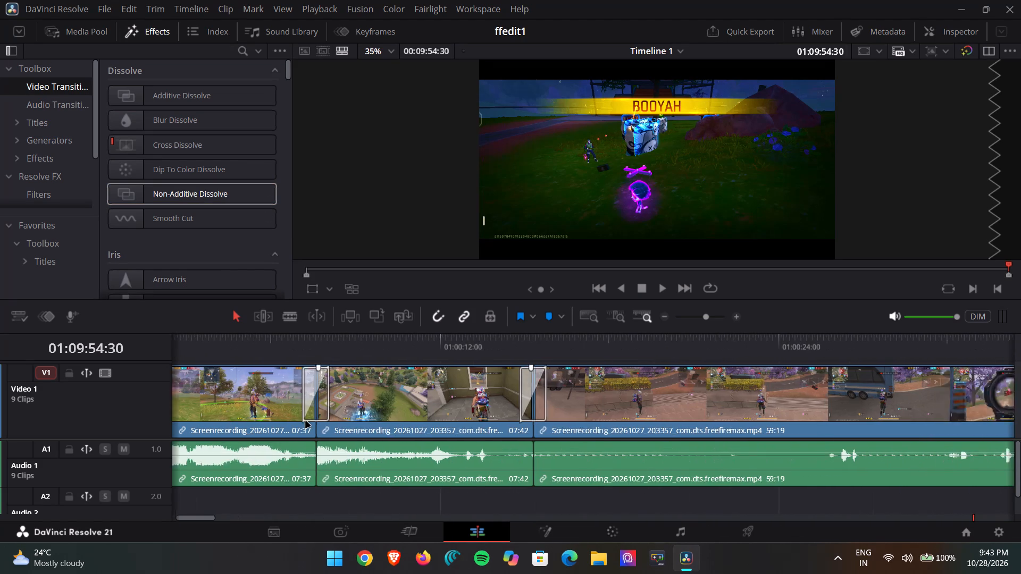
{"action": "scroll", "coordinate": [306, 421], "scroll_direction": "right", "scroll_amount": 1}
{"action": "scroll", "coordinate": [463, 430], "scroll_direction": "left", "scroll_amount": 3}
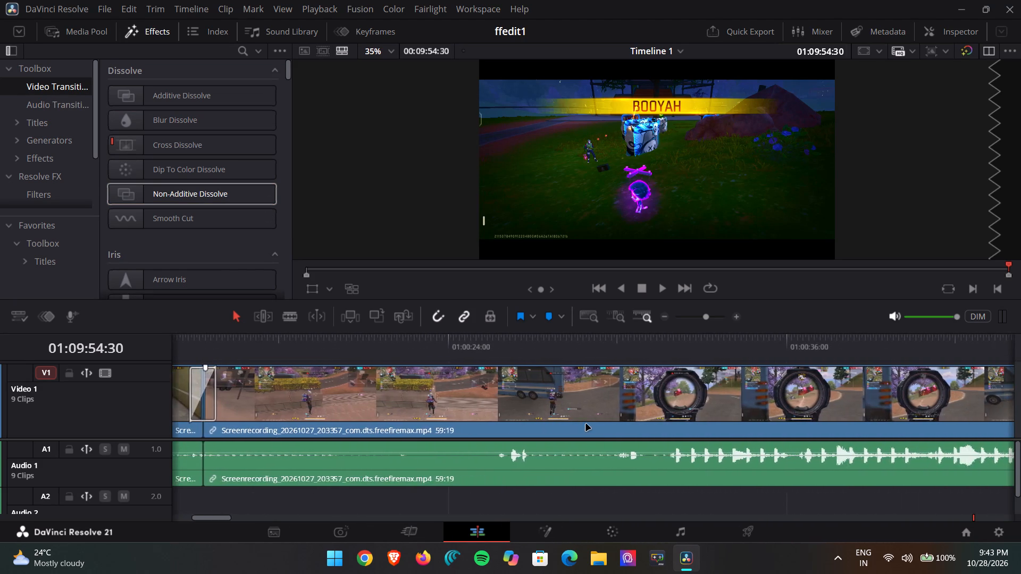
{"action": "scroll", "coordinate": [586, 424], "scroll_direction": "left", "scroll_amount": 5}
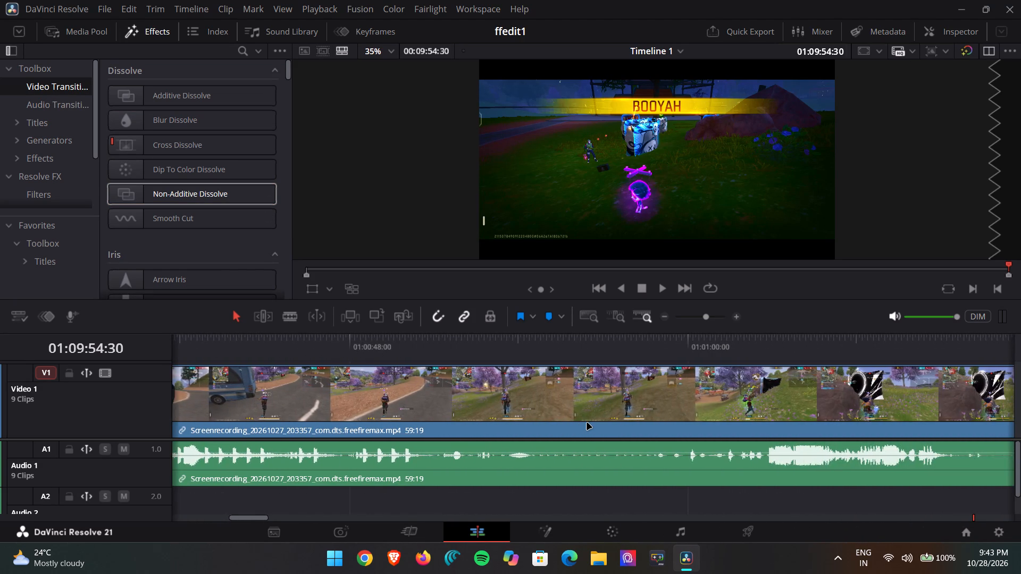
{"action": "scroll", "coordinate": [587, 423], "scroll_direction": "left", "scroll_amount": 4}
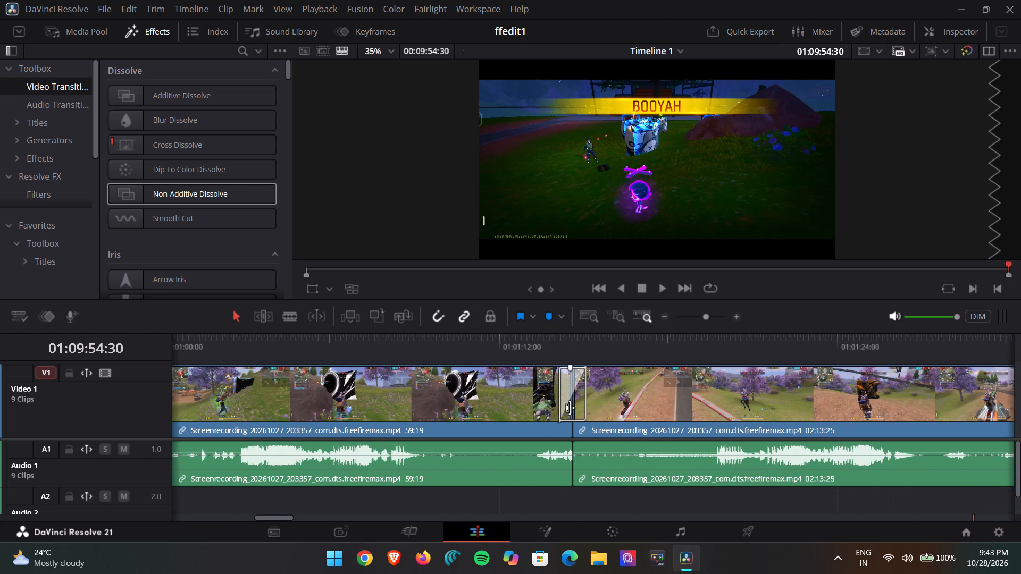
{"action": "left_click", "coordinate": [539, 351]}
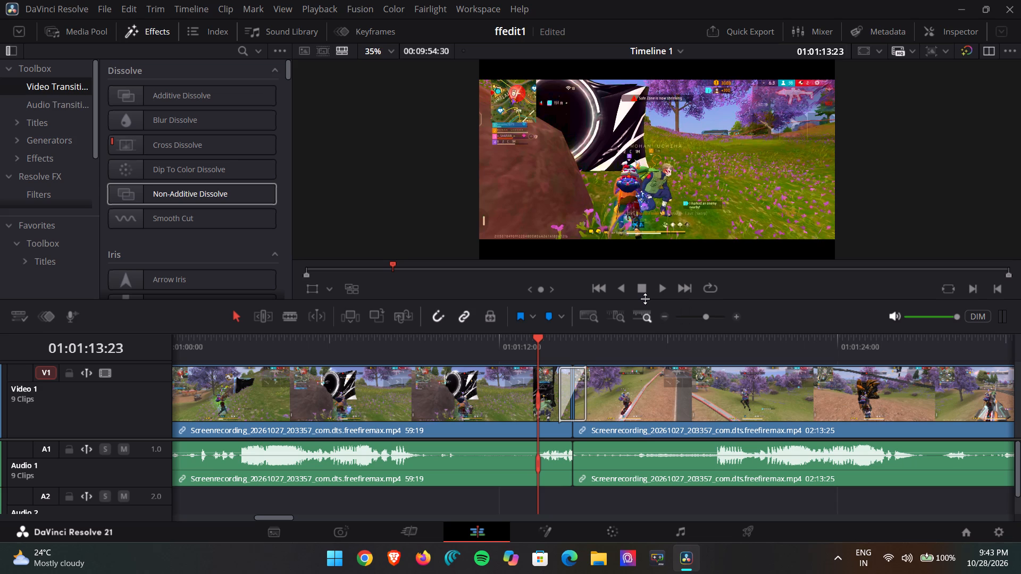
Look over the rest of the timeline to its end and back, examining the cuts between the gameplay clips for transitions.
{"action": "scroll", "coordinate": [718, 370], "scroll_direction": "left", "scroll_amount": 14}
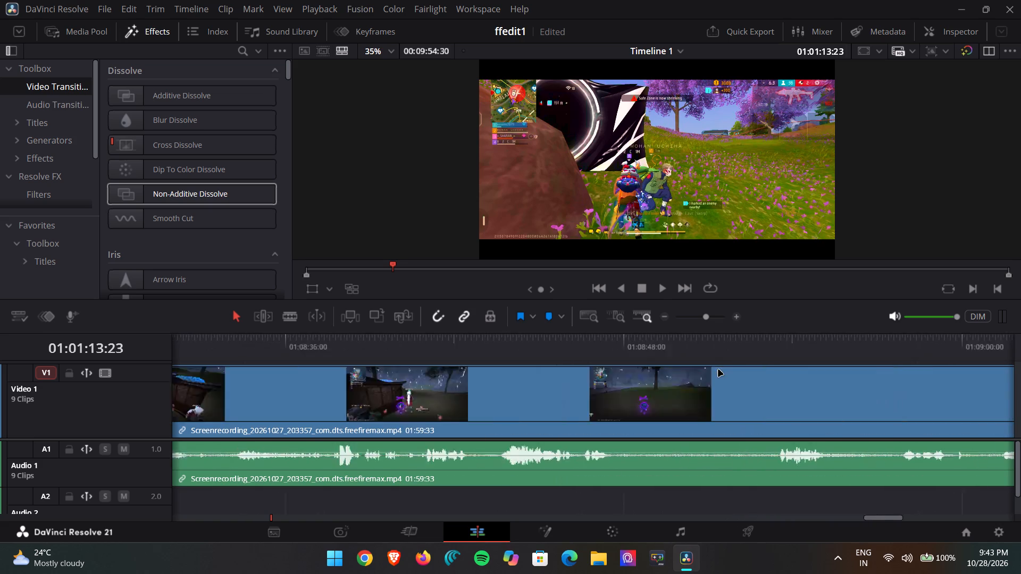
{"action": "scroll", "coordinate": [718, 370], "scroll_direction": "left", "scroll_amount": 5}
{"action": "scroll", "coordinate": [718, 370], "scroll_direction": "right", "scroll_amount": 1}
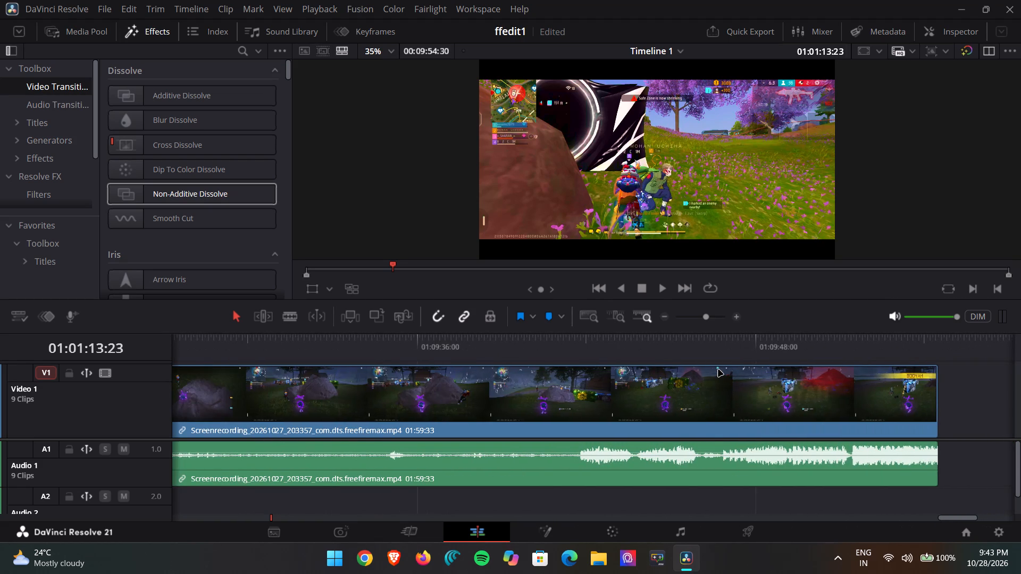
{"action": "scroll", "coordinate": [718, 370], "scroll_direction": "right", "scroll_amount": 2}
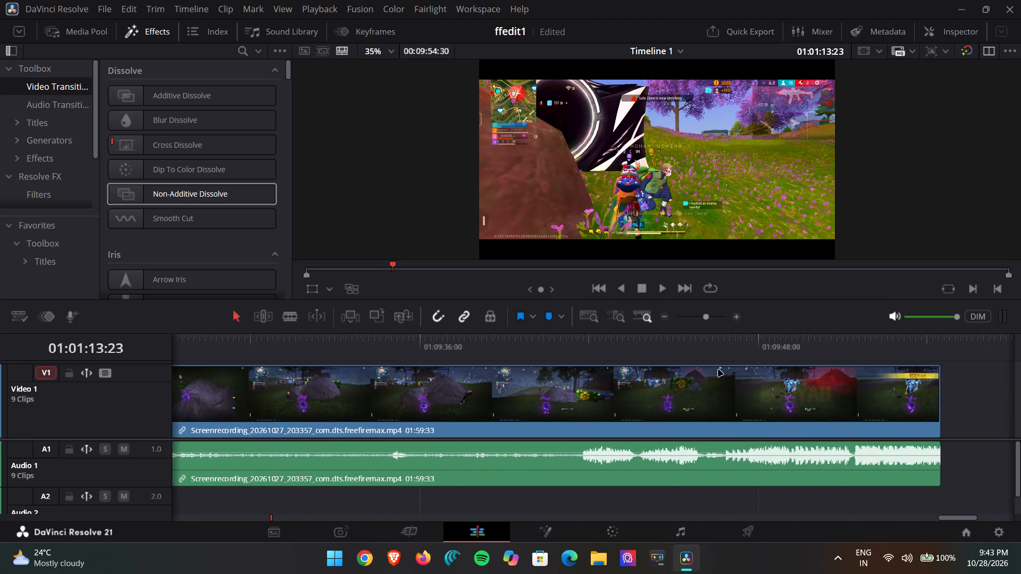
{"action": "scroll", "coordinate": [718, 370], "scroll_direction": "right", "scroll_amount": 4}
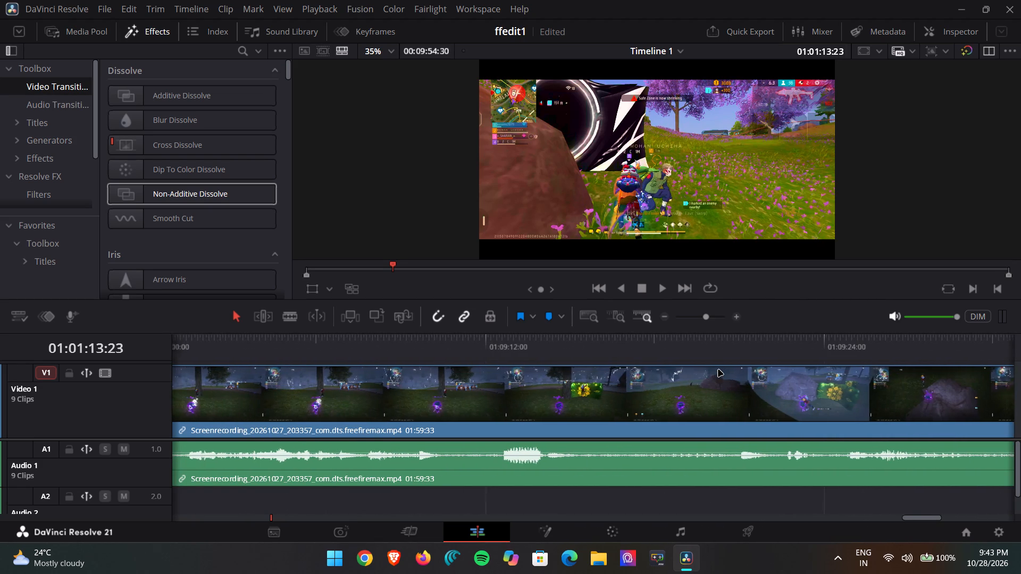
{"action": "scroll", "coordinate": [718, 370], "scroll_direction": "right", "scroll_amount": 5}
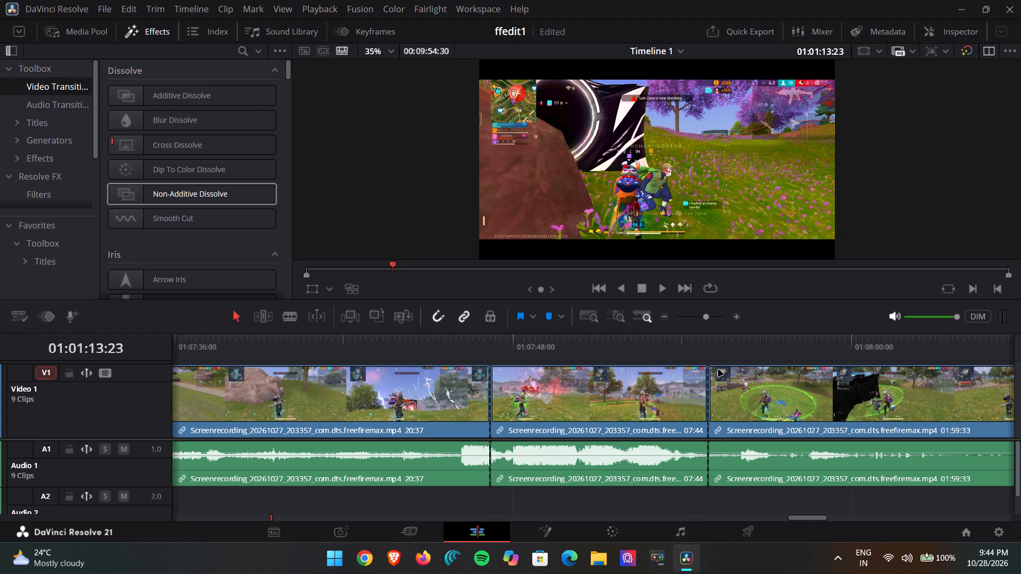
{"action": "scroll", "coordinate": [547, 346], "scroll_direction": "right", "scroll_amount": 3}
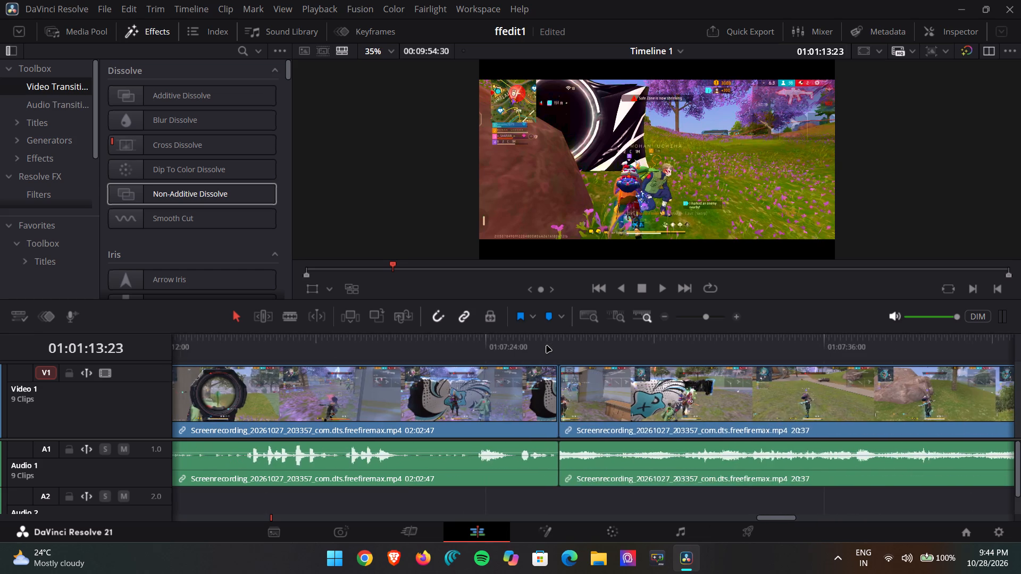
{"action": "scroll", "coordinate": [547, 346], "scroll_direction": "right", "scroll_amount": 6}
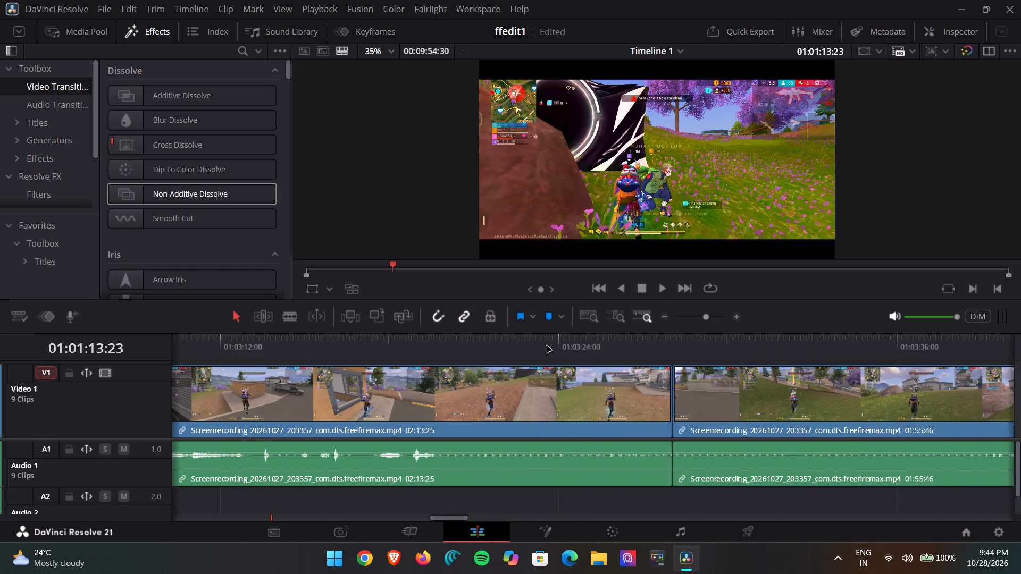
{"action": "scroll", "coordinate": [547, 346], "scroll_direction": "right", "scroll_amount": 6}
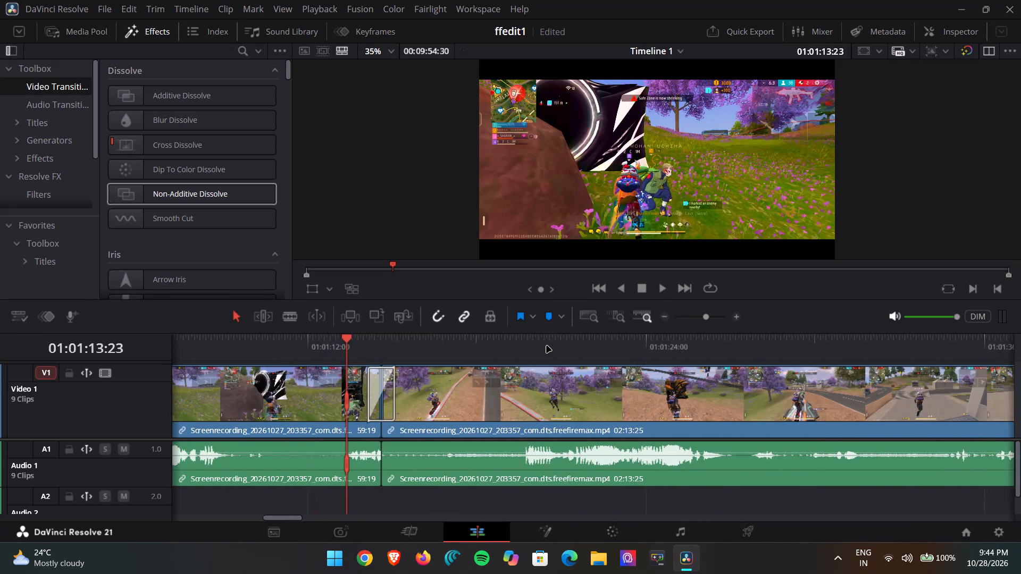
{"action": "scroll", "coordinate": [547, 346], "scroll_direction": "right", "scroll_amount": 1}
Play back the transition between the 59:19 and 02:13:25 clips, stopping at 01:01:17:08.
{"action": "scroll", "coordinate": [547, 346], "scroll_direction": "left", "scroll_amount": 1}
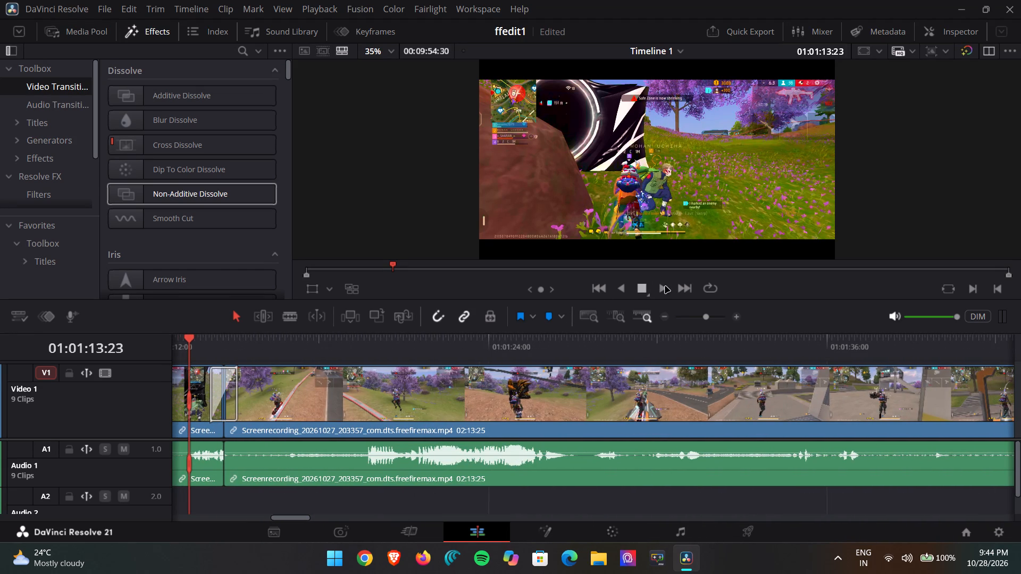
{"action": "left_click", "coordinate": [665, 286]}
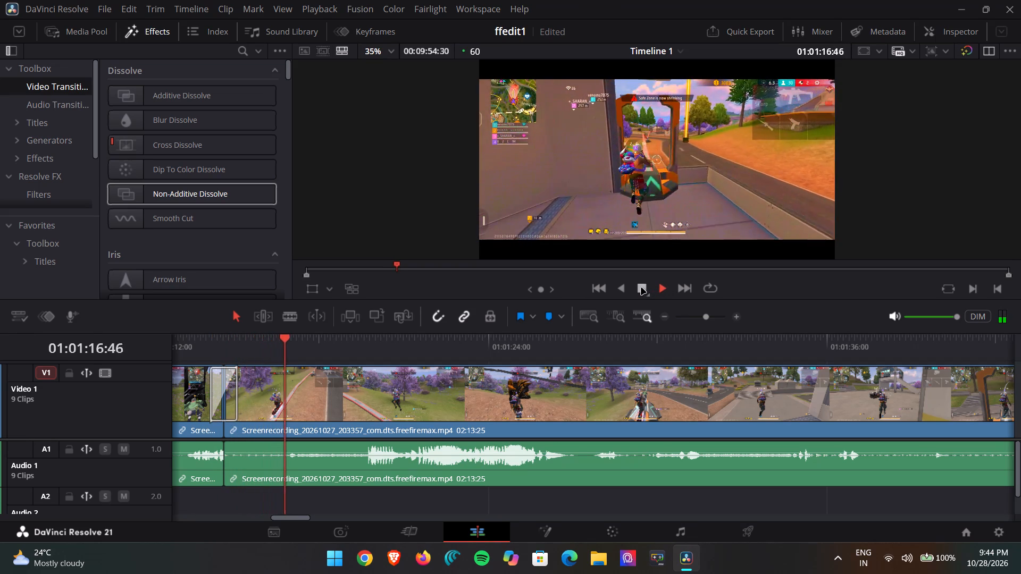
{"action": "left_click", "coordinate": [641, 288]}
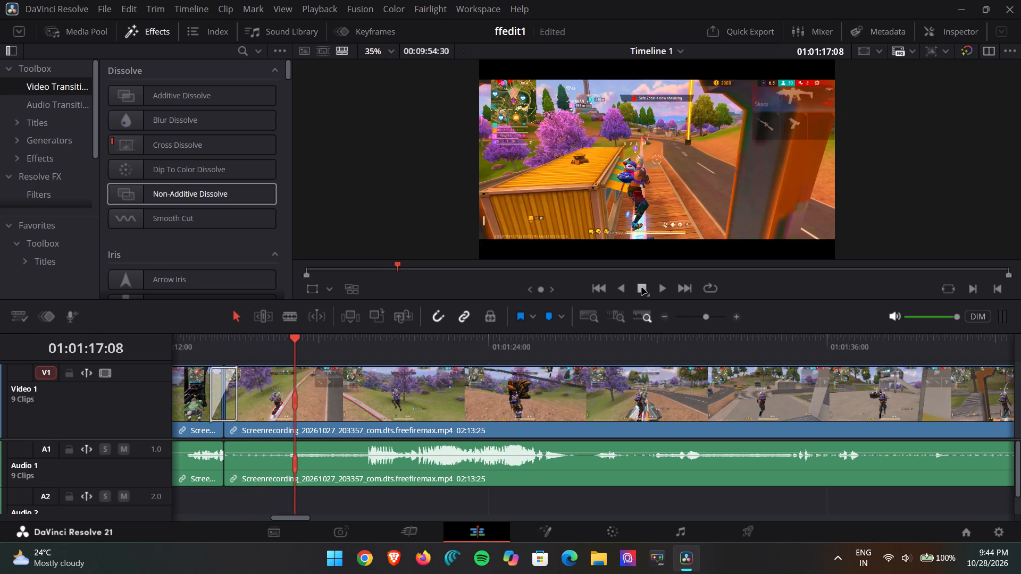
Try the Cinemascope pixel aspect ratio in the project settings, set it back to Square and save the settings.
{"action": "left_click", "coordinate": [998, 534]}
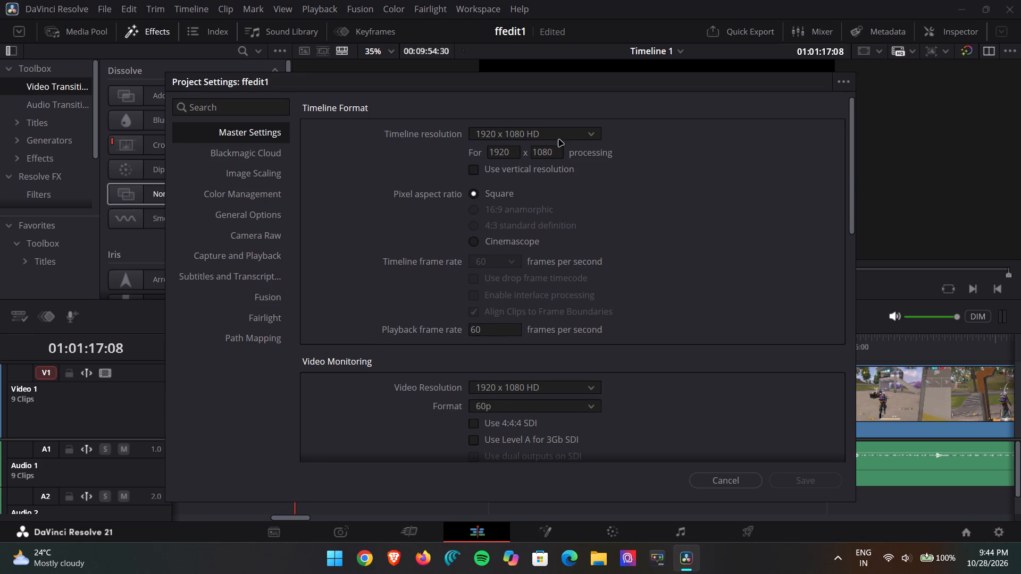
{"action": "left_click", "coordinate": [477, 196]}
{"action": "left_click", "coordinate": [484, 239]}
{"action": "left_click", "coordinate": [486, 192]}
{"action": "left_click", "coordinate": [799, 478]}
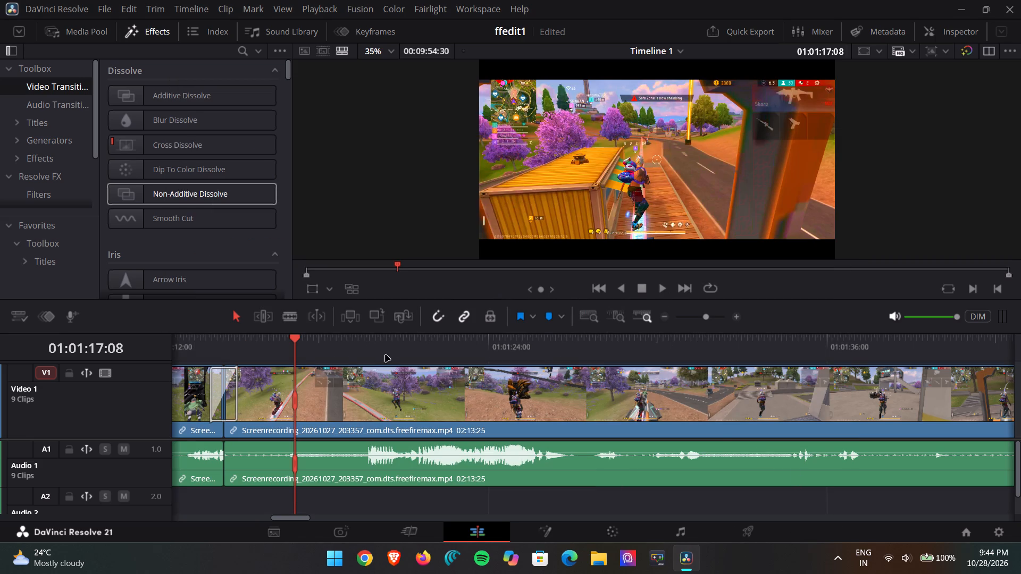
Play the transition between the 59:19 and 02:13:25 clips again, starting from 01:01:09:24, and stop after it.
{"action": "left_click_drag", "start_coordinate": [307, 354], "coordinate": [183, 355]}
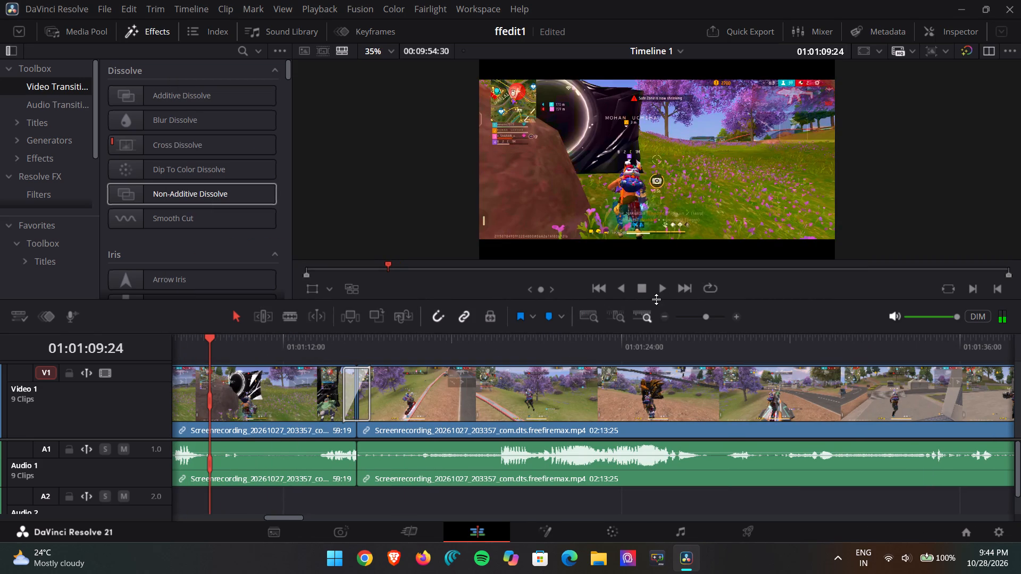
{"action": "left_click", "coordinate": [663, 290]}
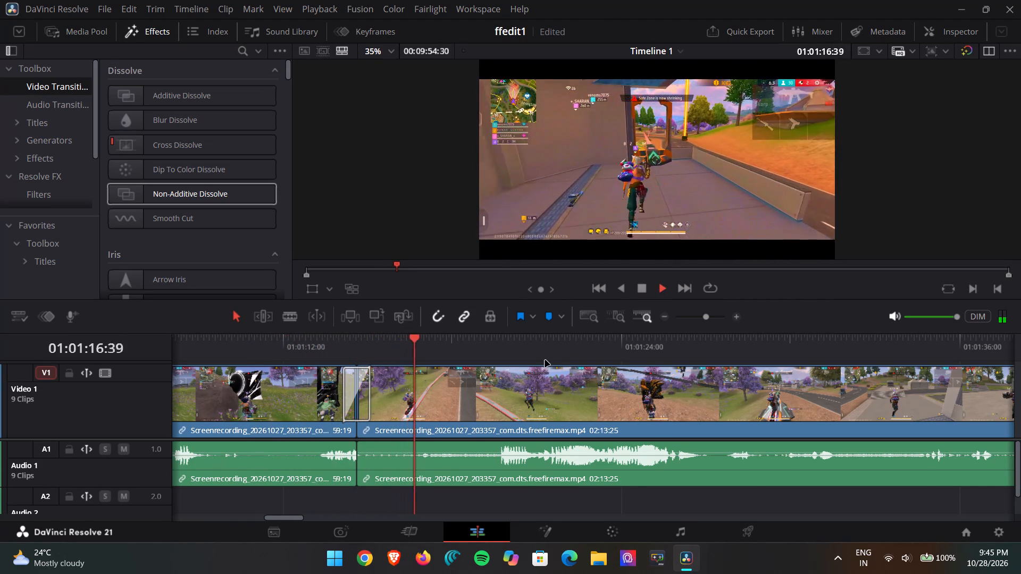
{"action": "scroll", "coordinate": [545, 360], "scroll_direction": "right", "scroll_amount": 6}
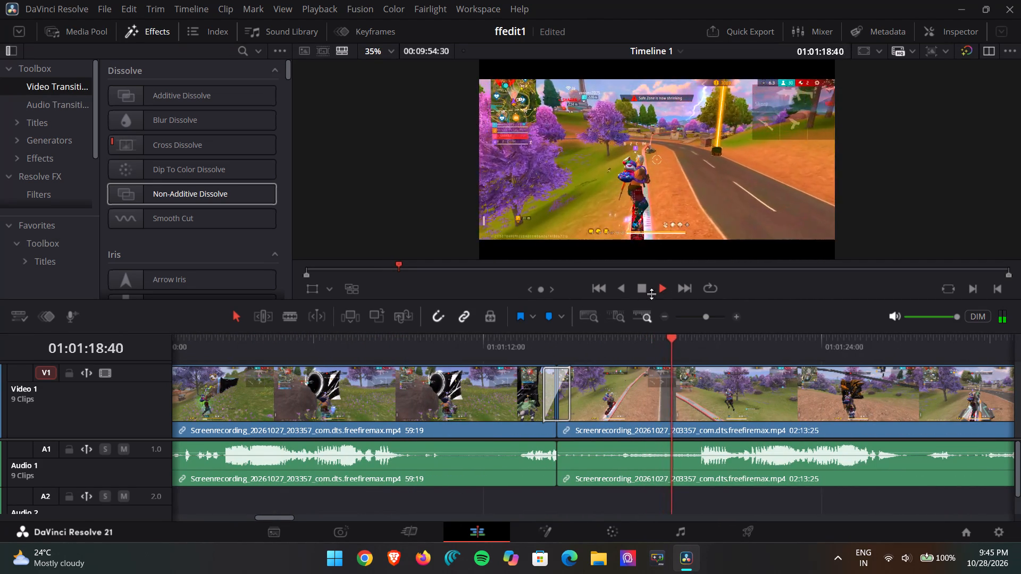
{"action": "left_click", "coordinate": [645, 286]}
Play the timeline from its start, rewind and replay the transition between the two opening clips, stopping at 01:00:10:04.
{"action": "left_click_drag", "start_coordinate": [671, 346], "coordinate": [0, 323]}
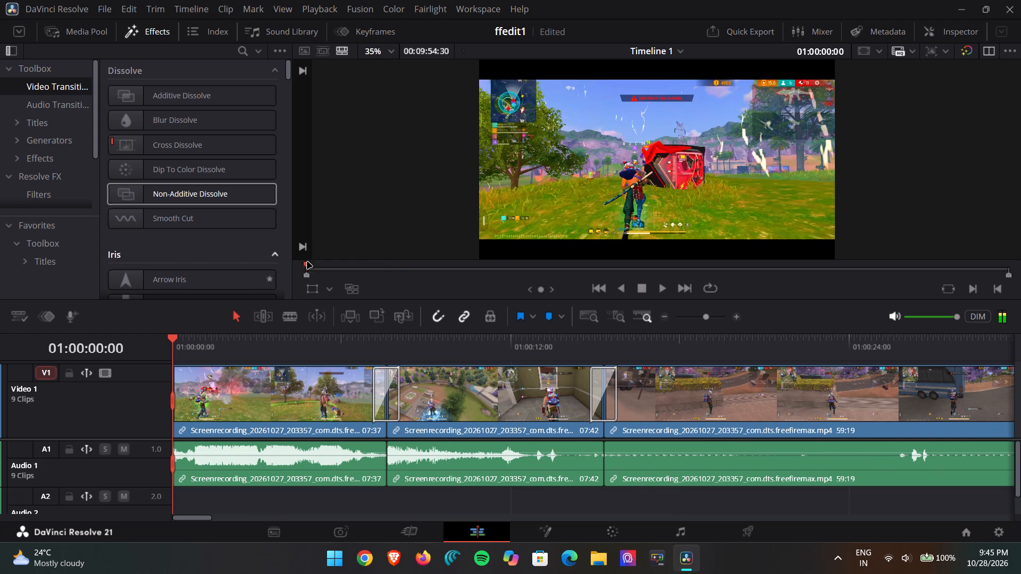
{"action": "left_click", "coordinate": [664, 284]}
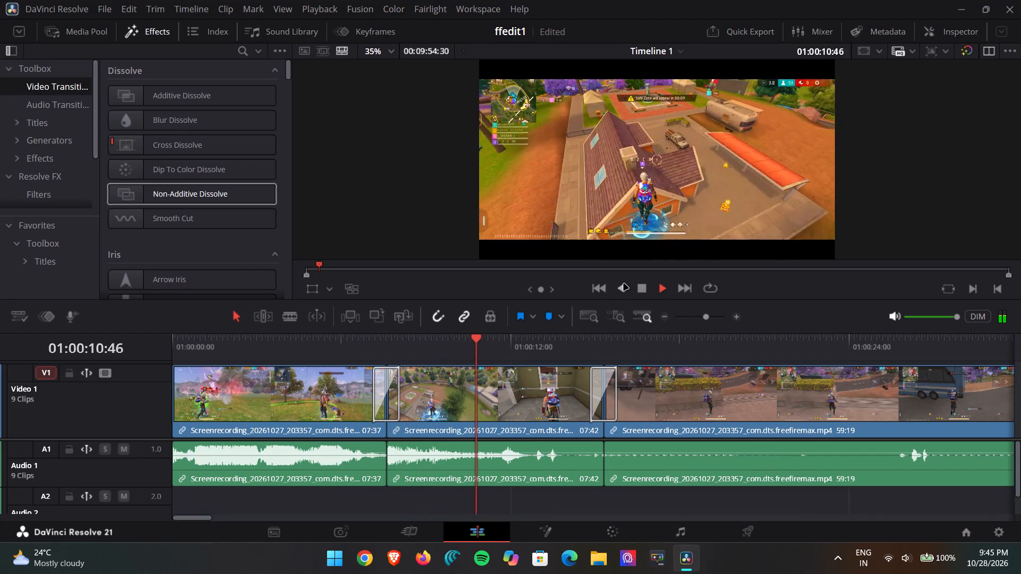
{"action": "left_click", "coordinate": [623, 284]}
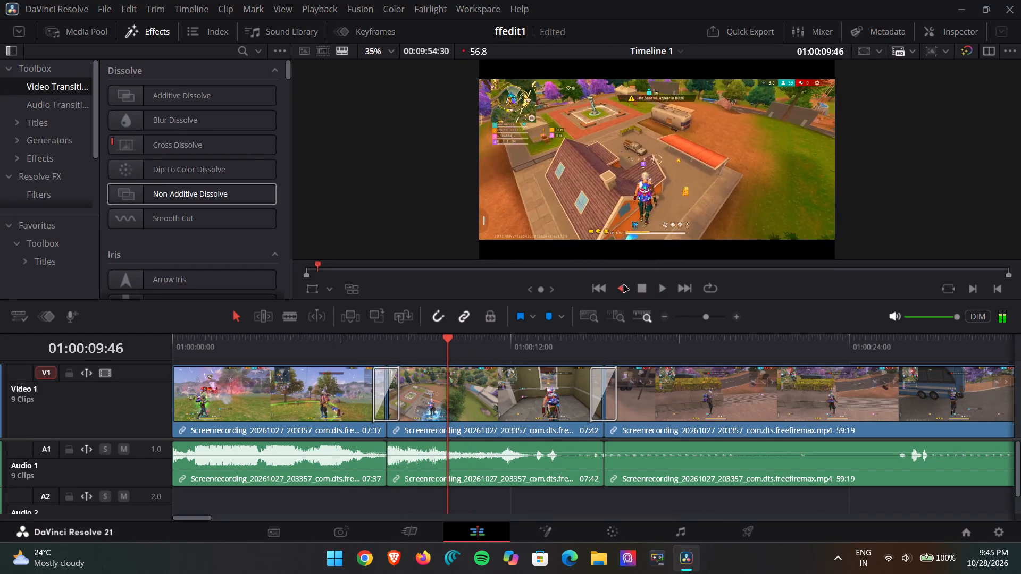
{"action": "left_click", "coordinate": [658, 288]}
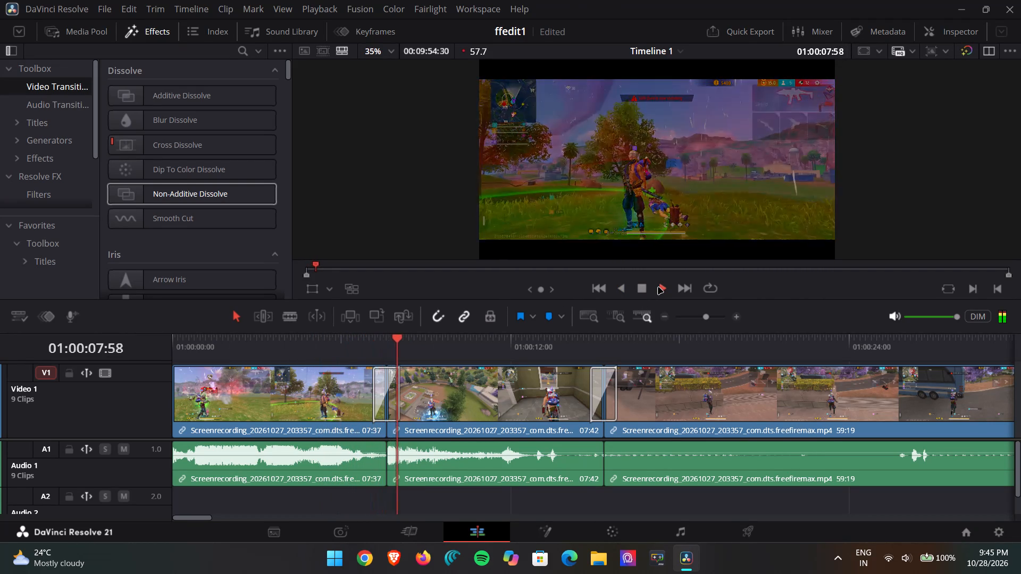
{"action": "left_click", "coordinate": [642, 285]}
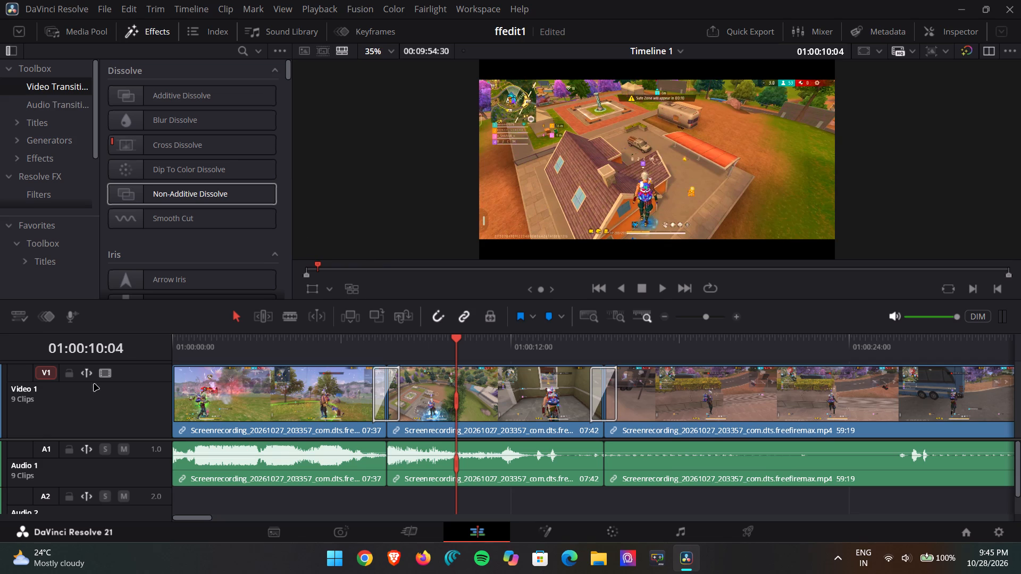
Add the Warriyo, Laura Brehm - Mortals music file to the Audio 2 track, aligned with the timeline start.
{"action": "left_click_drag", "start_coordinate": [149, 440], "coordinate": [153, 411]}
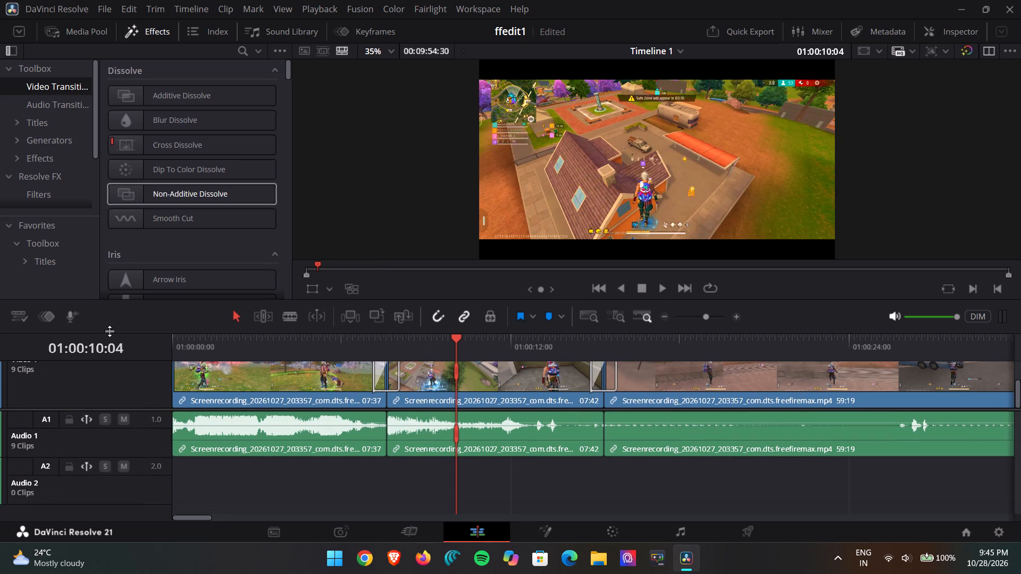
{"action": "left_click", "coordinate": [72, 36]}
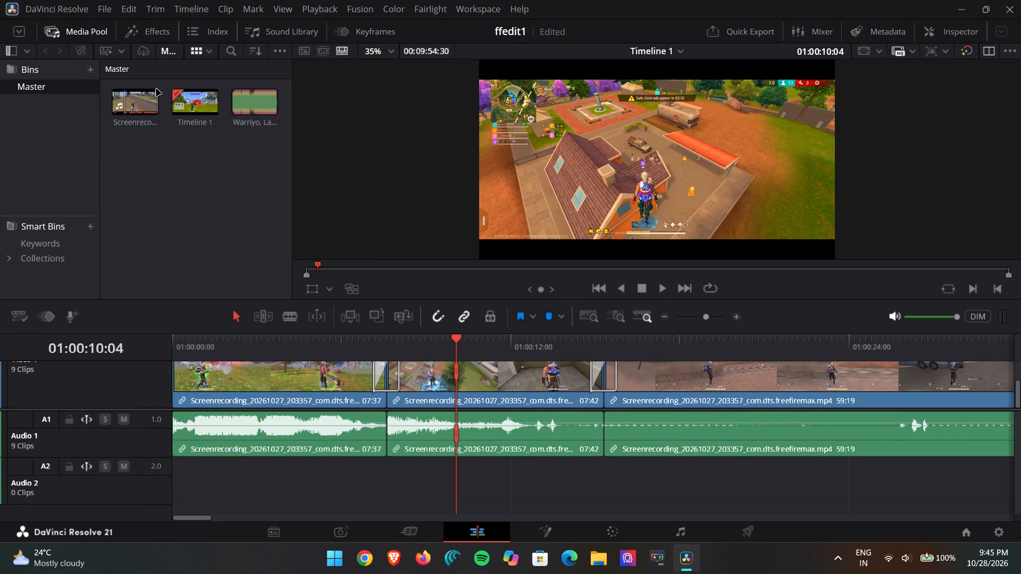
{"action": "left_click_drag", "start_coordinate": [253, 104], "coordinate": [207, 496]}
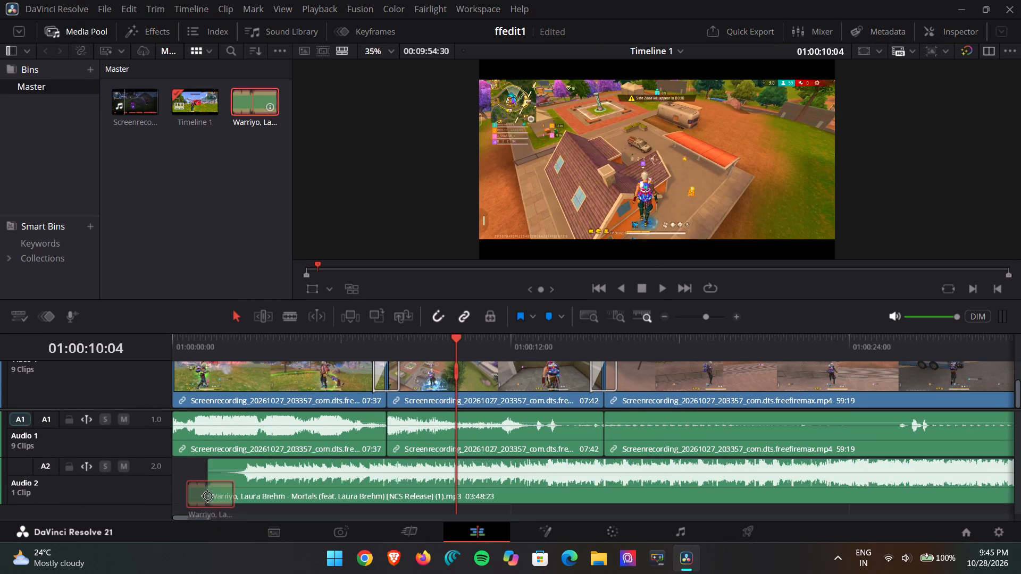
{"action": "left_click_drag", "start_coordinate": [207, 496], "coordinate": [153, 492]}
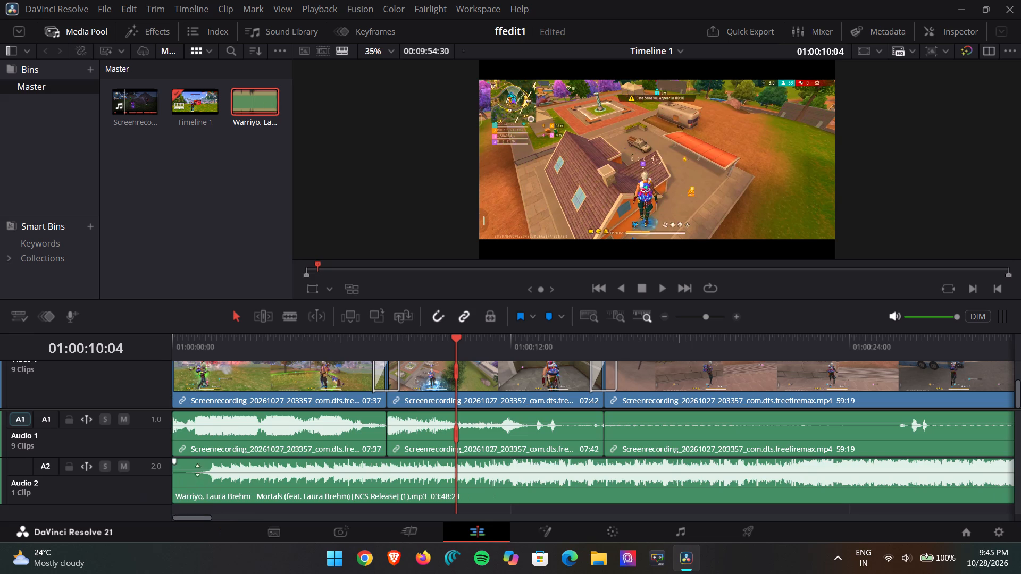
Split the Mortals music clip on Audio 2 with the blade at about 01:00:00:49 and return to the selection tool.
{"action": "left_click", "coordinate": [296, 313]}
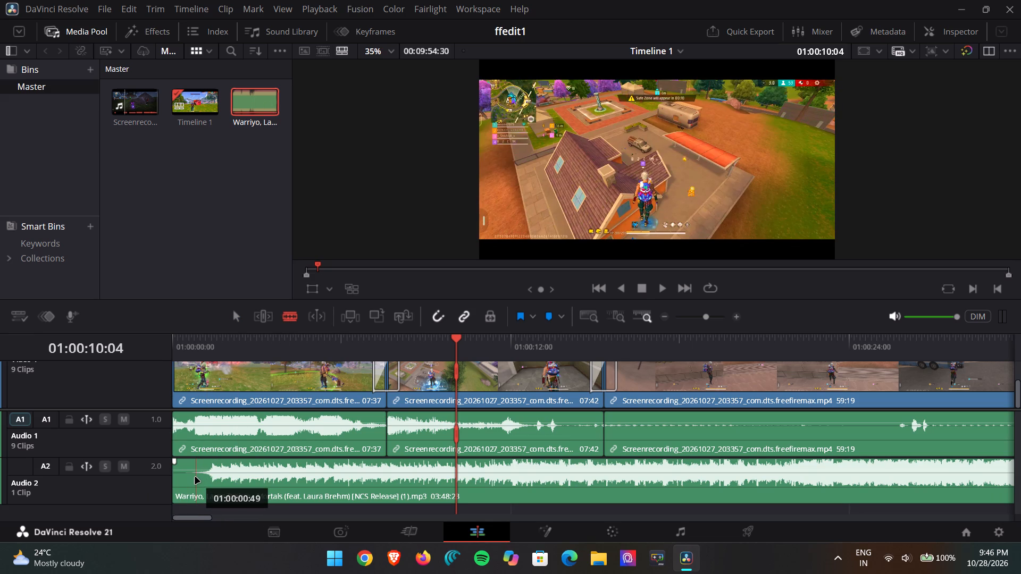
{"action": "left_click", "coordinate": [195, 477]}
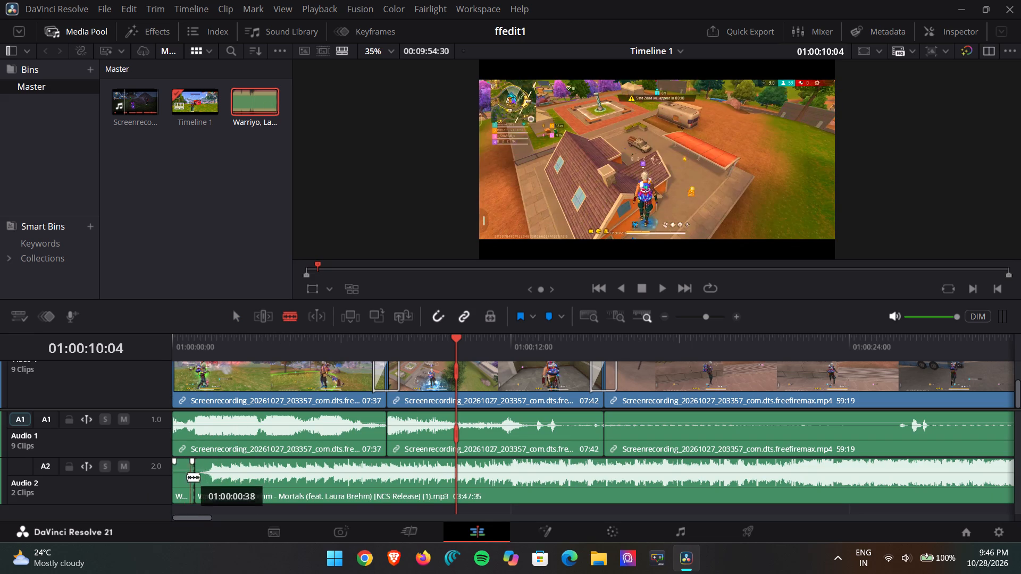
{"action": "left_click", "coordinate": [241, 318]}
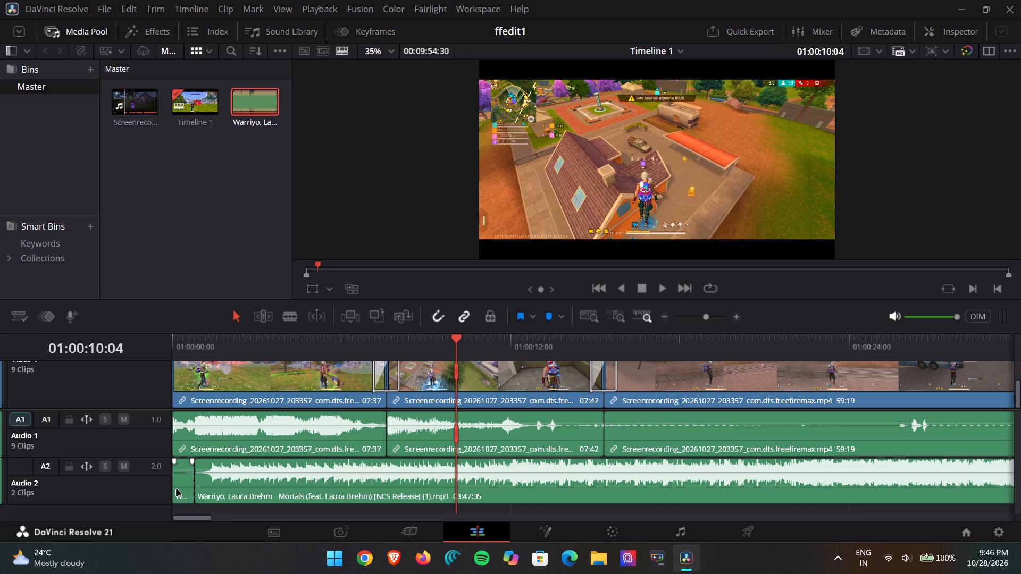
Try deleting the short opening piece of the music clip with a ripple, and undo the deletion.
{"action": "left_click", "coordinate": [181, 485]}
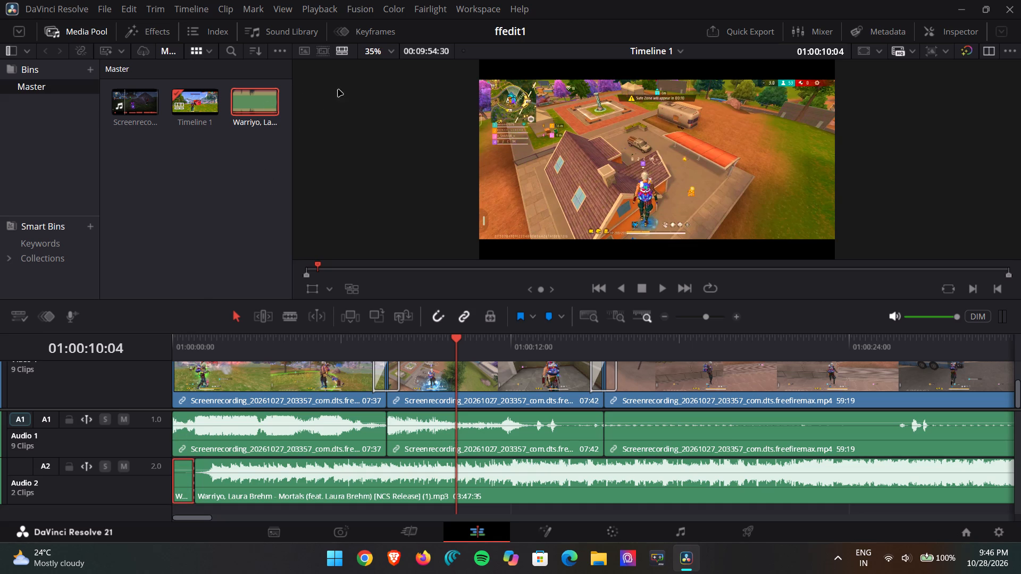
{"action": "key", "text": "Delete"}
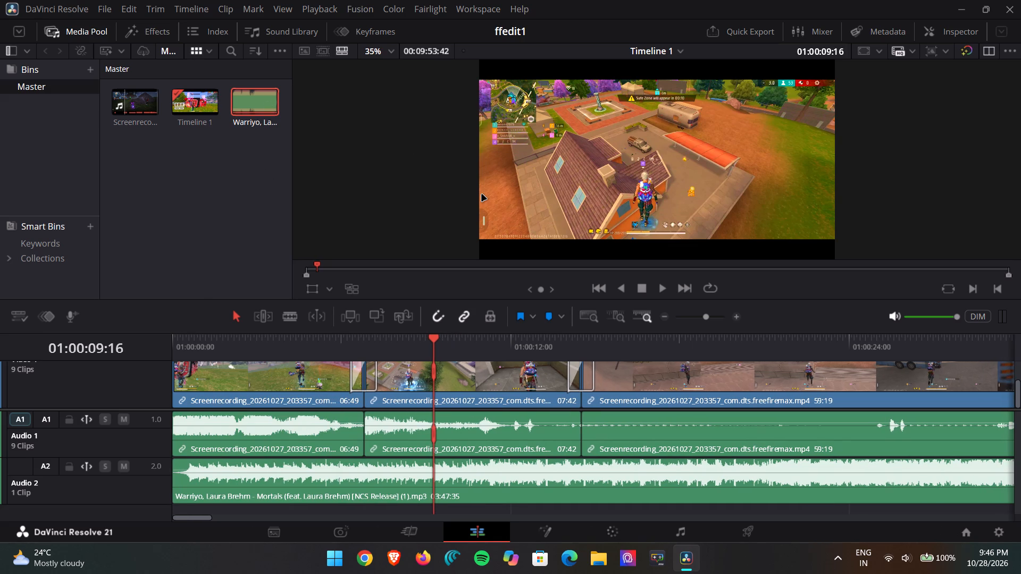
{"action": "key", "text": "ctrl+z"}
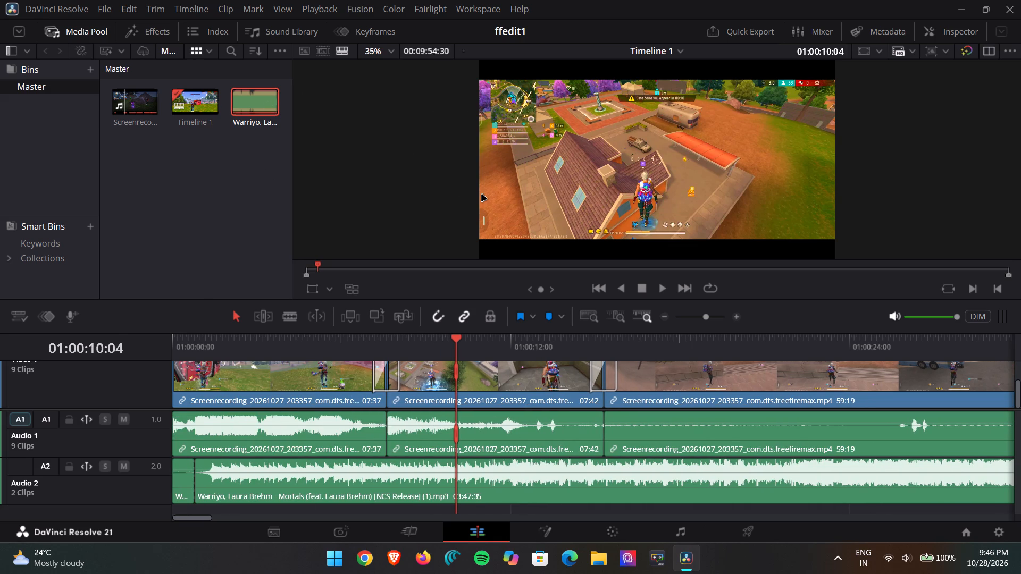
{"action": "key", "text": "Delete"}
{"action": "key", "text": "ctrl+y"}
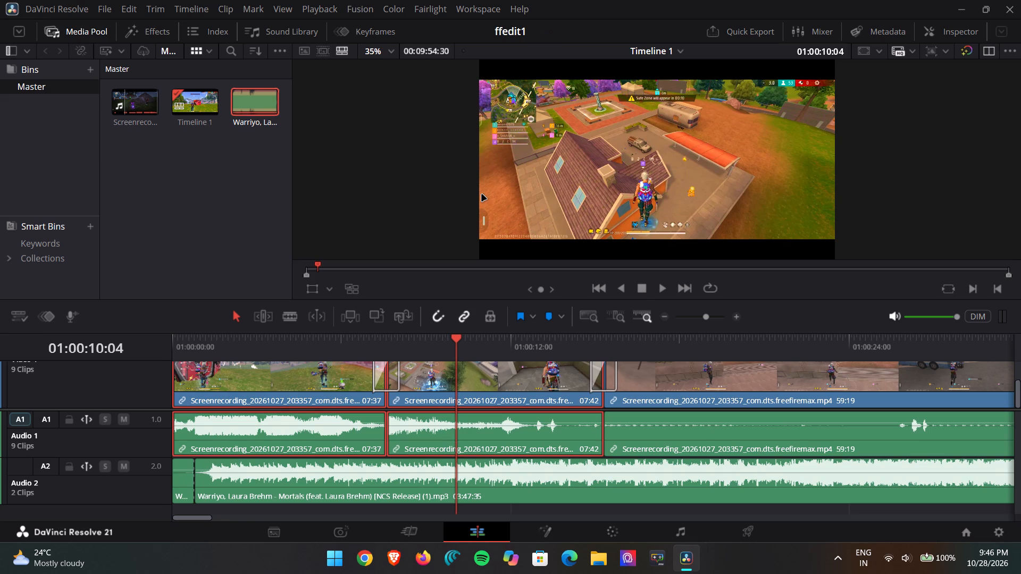
Ripple delete the short piece at the start of the Mortals music clip on Audio 2.
{"action": "left_click", "coordinate": [186, 486]}
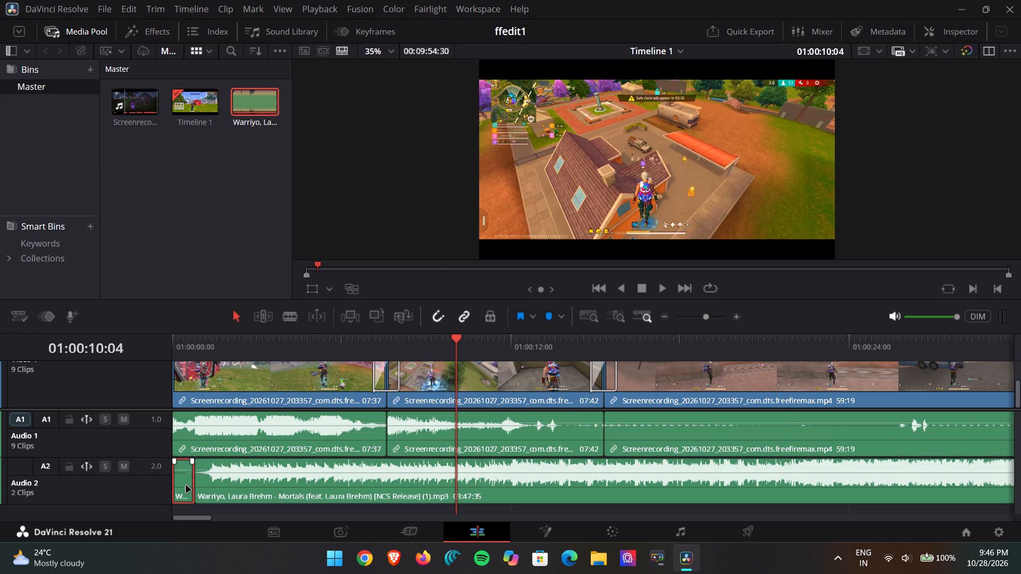
{"action": "key", "text": "Delete"}
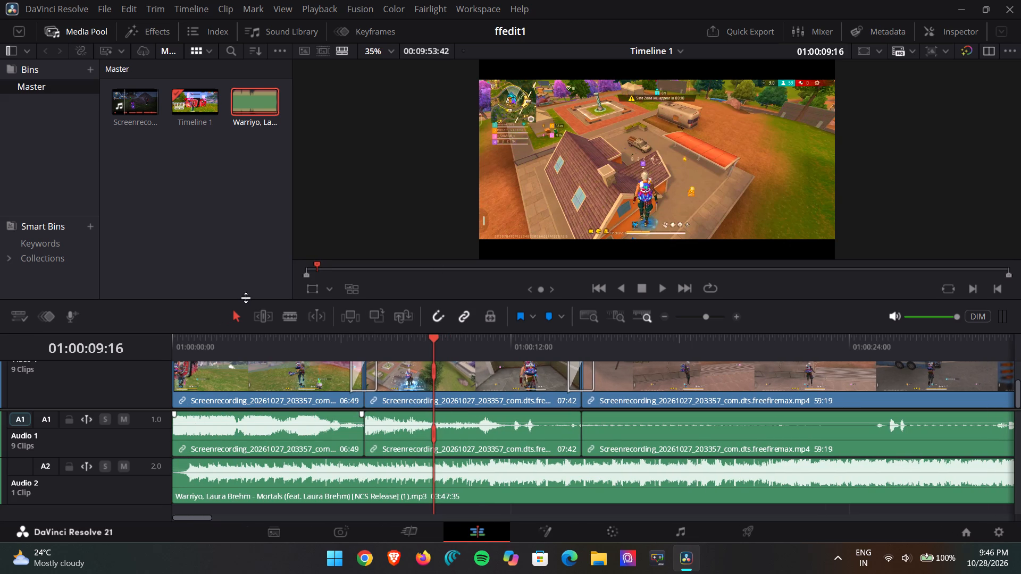
Play the timeline from 01:00:00:00 to hear the gameplay together with the added music.
{"action": "left_click_drag", "start_coordinate": [434, 343], "coordinate": [143, 344]}
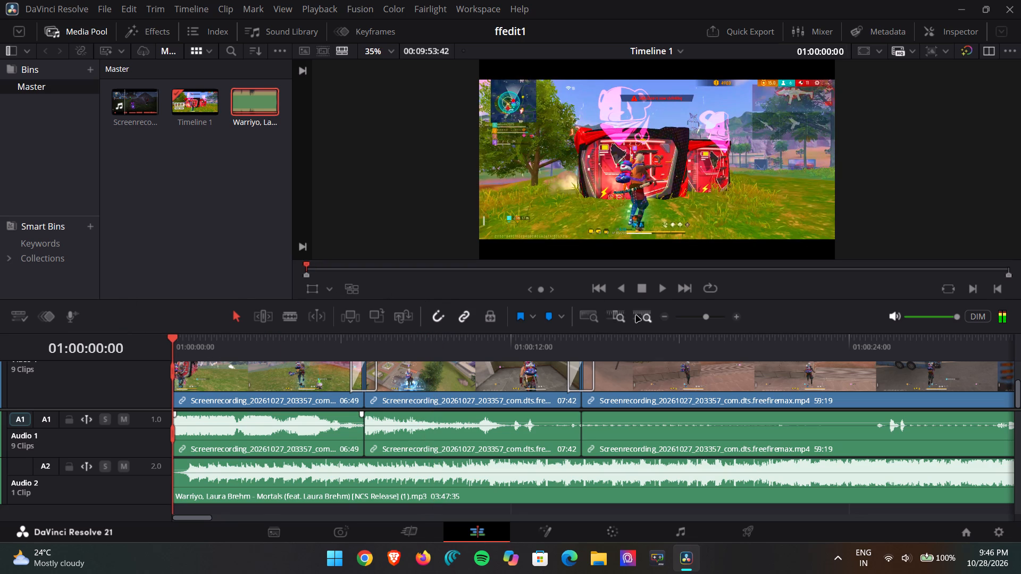
{"action": "left_click", "coordinate": [663, 289]}
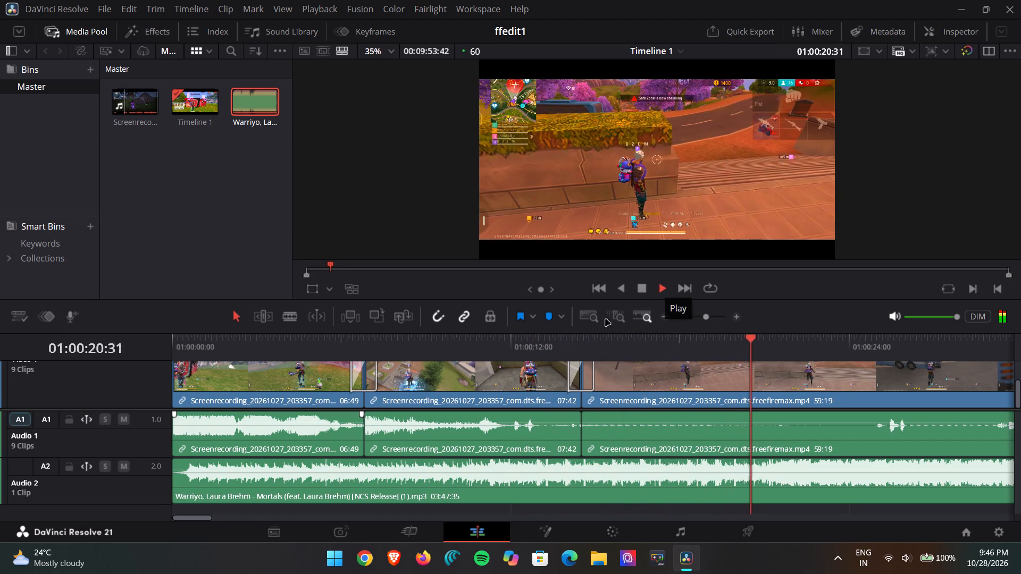
Enlarge the Audio 2 track and lower the Mortals clip's volume, trying -5.28 dB and -1.06 dB before settling on a quieter level.
{"action": "left_click", "coordinate": [622, 471]}
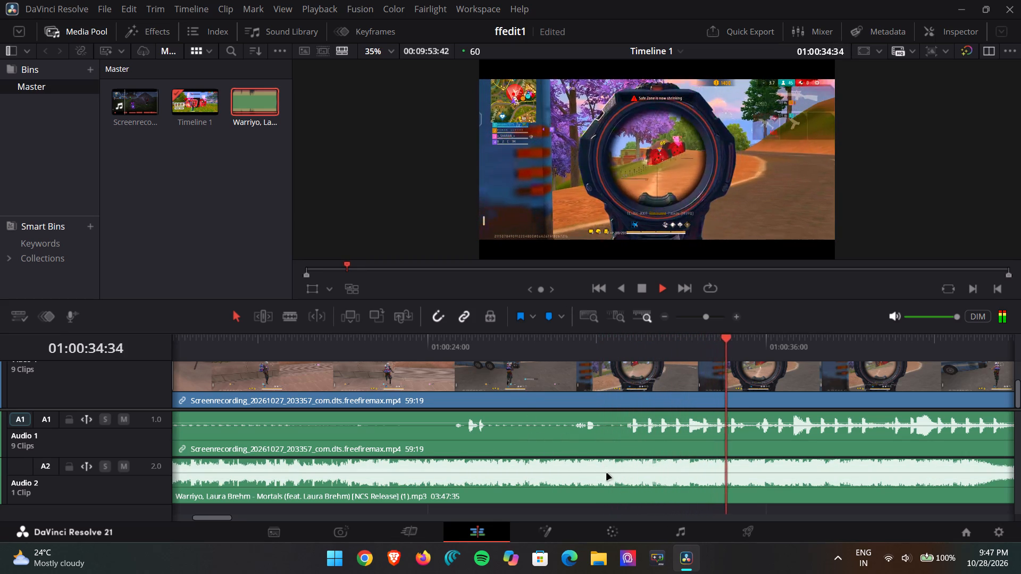
{"action": "scroll", "coordinate": [596, 477], "scroll_direction": "up", "scroll_amount": 1, "text": "ctrl"}
{"action": "scroll", "coordinate": [596, 477], "scroll_direction": "down", "scroll_amount": 1, "text": "ctrl"}
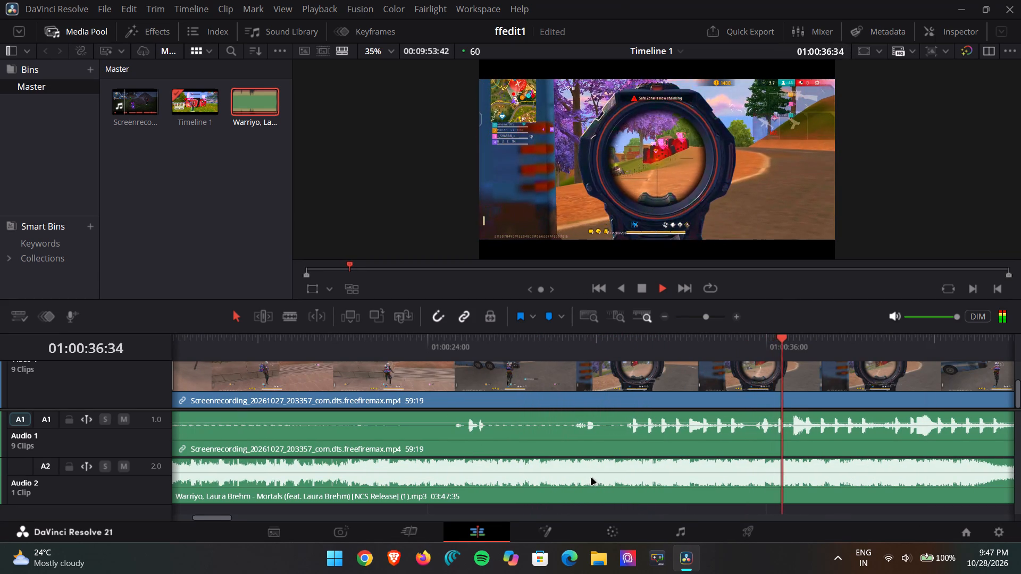
{"action": "scroll", "coordinate": [549, 502], "scroll_direction": "down", "scroll_amount": 2}
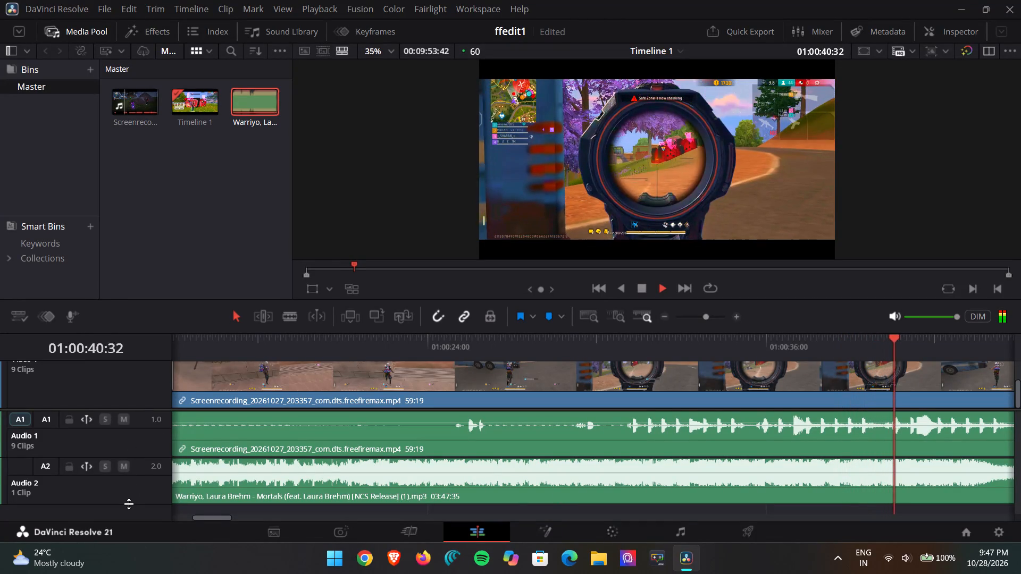
{"action": "left_click_drag", "start_coordinate": [128, 504], "coordinate": [128, 522]}
{"action": "scroll", "coordinate": [358, 445], "scroll_direction": "down", "scroll_amount": 3}
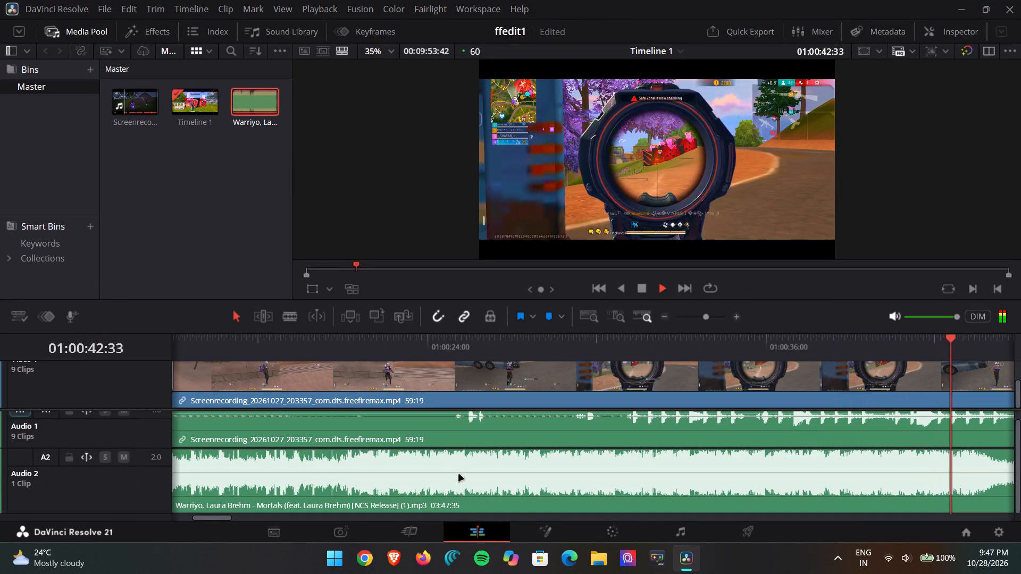
{"action": "left_click", "coordinate": [480, 471]}
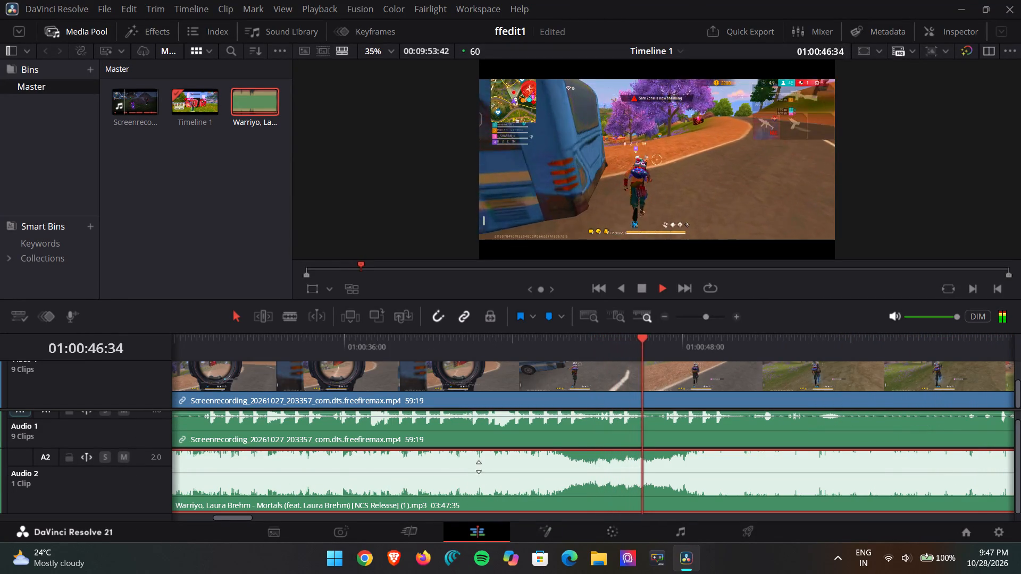
{"action": "left_click_drag", "start_coordinate": [482, 466], "coordinate": [483, 469]}
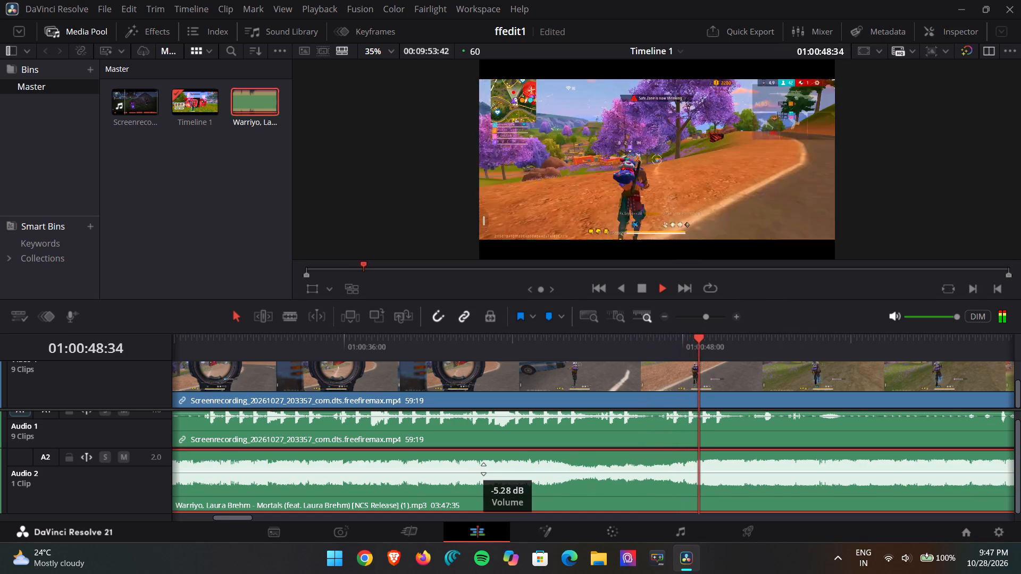
{"action": "left_click_drag", "start_coordinate": [483, 469], "coordinate": [489, 467]}
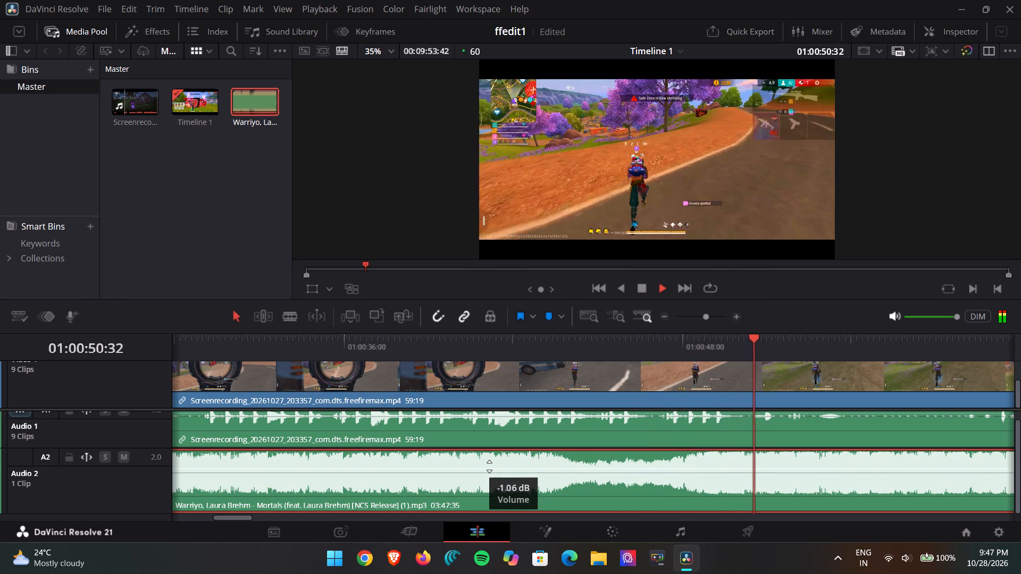
{"action": "left_click_drag", "start_coordinate": [489, 467], "coordinate": [489, 470]}
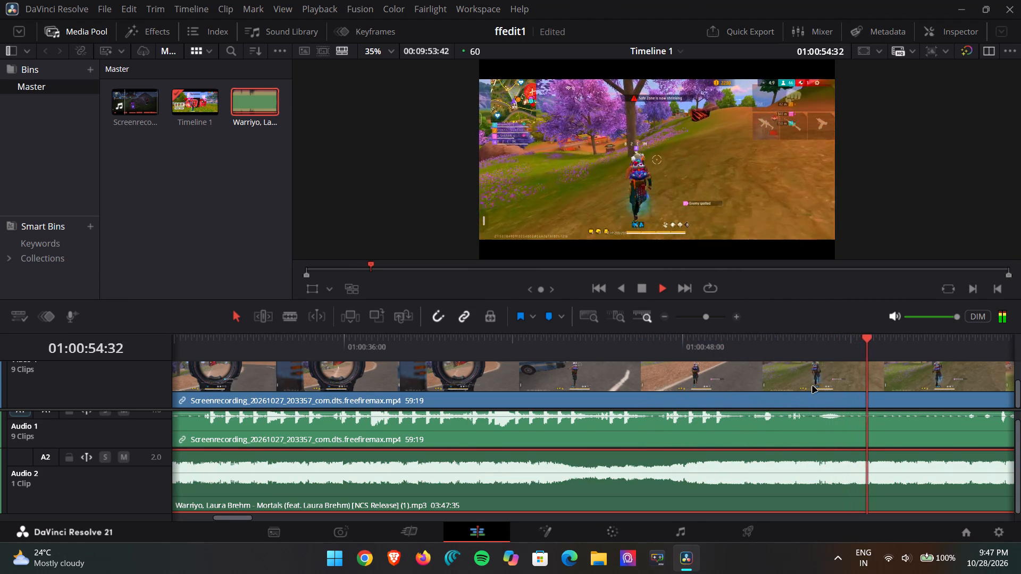
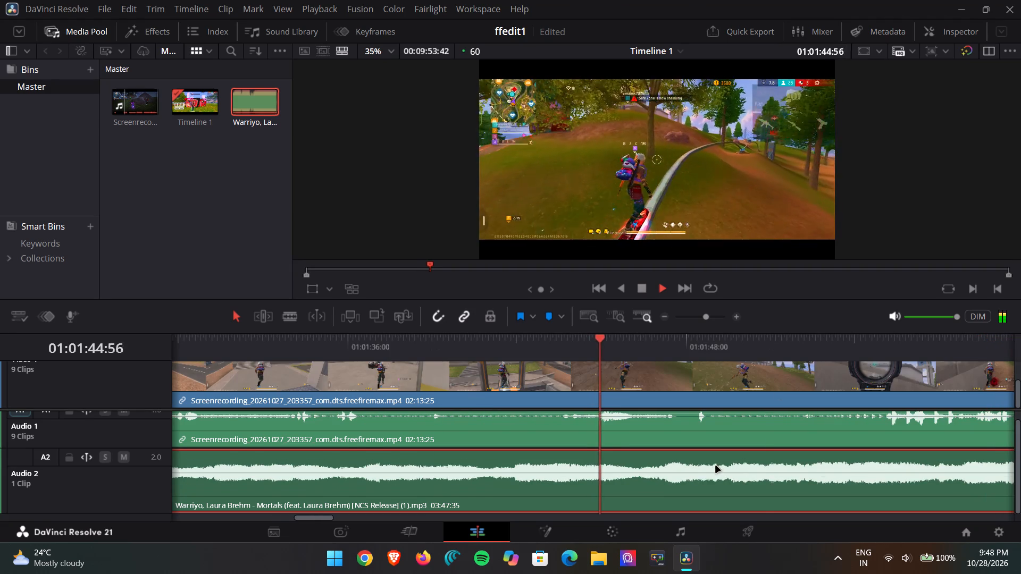
Fine-tune the Mortals clip's volume on Audio 2, trying -9.51 dB, checking it in playback, and settling on -8.45 dB.
{"action": "left_click", "coordinate": [648, 288]}
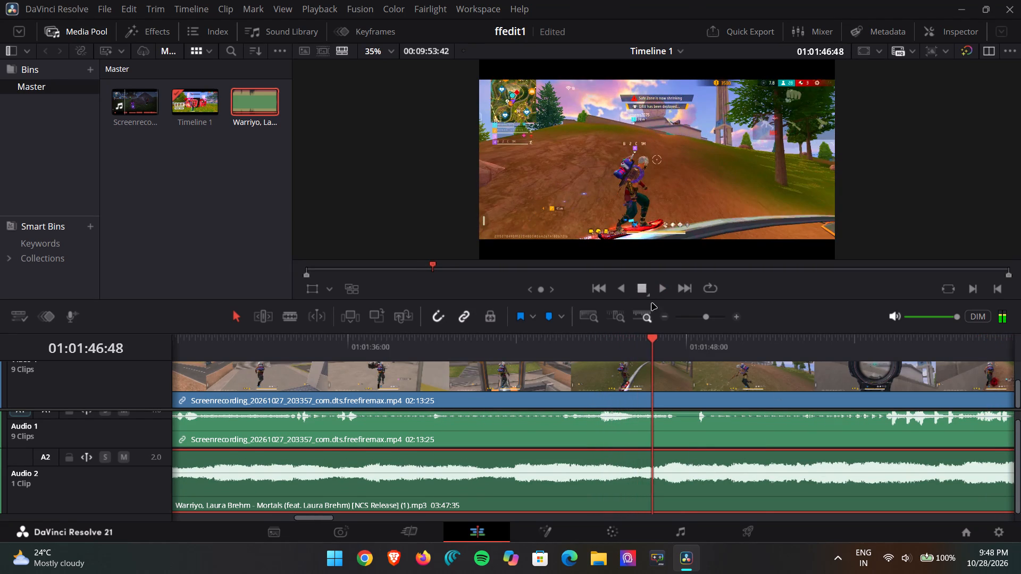
{"action": "left_click_drag", "start_coordinate": [725, 470], "coordinate": [726, 474]}
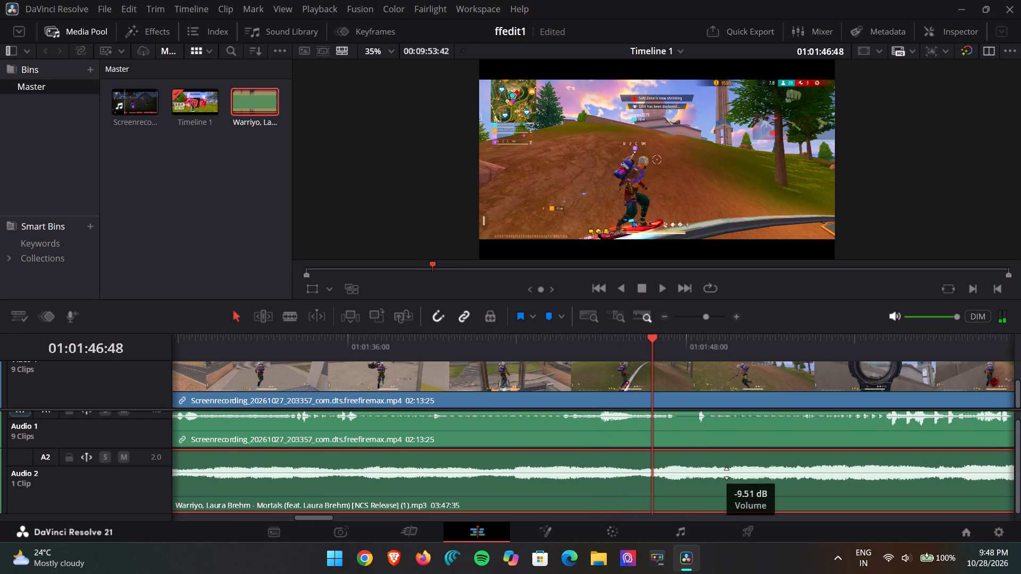
{"action": "left_click_drag", "start_coordinate": [726, 474], "coordinate": [732, 472]}
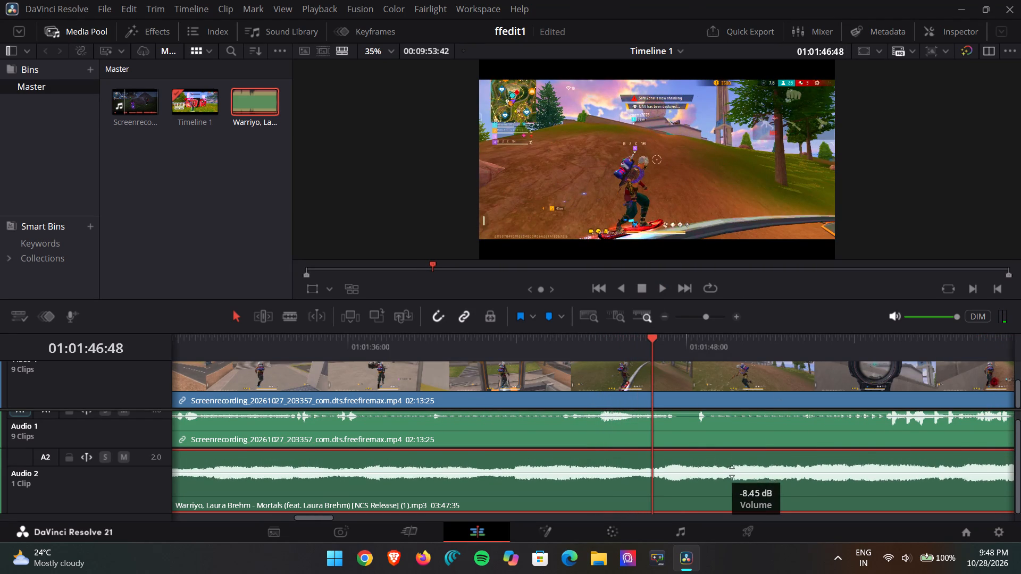
{"action": "left_click_drag", "start_coordinate": [732, 472], "coordinate": [732, 472]}
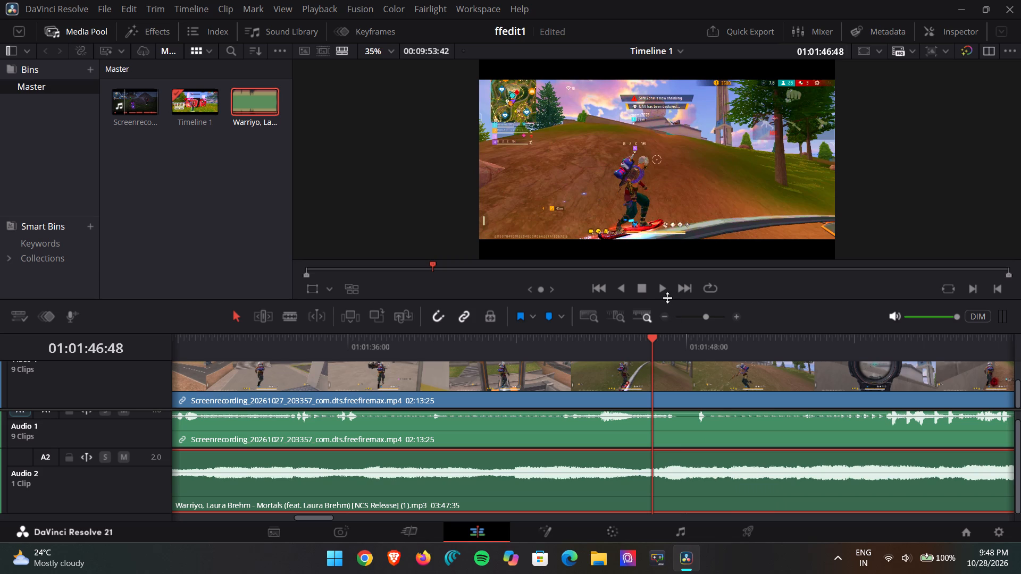
{"action": "left_click", "coordinate": [667, 298]}
{"action": "left_click", "coordinate": [659, 289]}
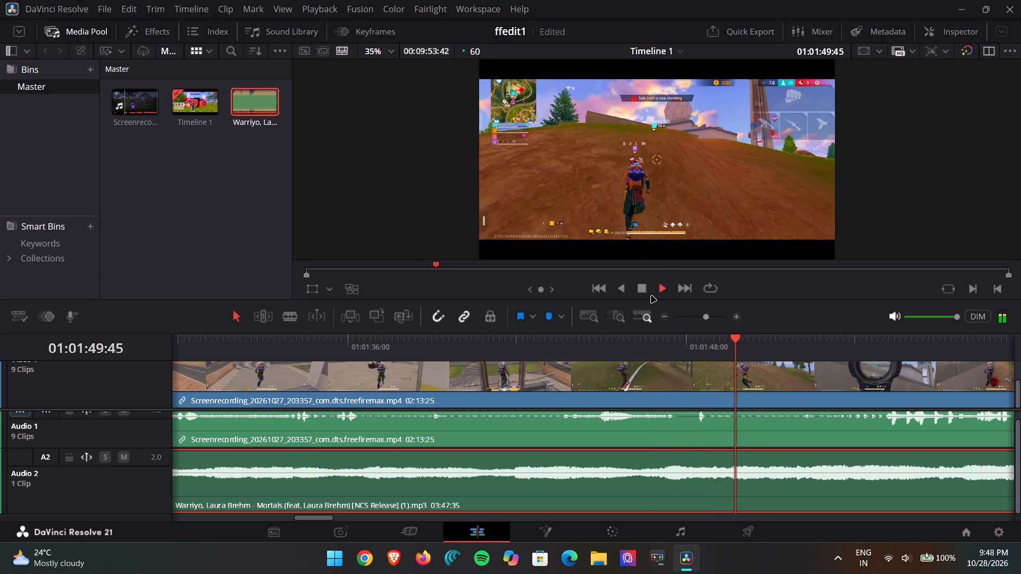
{"action": "left_click", "coordinate": [645, 288]}
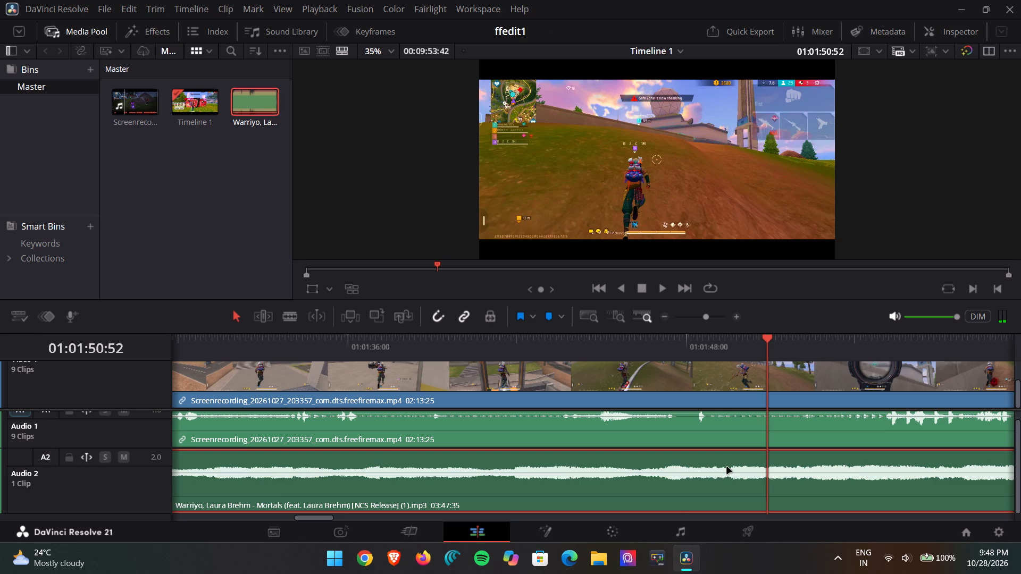
{"action": "left_click", "coordinate": [731, 474]}
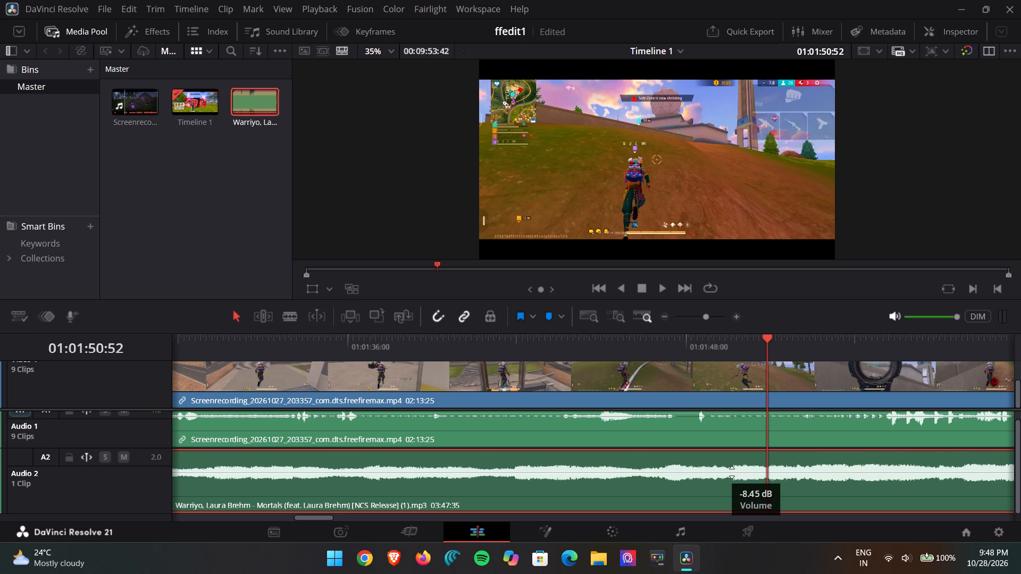
{"action": "left_click", "coordinate": [660, 289]}
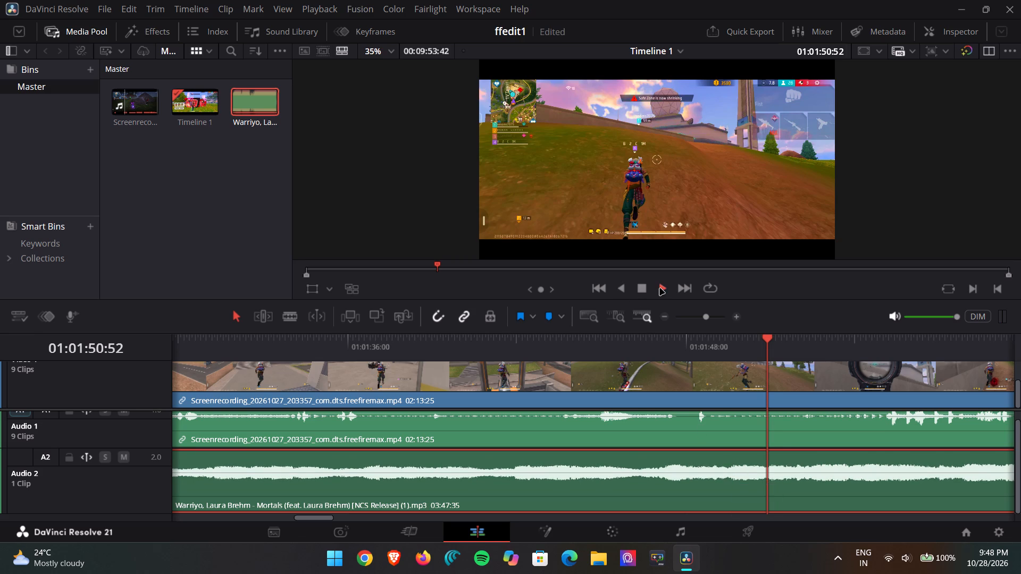
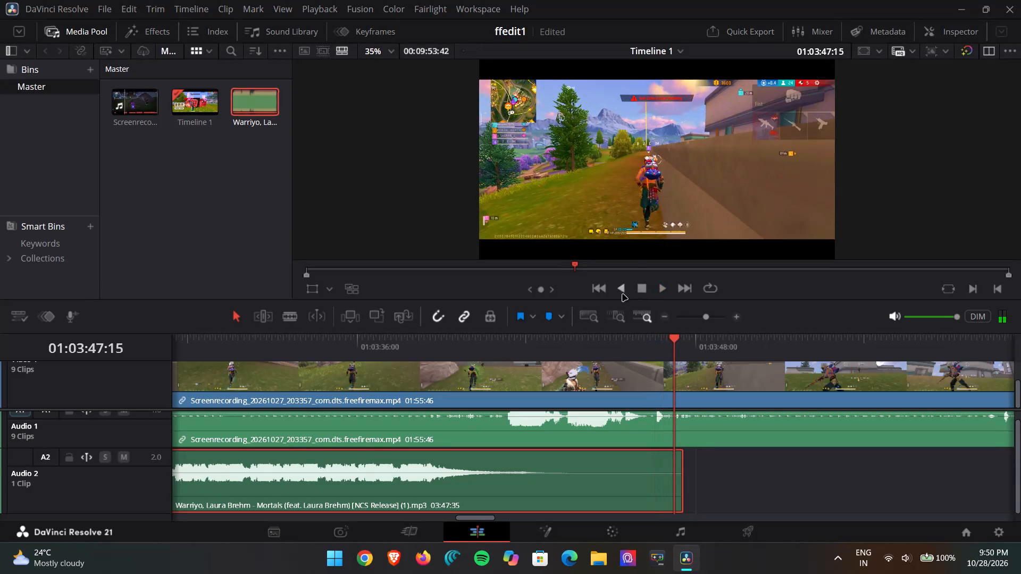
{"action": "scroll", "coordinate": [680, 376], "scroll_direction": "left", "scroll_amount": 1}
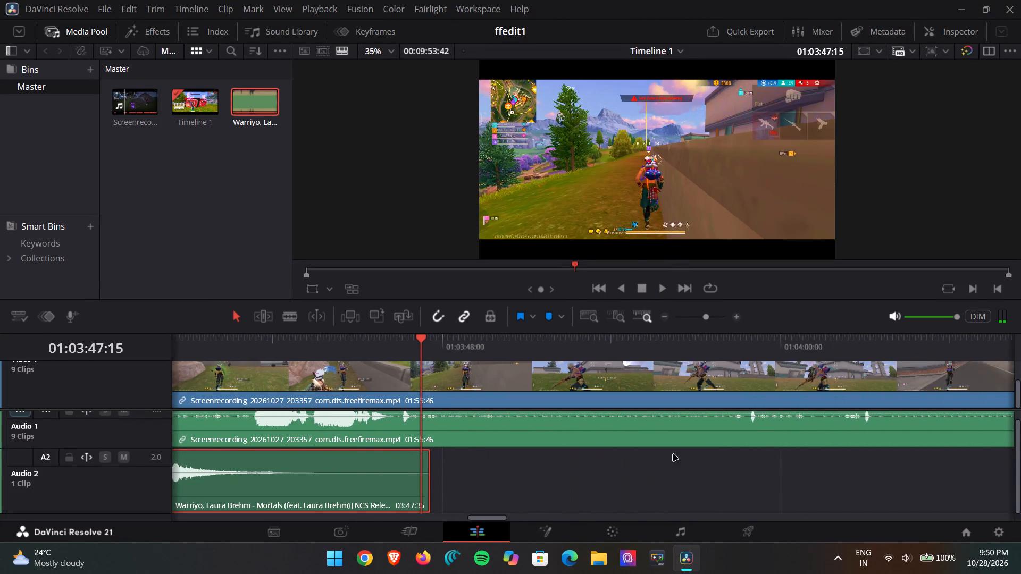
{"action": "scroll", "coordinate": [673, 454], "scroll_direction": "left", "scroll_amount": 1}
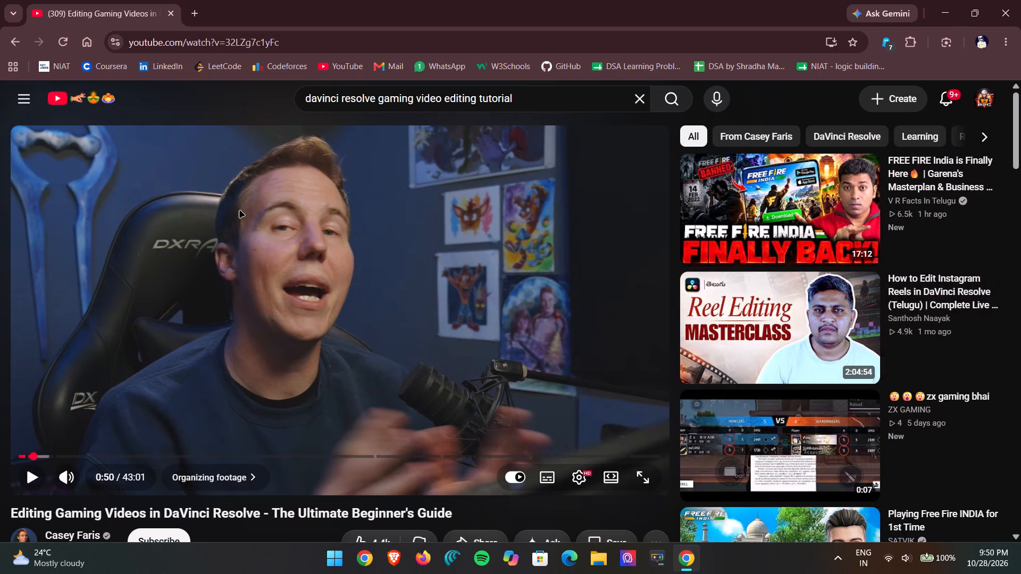
In Chrome, open the 32 Most Popular Gaming Backsongs NEFFEX video from the YouTube watch history and pause it on its track list.
{"action": "left_click", "coordinate": [32, 100]}
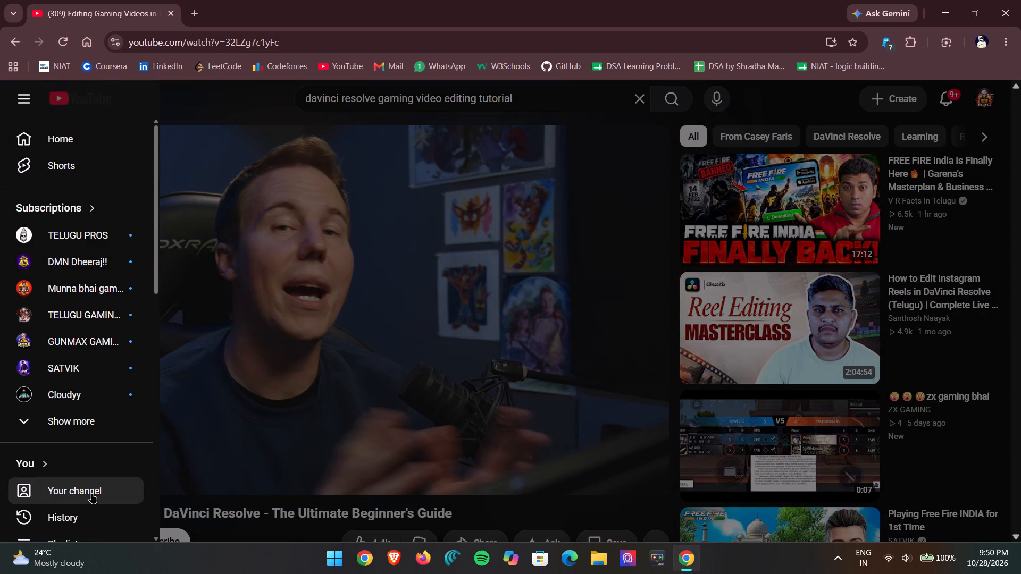
{"action": "left_click", "coordinate": [91, 519]}
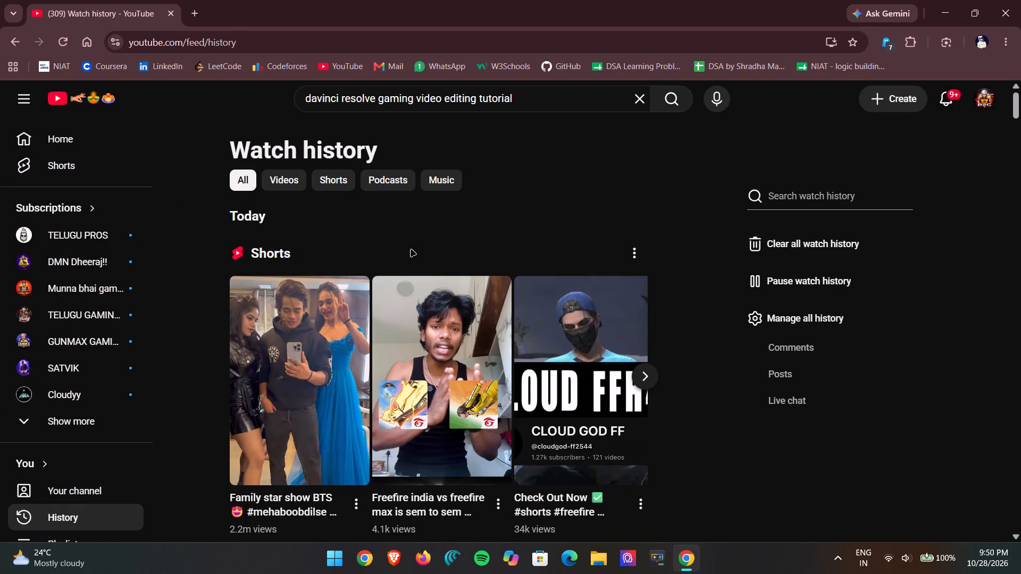
{"action": "scroll", "coordinate": [411, 250], "scroll_direction": "down", "scroll_amount": 6}
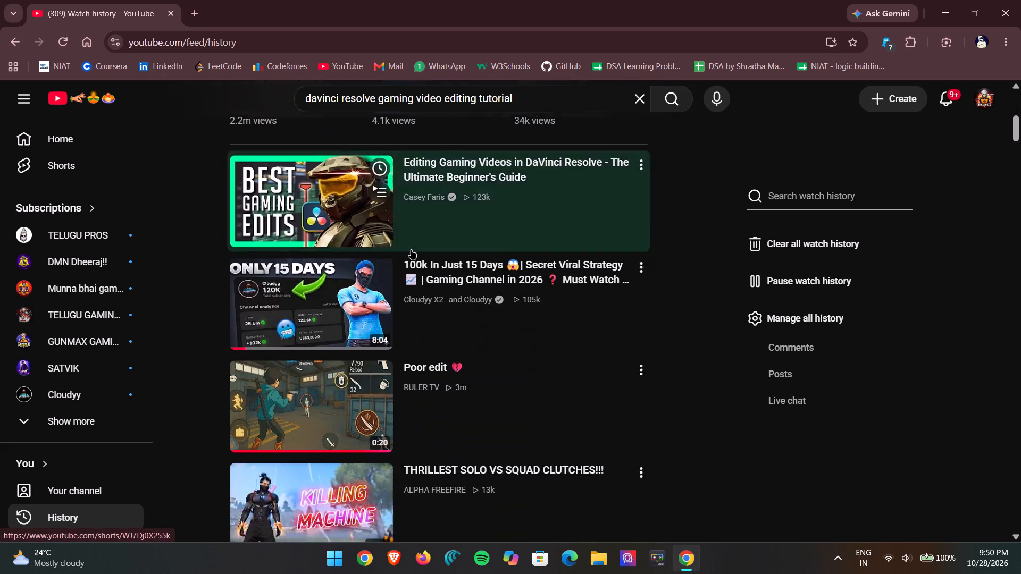
{"action": "scroll", "coordinate": [411, 250], "scroll_direction": "down", "scroll_amount": 4}
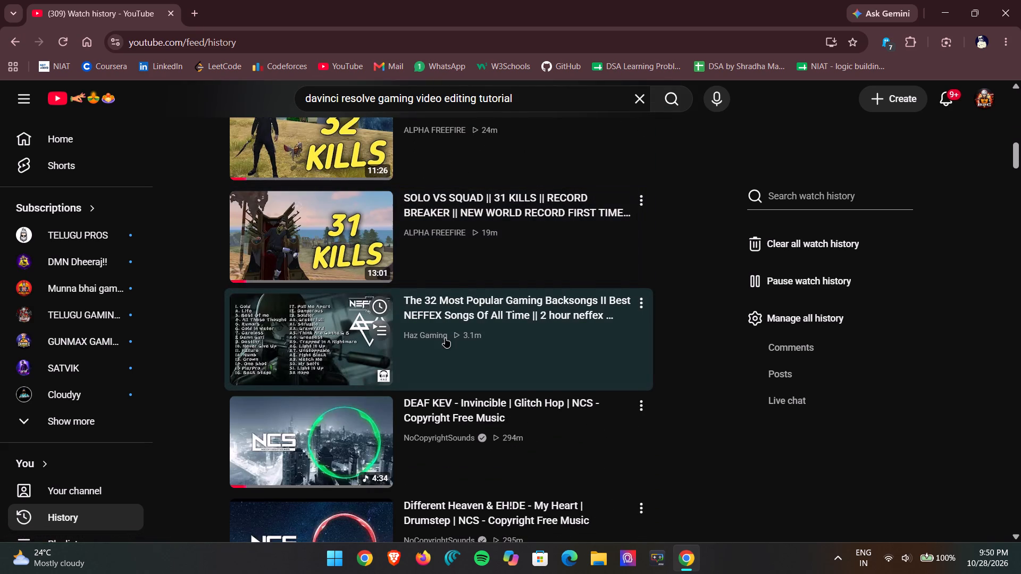
{"action": "left_click", "coordinate": [445, 338]}
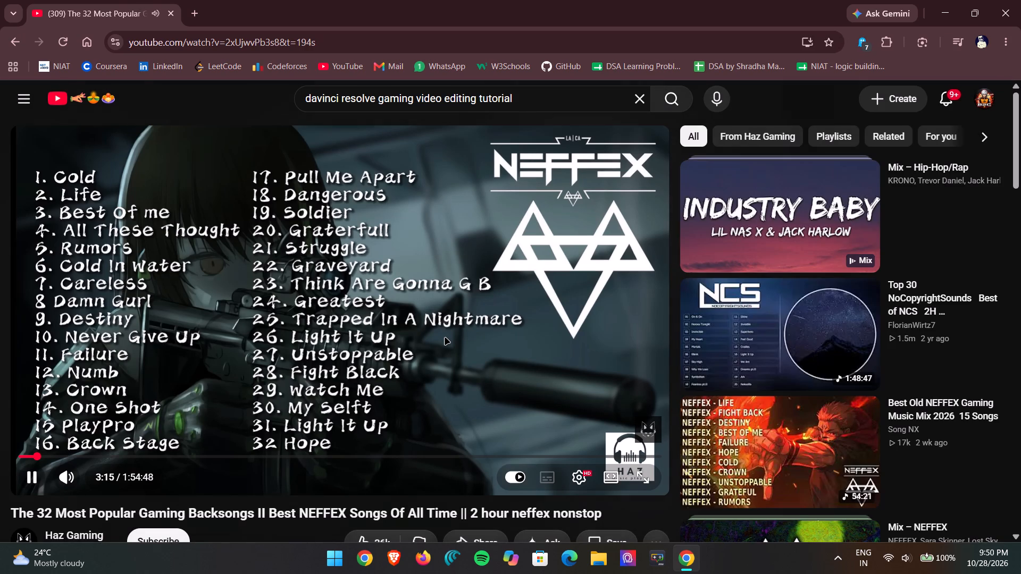
{"action": "left_click", "coordinate": [445, 338]}
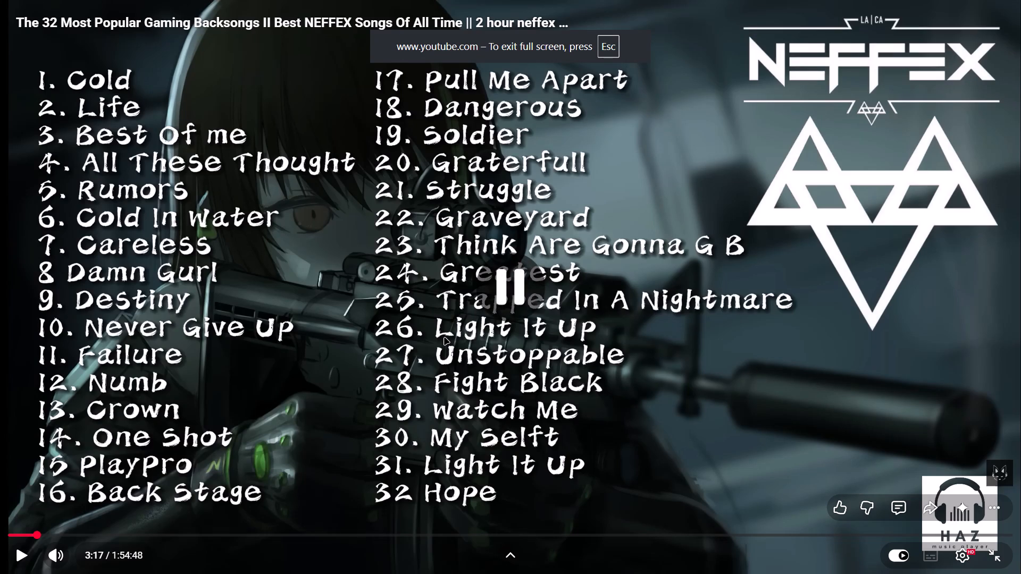
{"action": "key", "text": "Escape"}
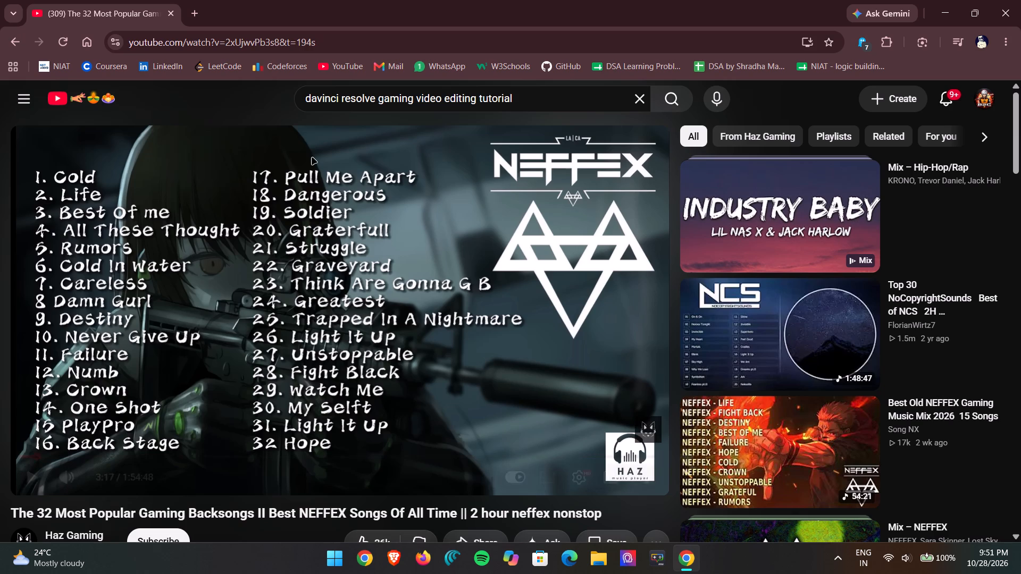
Search Google in a new tab for "neffex life download".
{"action": "left_click", "coordinate": [189, 15]}
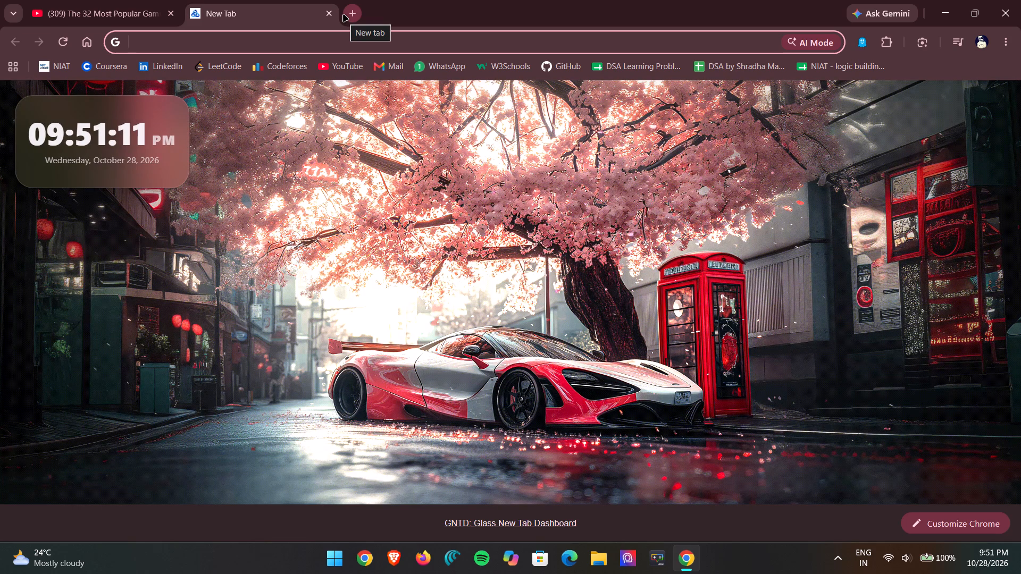
{"action": "type", "text": "nef"}
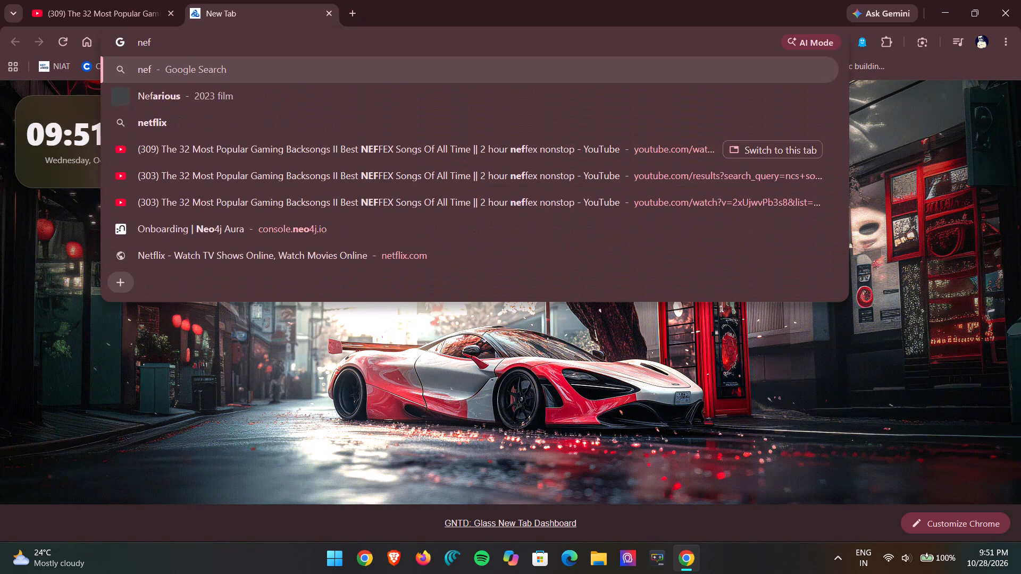
{"action": "key", "text": "f"}
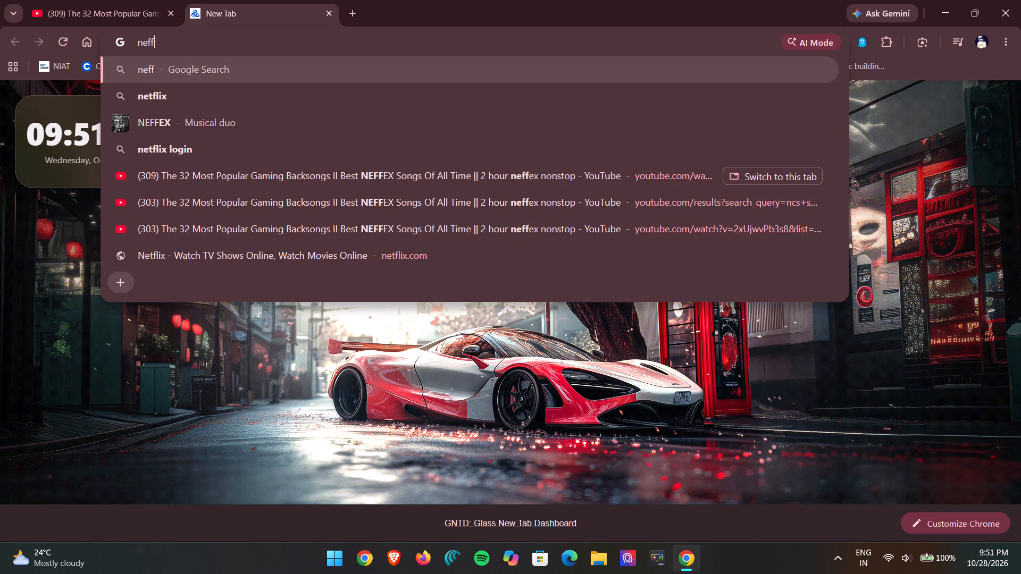
{"action": "type", "text": "ex life do"}
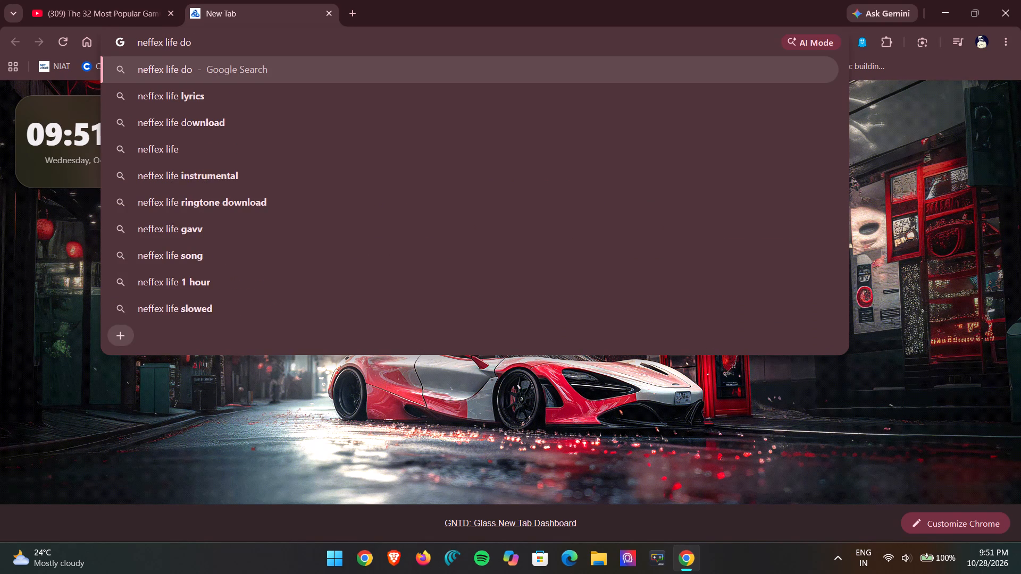
{"action": "key", "text": "Left"}
{"action": "key", "text": "Down"}
{"action": "key", "text": "Down"}
{"action": "key", "text": "Up"}
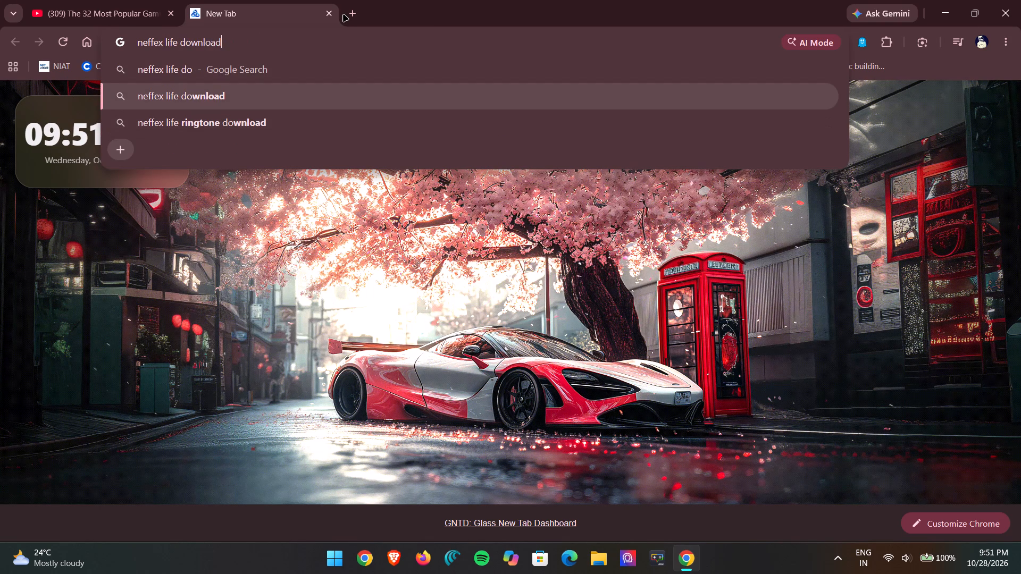
{"action": "key", "text": "Return"}
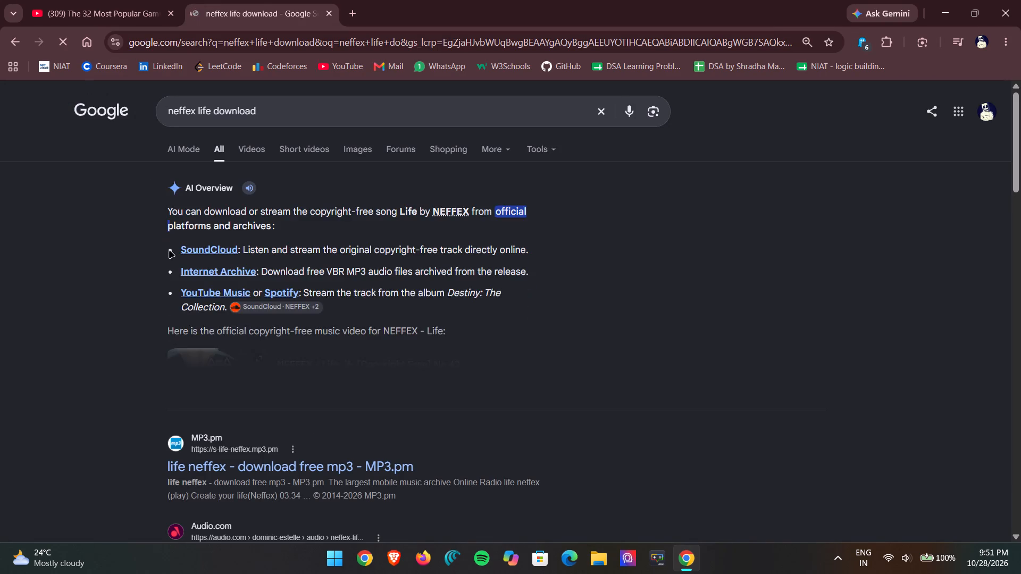
Check the MP3.pm and Audio.com results for a NEFFEX Life download, returning to the search results after each.
{"action": "scroll", "coordinate": [171, 269], "scroll_direction": "down", "scroll_amount": 4}
{"action": "scroll", "coordinate": [159, 267], "scroll_direction": "up", "scroll_amount": 2}
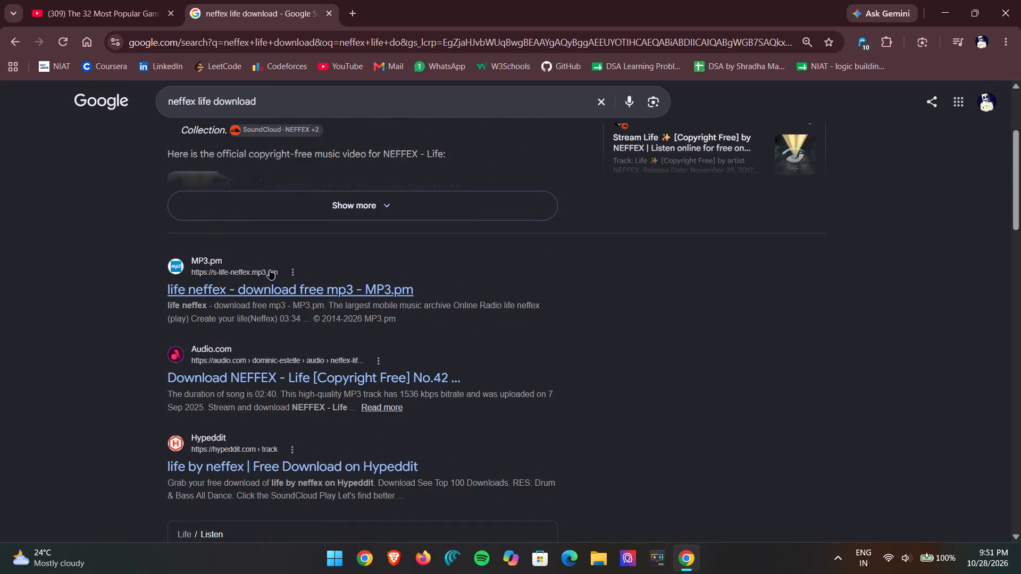
{"action": "left_click", "coordinate": [278, 283]}
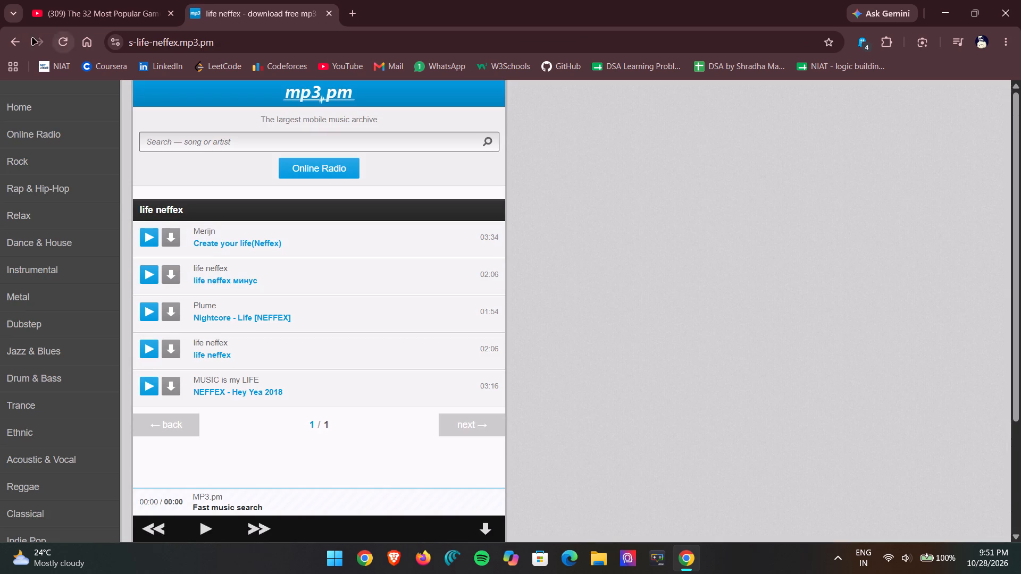
{"action": "left_click", "coordinate": [19, 45]}
{"action": "scroll", "coordinate": [279, 224], "scroll_direction": "down", "scroll_amount": 1}
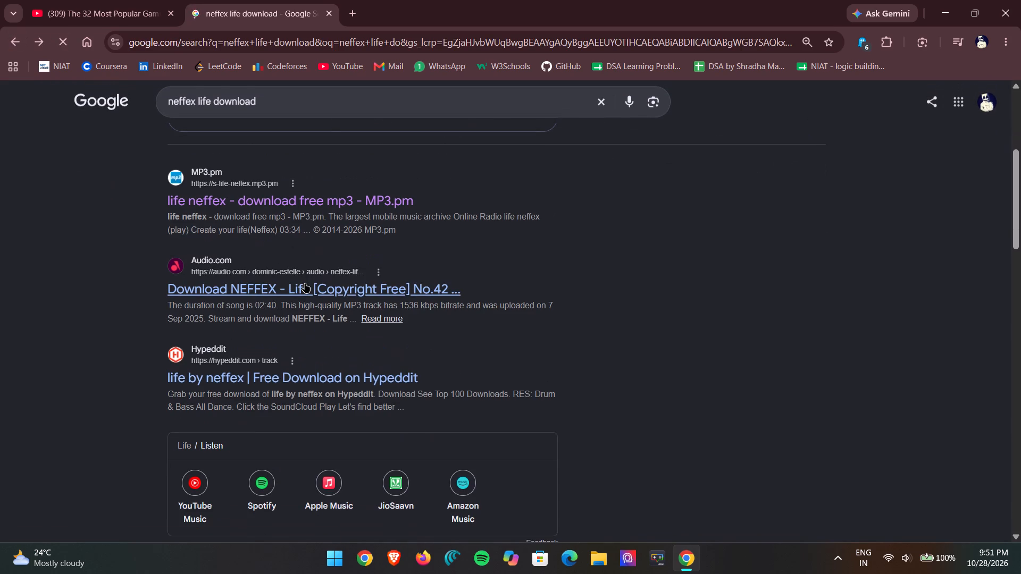
{"action": "left_click", "coordinate": [305, 283]}
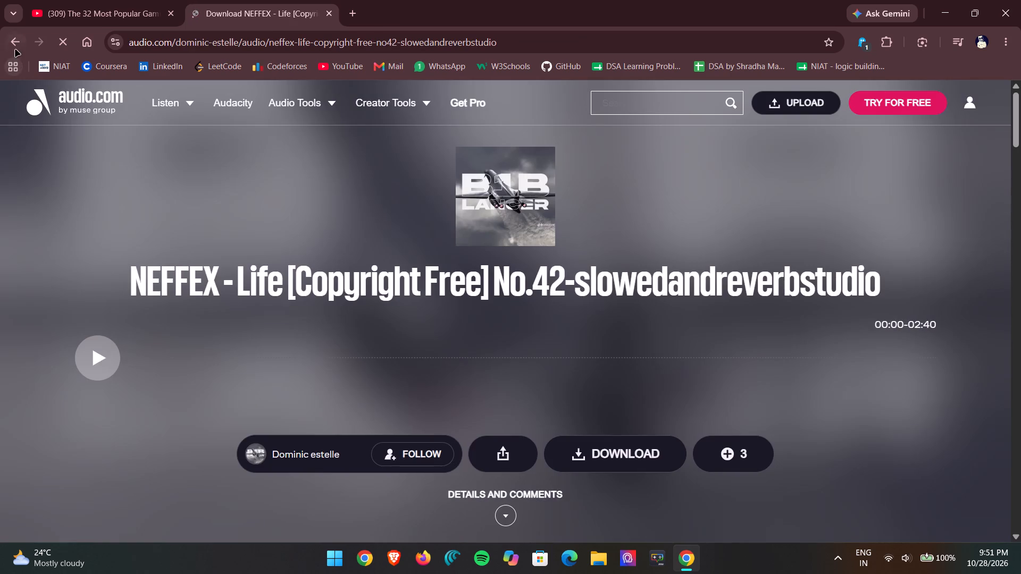
{"action": "left_click", "coordinate": [15, 44]}
Open the SoundCloud result for Life [Copyright Free] by NEFFEX, play the track and dismiss the sign-in dialog.
{"action": "scroll", "coordinate": [244, 174], "scroll_direction": "down", "scroll_amount": 2}
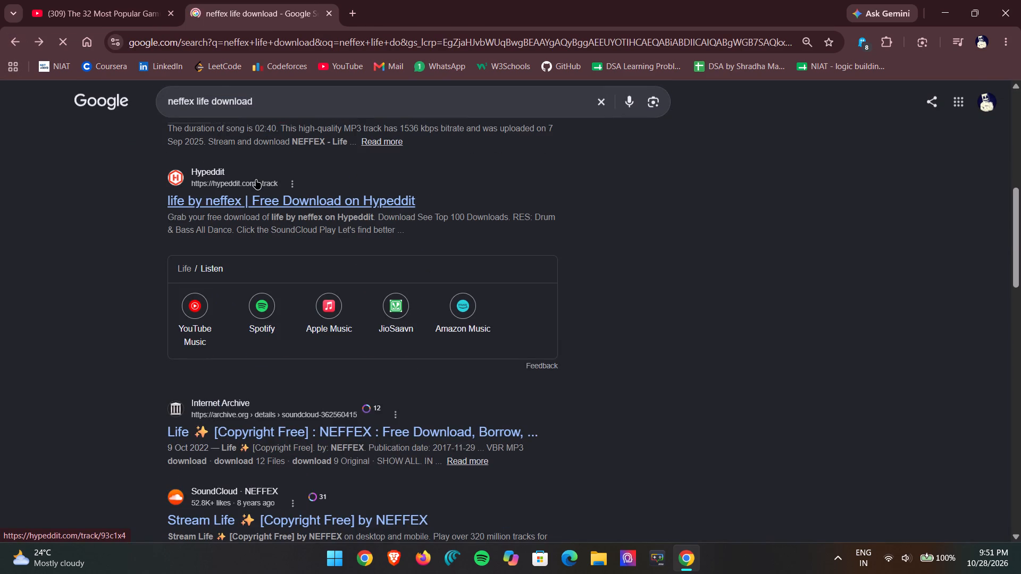
{"action": "scroll", "coordinate": [256, 180], "scroll_direction": "down", "scroll_amount": 3}
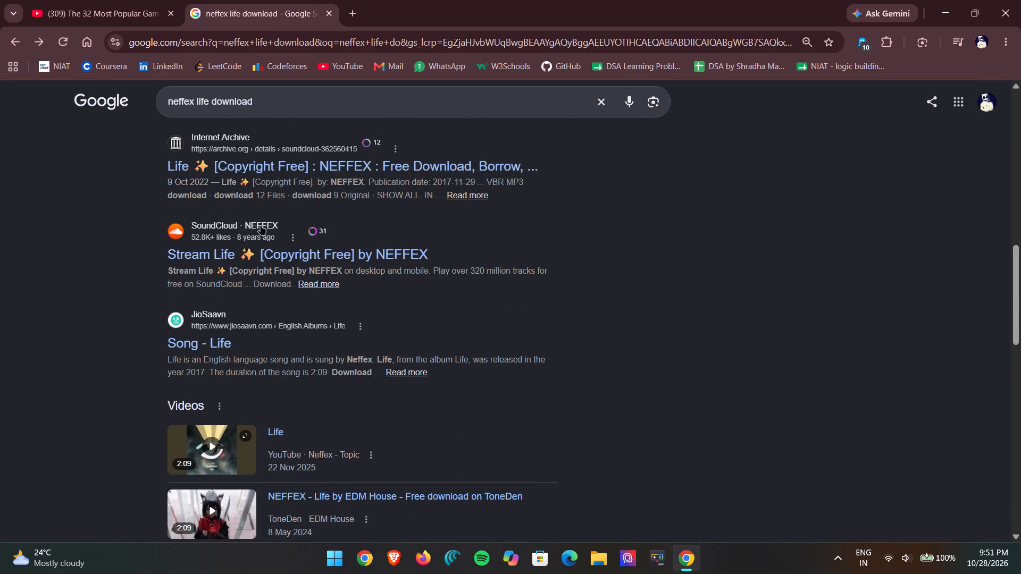
{"action": "left_click", "coordinate": [264, 259]}
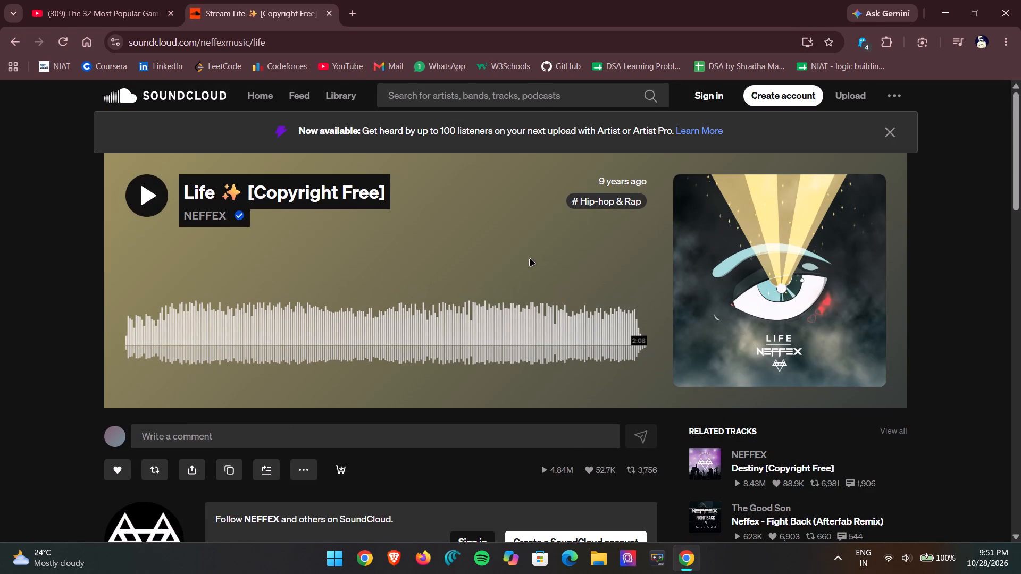
{"action": "scroll", "coordinate": [530, 259], "scroll_direction": "down", "scroll_amount": 1}
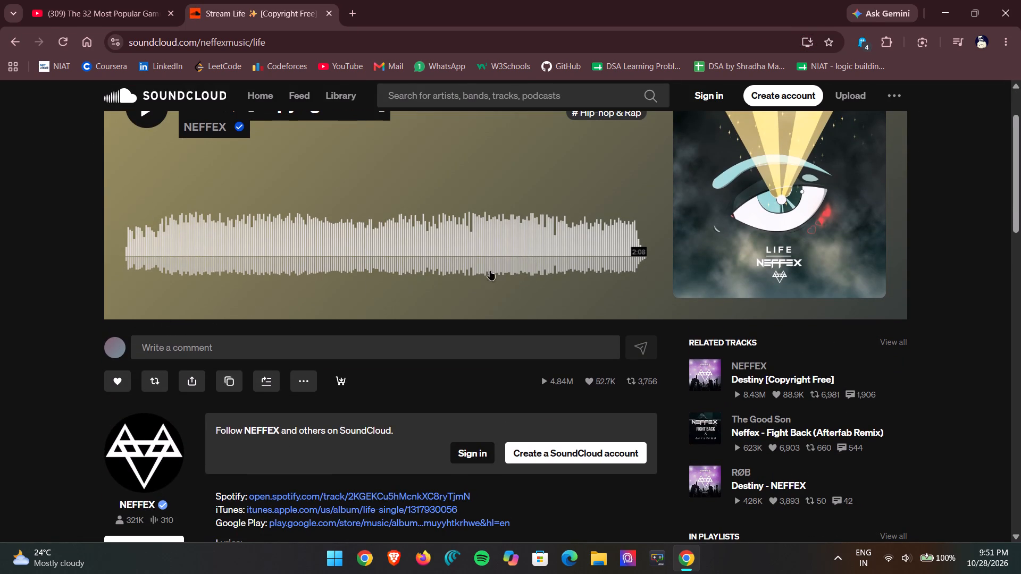
{"action": "scroll", "coordinate": [406, 228], "scroll_direction": "up", "scroll_amount": 2}
{"action": "left_click", "coordinate": [131, 193]}
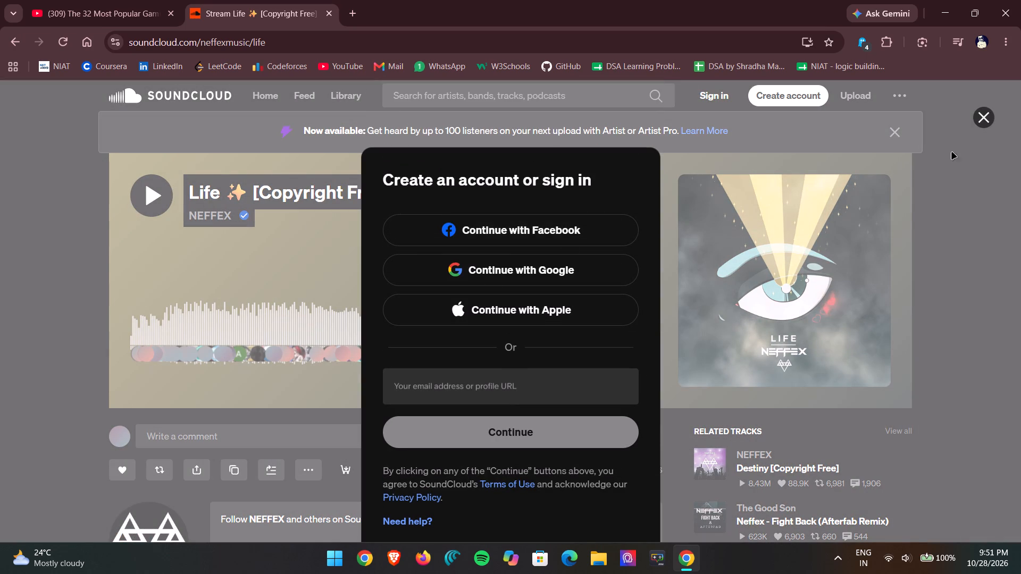
{"action": "left_click", "coordinate": [979, 120]}
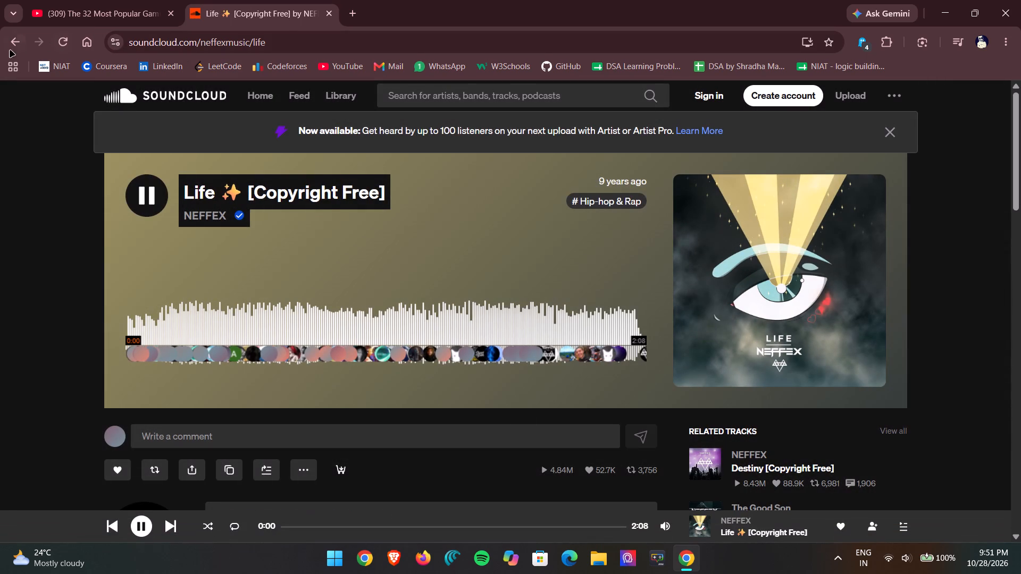
{"action": "left_click", "coordinate": [15, 36]}
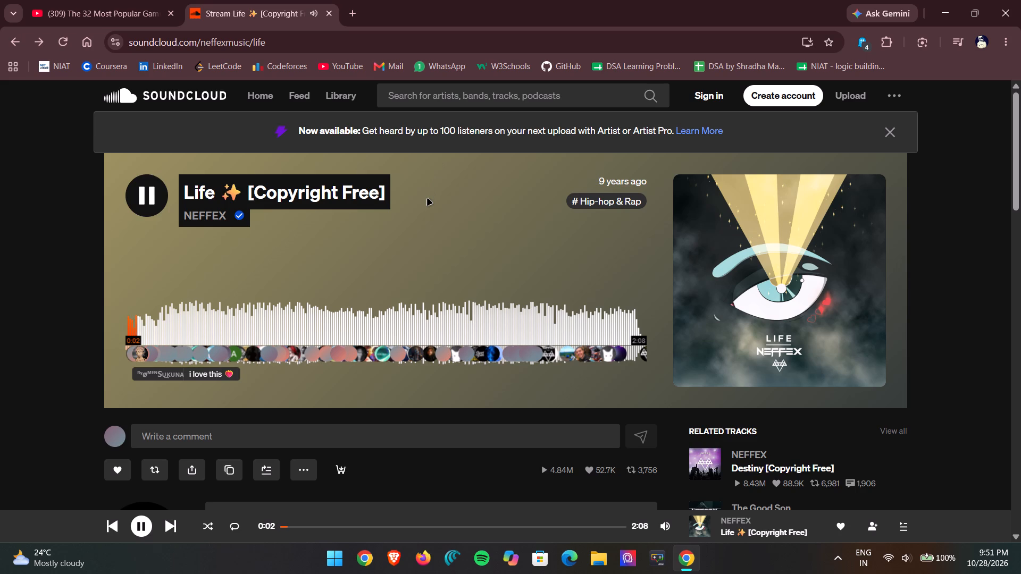
Look through the SoundCloud page of Life for a way to download the track, and return to the blank new tab page.
{"action": "scroll", "coordinate": [428, 199], "scroll_direction": "down", "scroll_amount": 3}
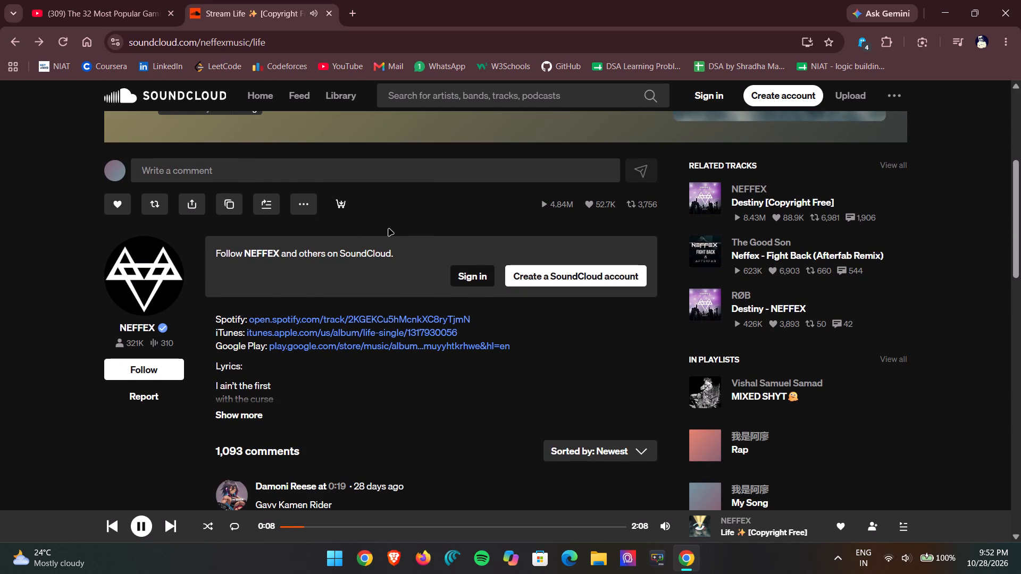
{"action": "scroll", "coordinate": [391, 230], "scroll_direction": "down", "scroll_amount": 2}
{"action": "scroll", "coordinate": [466, 239], "scroll_direction": "up", "scroll_amount": 5}
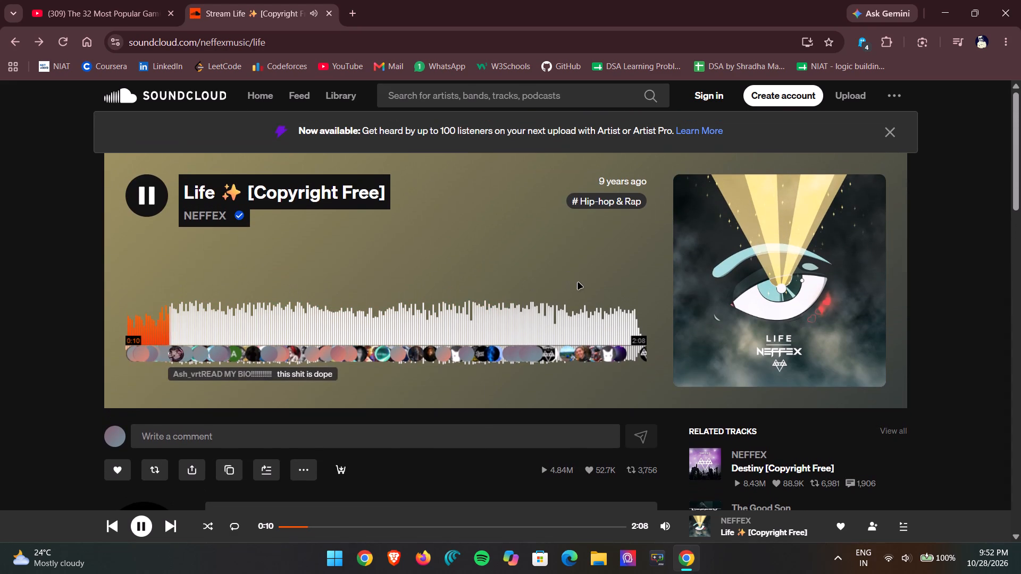
{"action": "scroll", "coordinate": [584, 282], "scroll_direction": "up", "scroll_amount": 4}
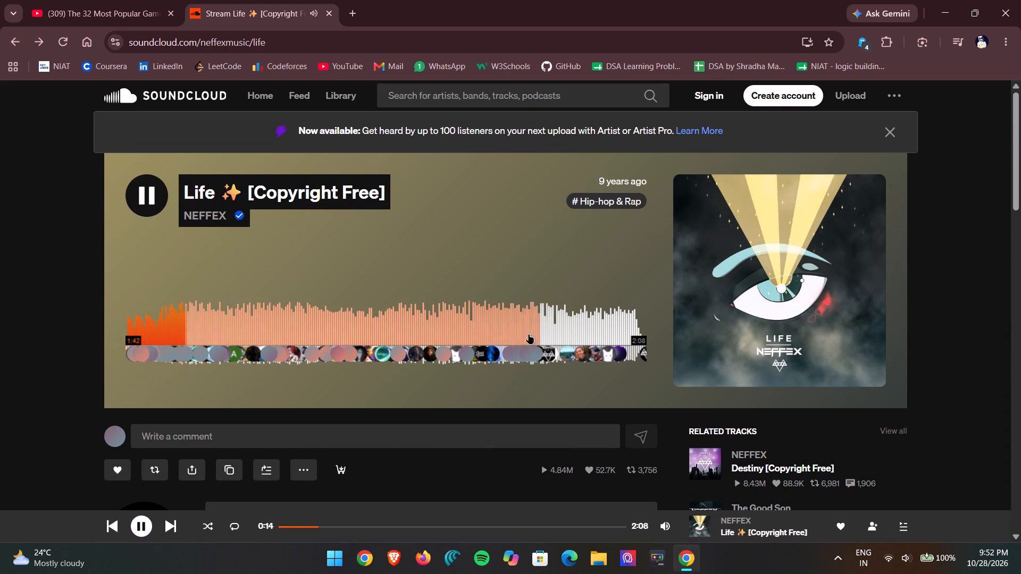
{"action": "left_click", "coordinate": [767, 318]}
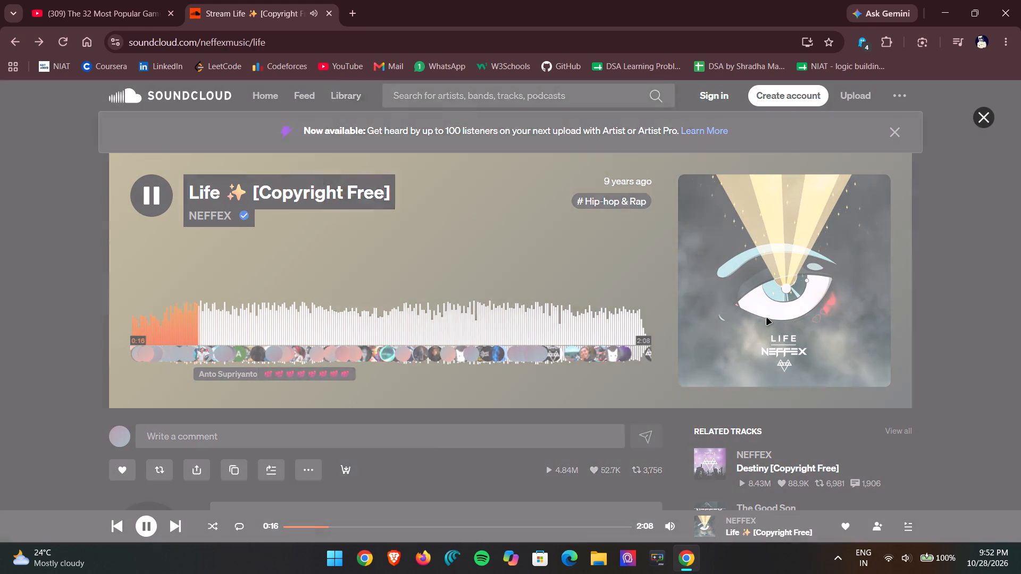
{"action": "scroll", "coordinate": [740, 323], "scroll_direction": "down", "scroll_amount": 1}
{"action": "left_click", "coordinate": [822, 235]}
{"action": "scroll", "coordinate": [812, 239], "scroll_direction": "down", "scroll_amount": 3}
{"action": "scroll", "coordinate": [627, 239], "scroll_direction": "down", "scroll_amount": 1}
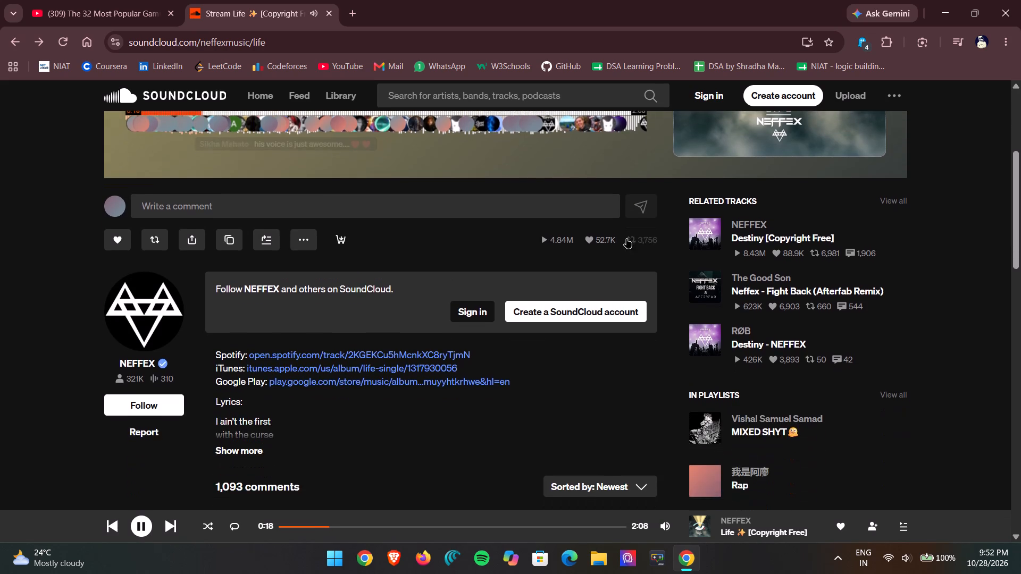
{"action": "scroll", "coordinate": [617, 241], "scroll_direction": "down", "scroll_amount": 1}
{"action": "scroll", "coordinate": [580, 276], "scroll_direction": "down", "scroll_amount": 1}
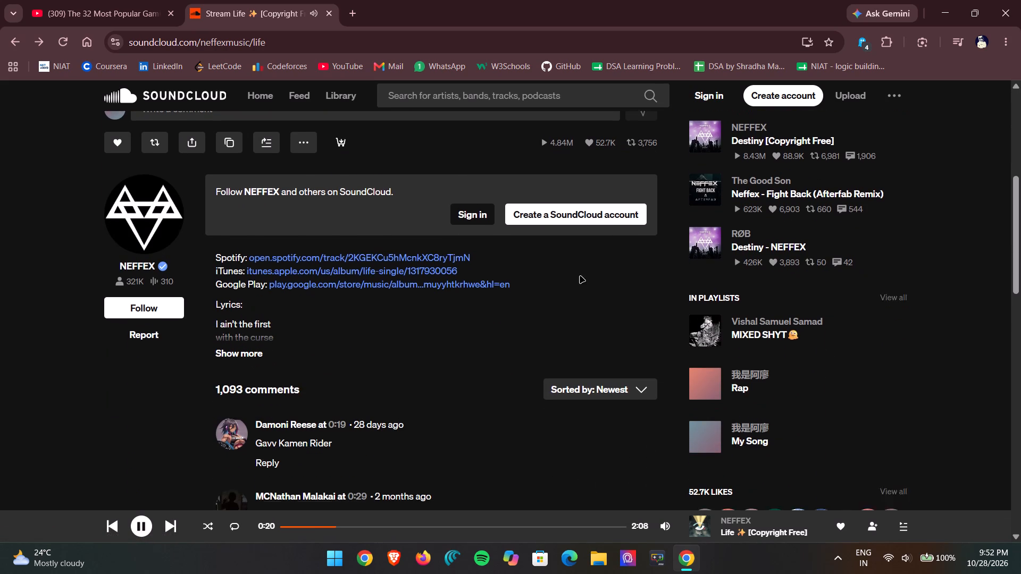
{"action": "left_click", "coordinate": [18, 44]}
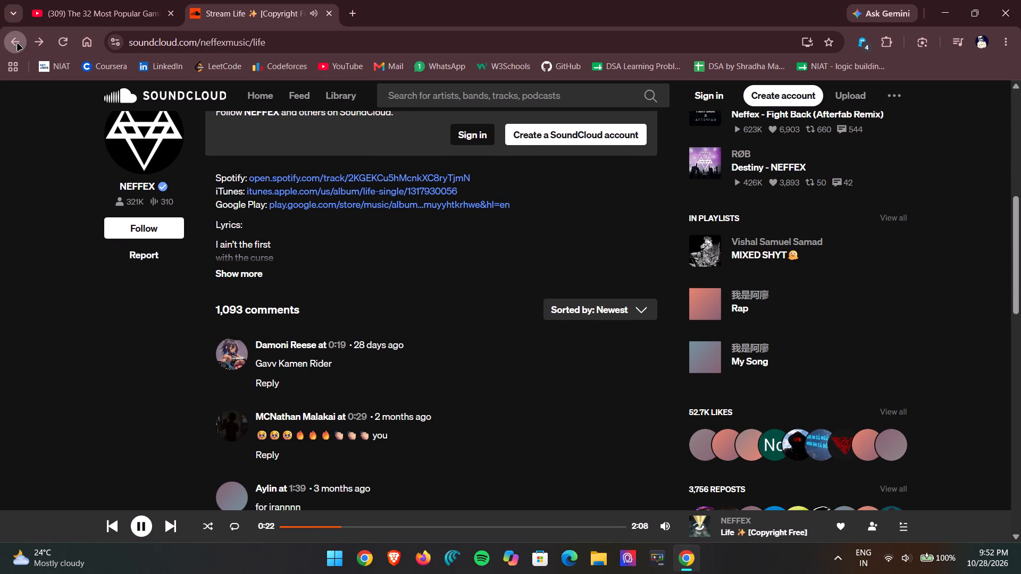
{"action": "left_click", "coordinate": [18, 44]}
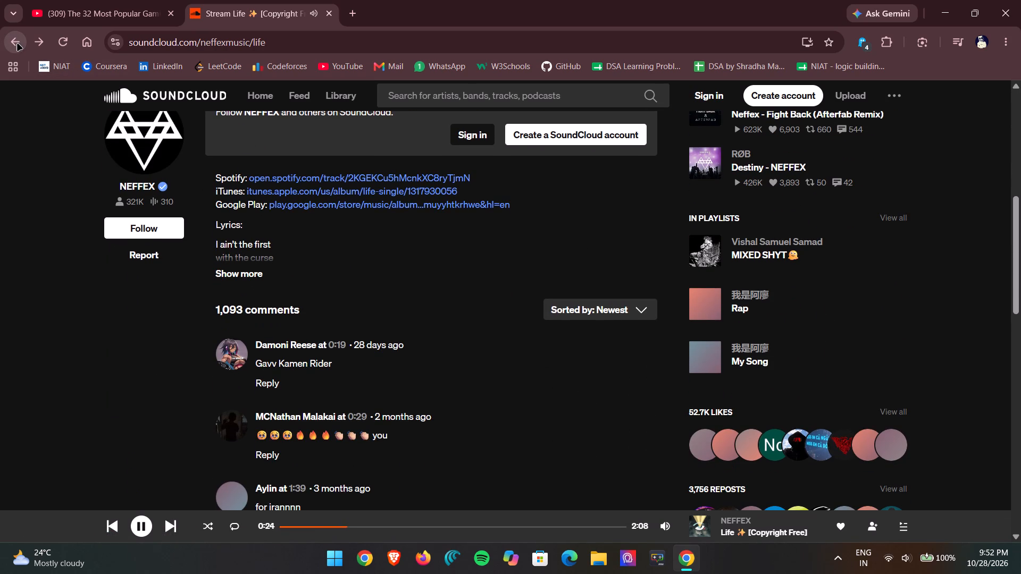
{"action": "left_click", "coordinate": [18, 44]}
{"action": "double_click", "coordinate": [18, 44]}
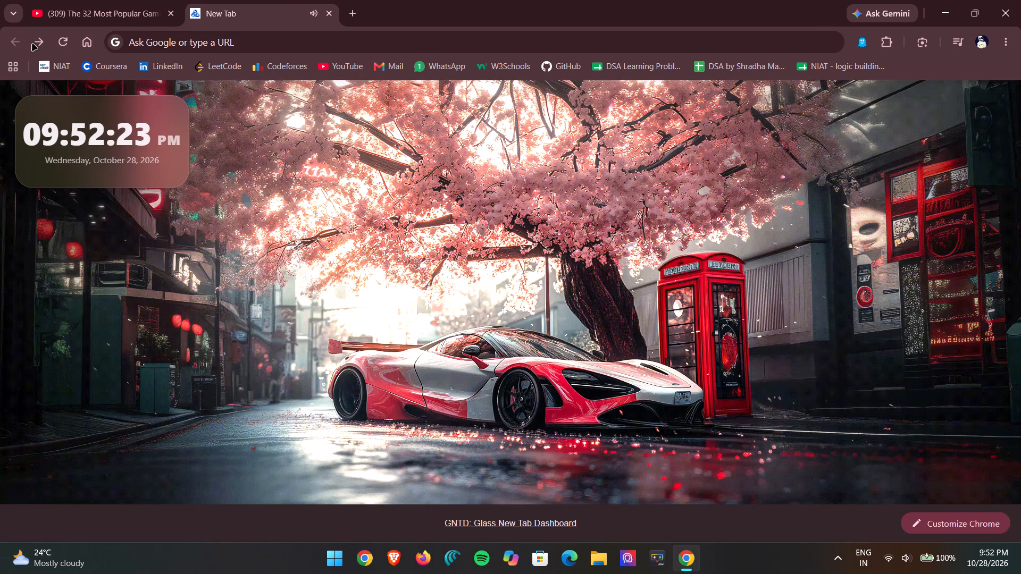
Return to the neffex life download search results and look through them for a usable download source.
{"action": "left_click", "coordinate": [50, 49]}
{"action": "scroll", "coordinate": [187, 174], "scroll_direction": "down", "scroll_amount": 2}
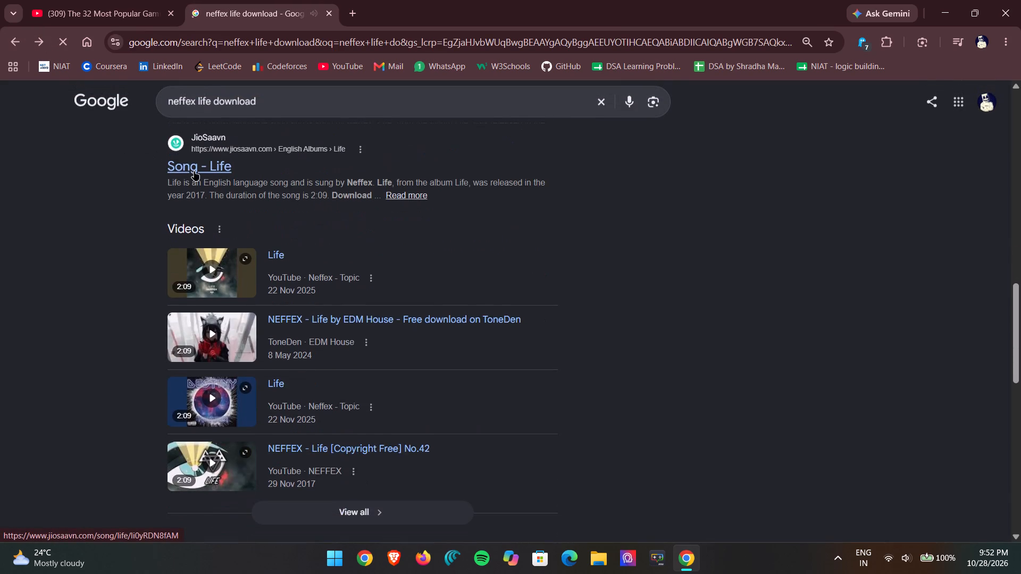
{"action": "scroll", "coordinate": [194, 171], "scroll_direction": "down", "scroll_amount": 6}
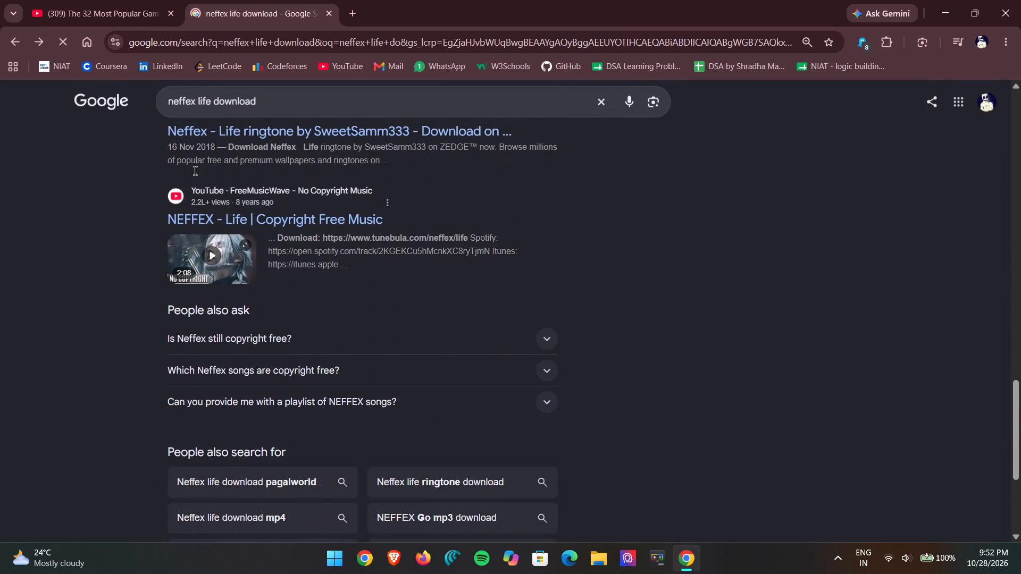
{"action": "scroll", "coordinate": [195, 171], "scroll_direction": "down", "scroll_amount": 3}
{"action": "scroll", "coordinate": [195, 171], "scroll_direction": "up", "scroll_amount": 12}
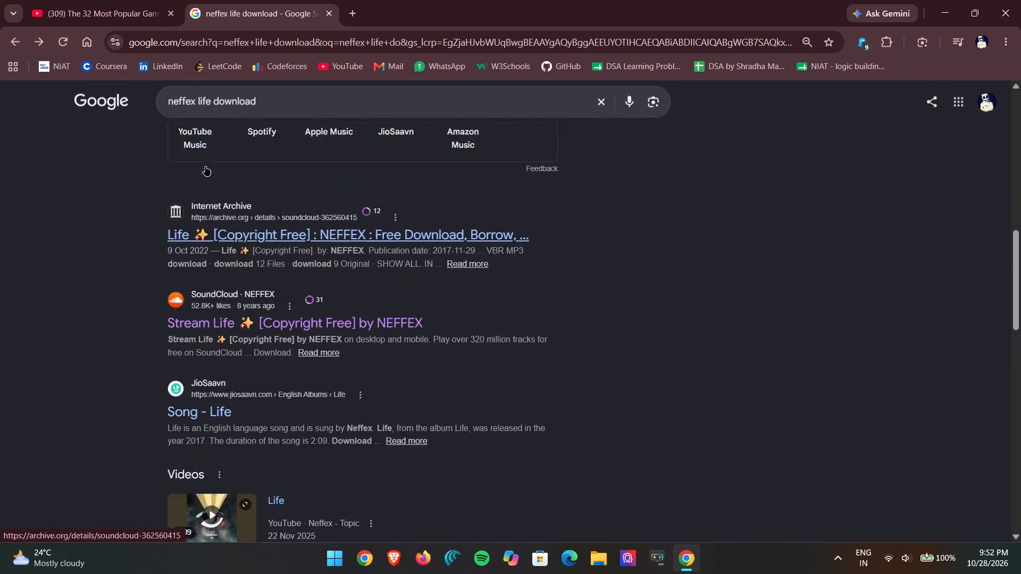
{"action": "scroll", "coordinate": [205, 166], "scroll_direction": "up", "scroll_amount": 4}
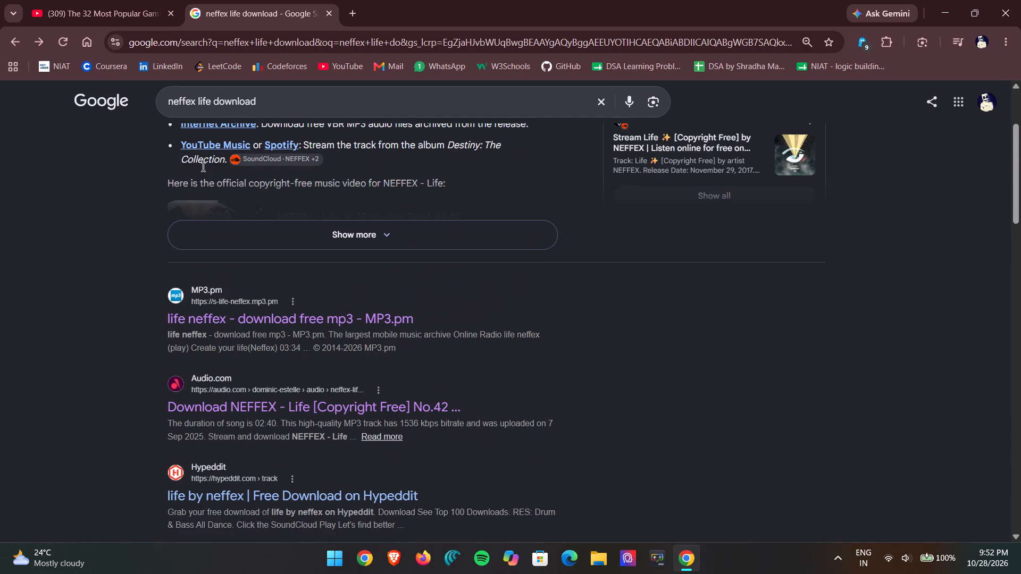
Open the MP3.pm result again and preview the listed life neffex минус and life neffex tracks.
{"action": "left_click", "coordinate": [286, 310]}
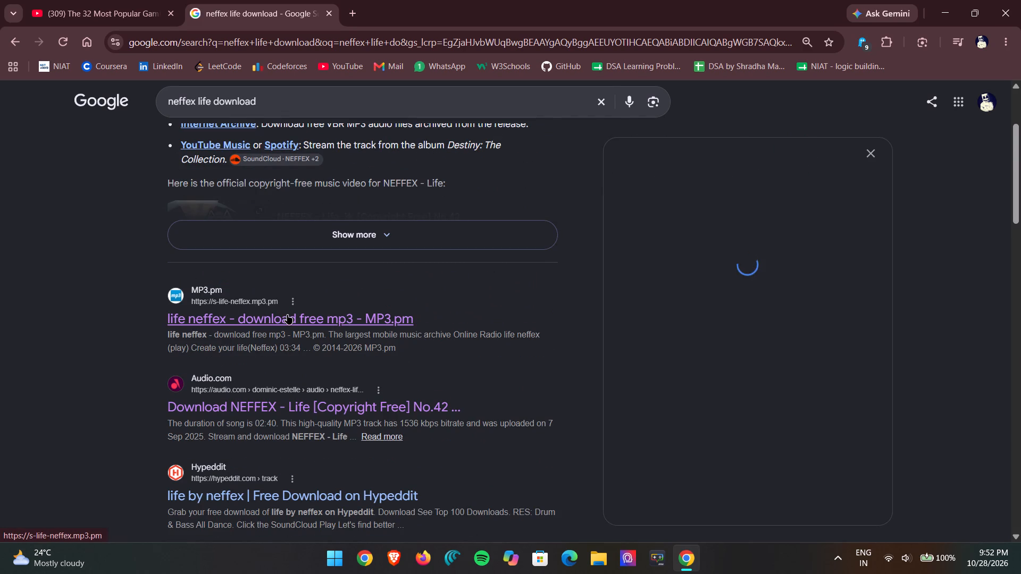
{"action": "left_click", "coordinate": [287, 315]}
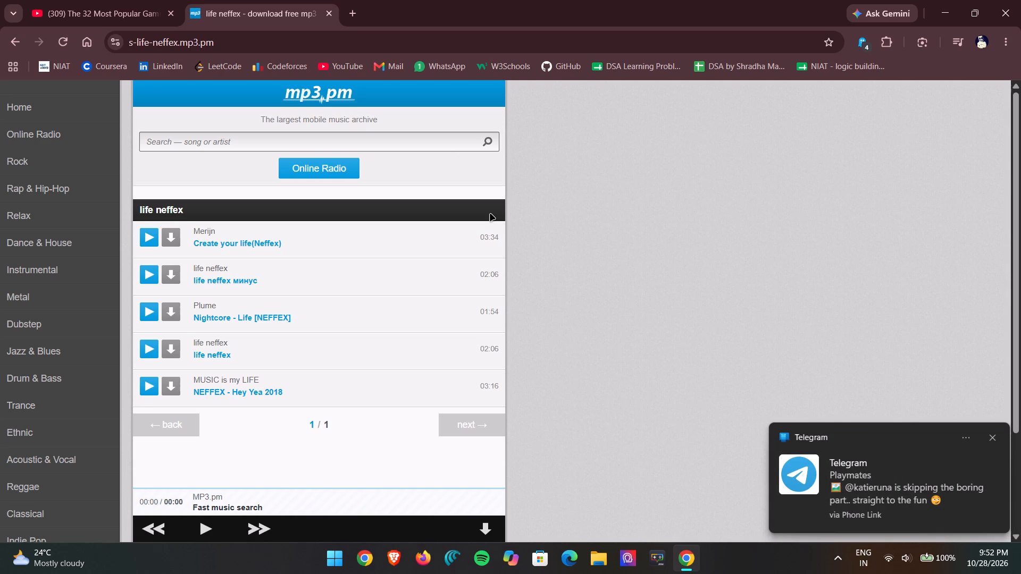
{"action": "left_click", "coordinate": [152, 273]}
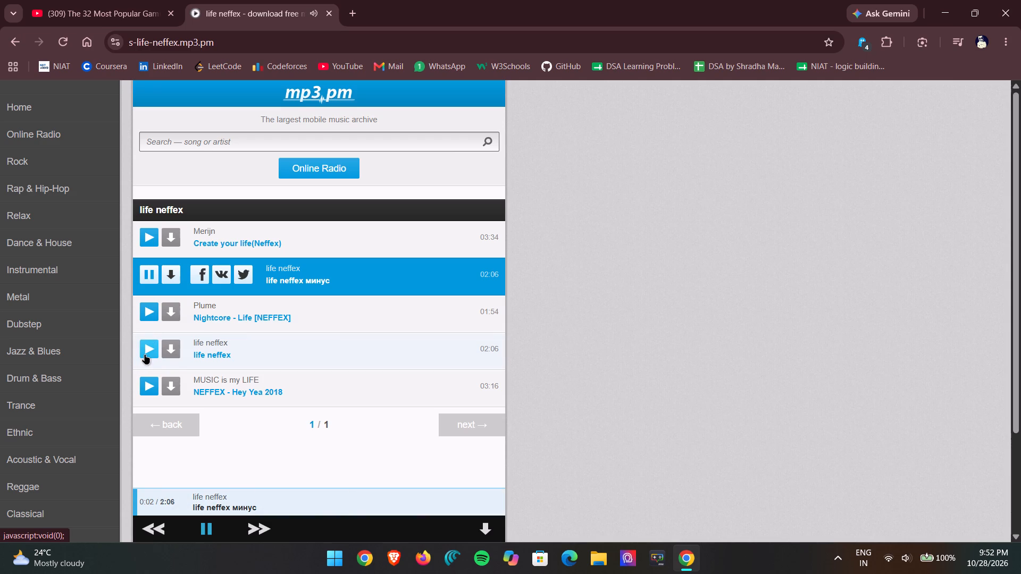
{"action": "left_click", "coordinate": [141, 357]}
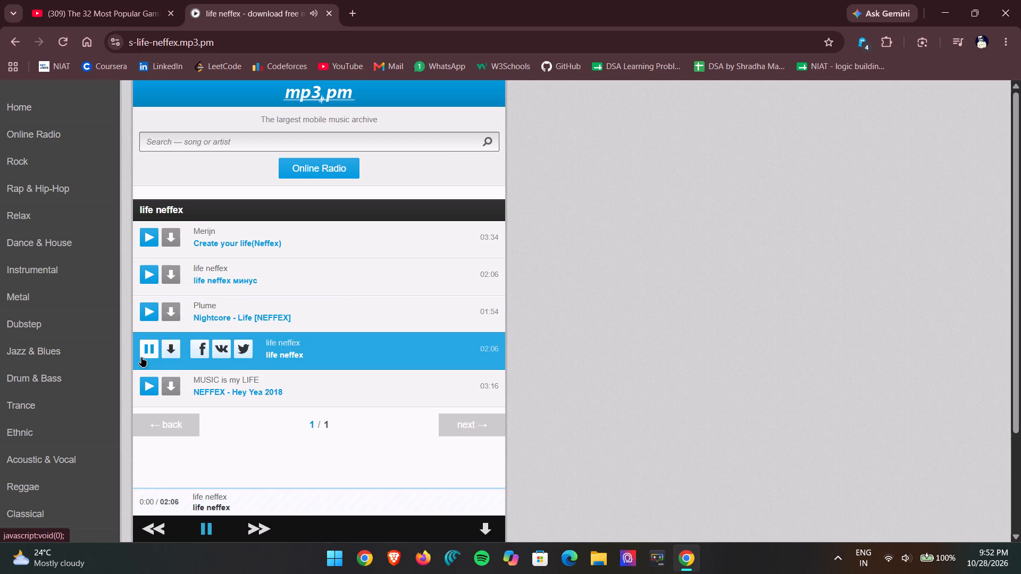
{"action": "left_click", "coordinate": [142, 354]}
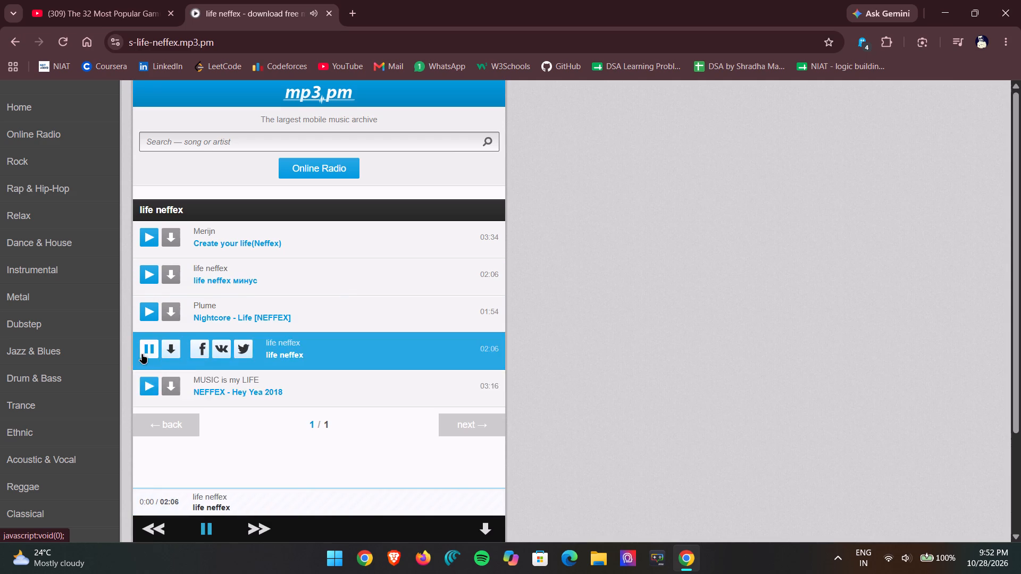
{"action": "left_click", "coordinate": [149, 350]}
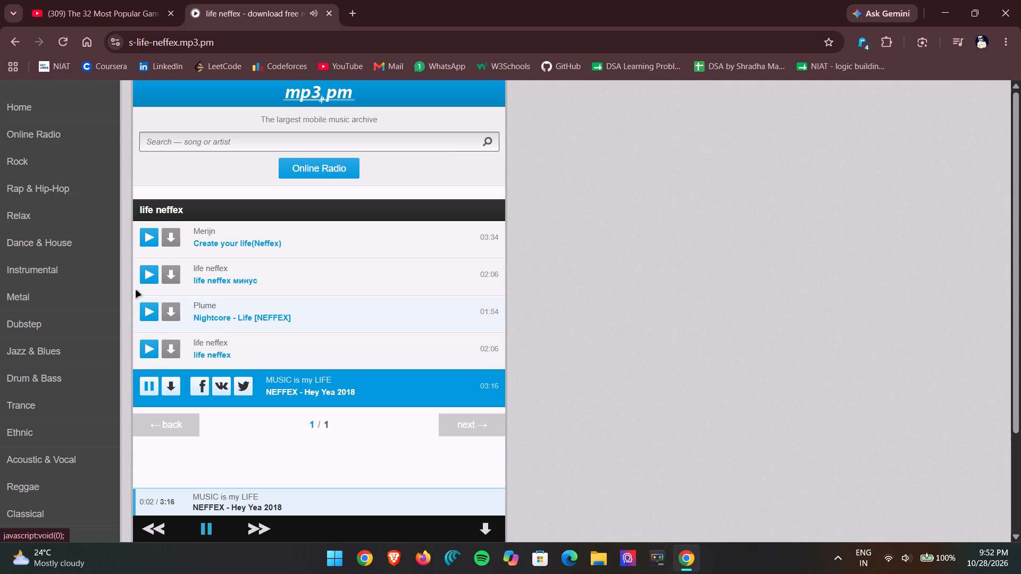
Replay the life neffex минус track, open its download page and download the MP3.
{"action": "left_click", "coordinate": [148, 273]}
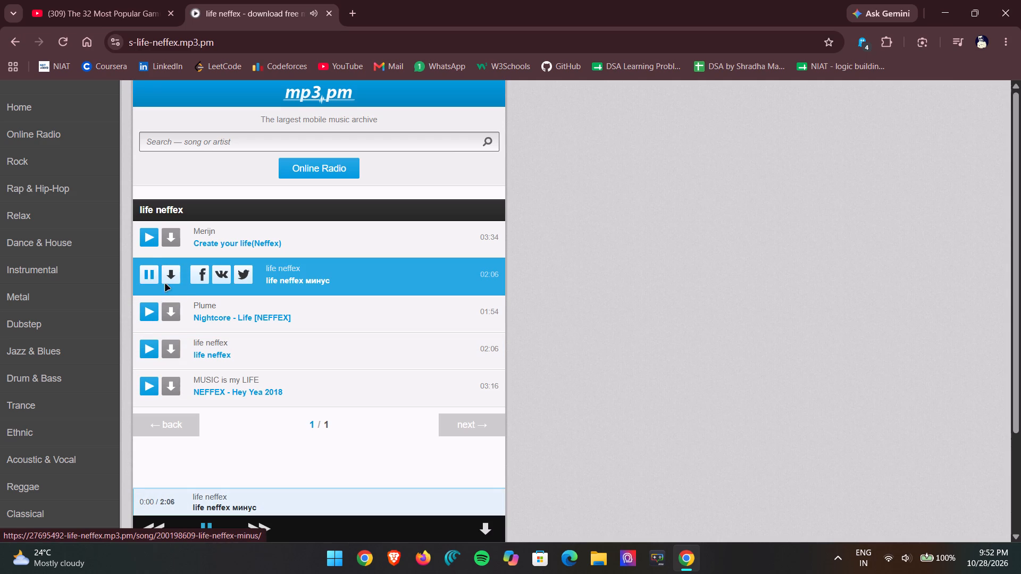
{"action": "left_click", "coordinate": [175, 274]}
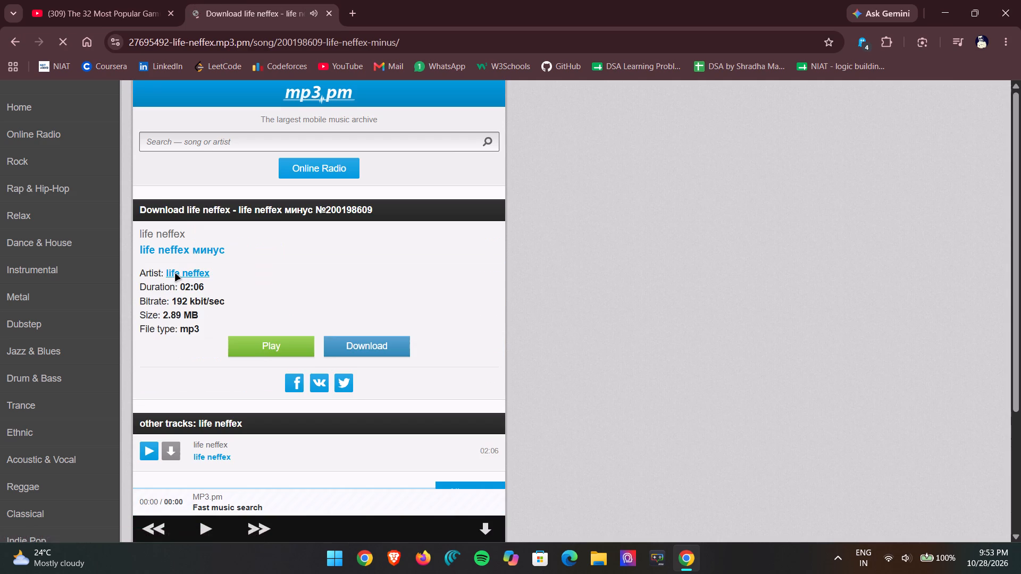
{"action": "left_click", "coordinate": [345, 352]}
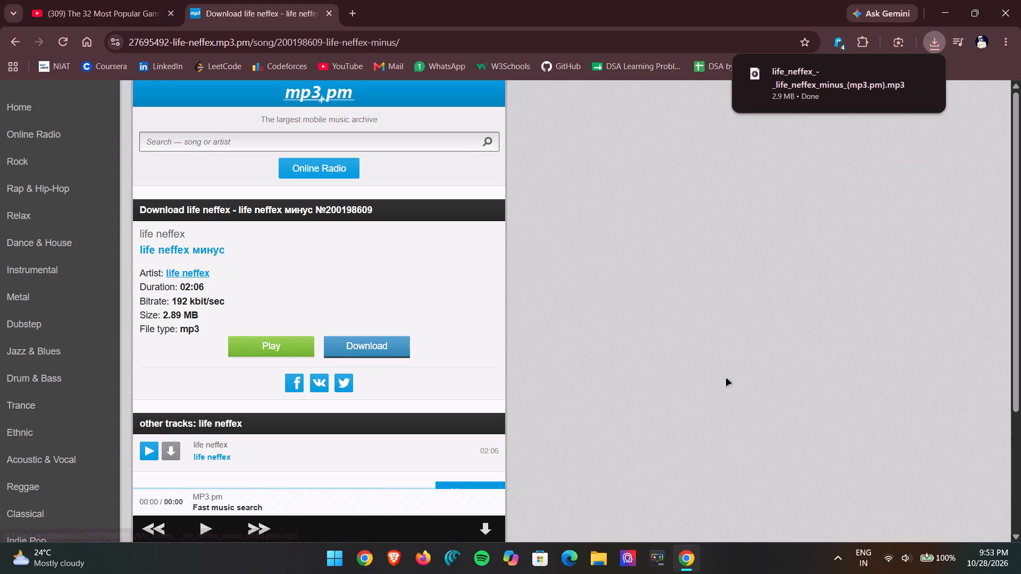
Switch to DaVinci Resolve and move the playhead to the end of the Mortals clip, at 01:03:47:35.
{"action": "left_click", "coordinate": [382, 475]}
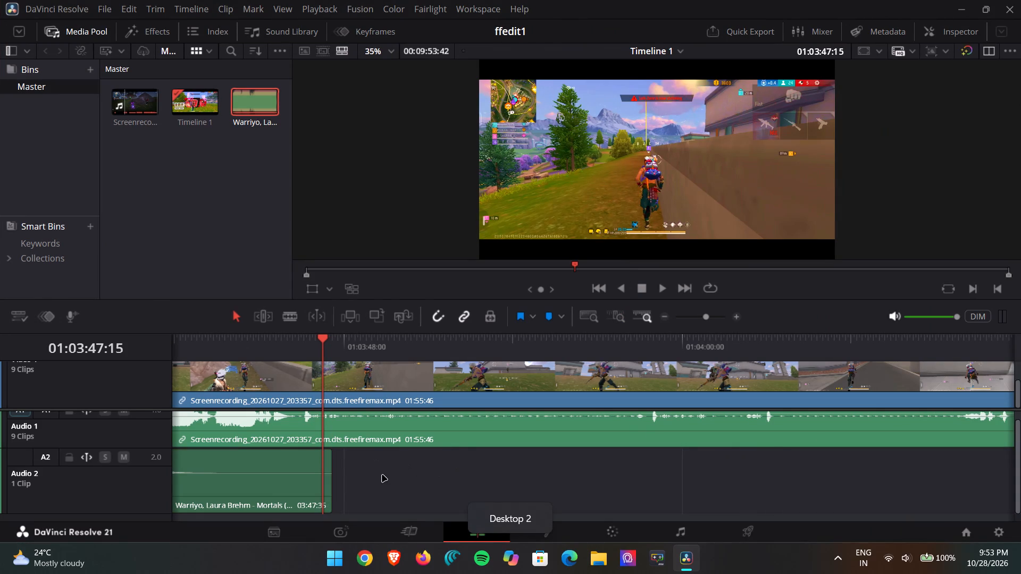
{"action": "left_click_drag", "start_coordinate": [323, 340], "coordinate": [328, 339]}
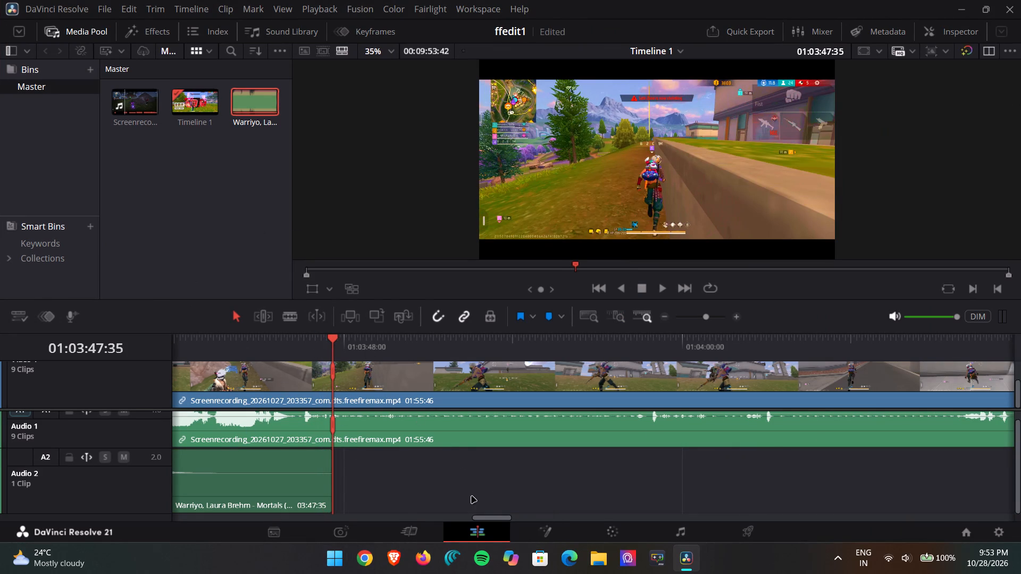
Import the life_neffex MP3 from the Downloads folder in File Explorer into the Master bin of ffedit1.
{"action": "left_click", "coordinate": [599, 563]}
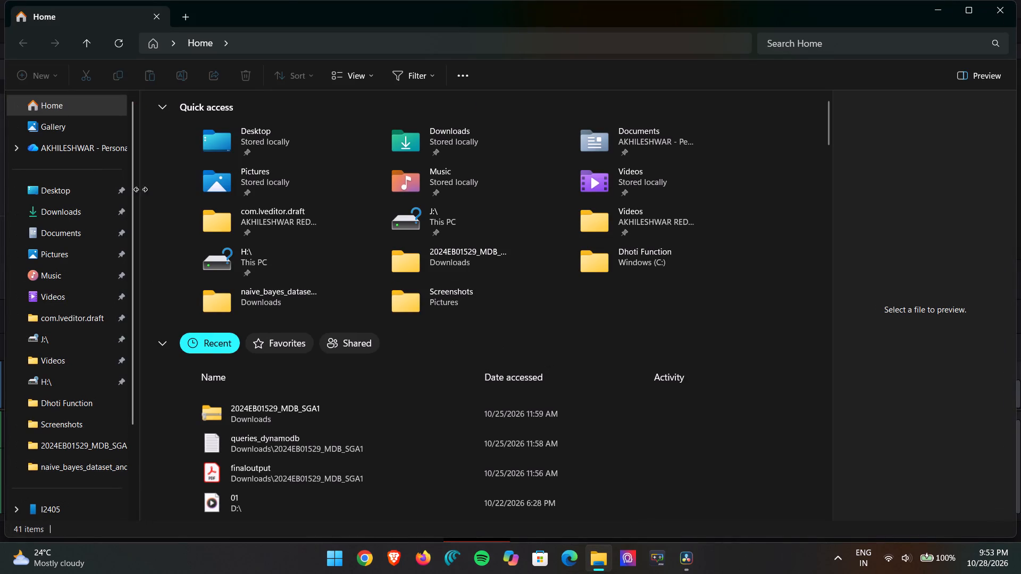
{"action": "left_click", "coordinate": [94, 216]}
{"action": "left_click_drag", "start_coordinate": [271, 136], "coordinate": [331, 209]}
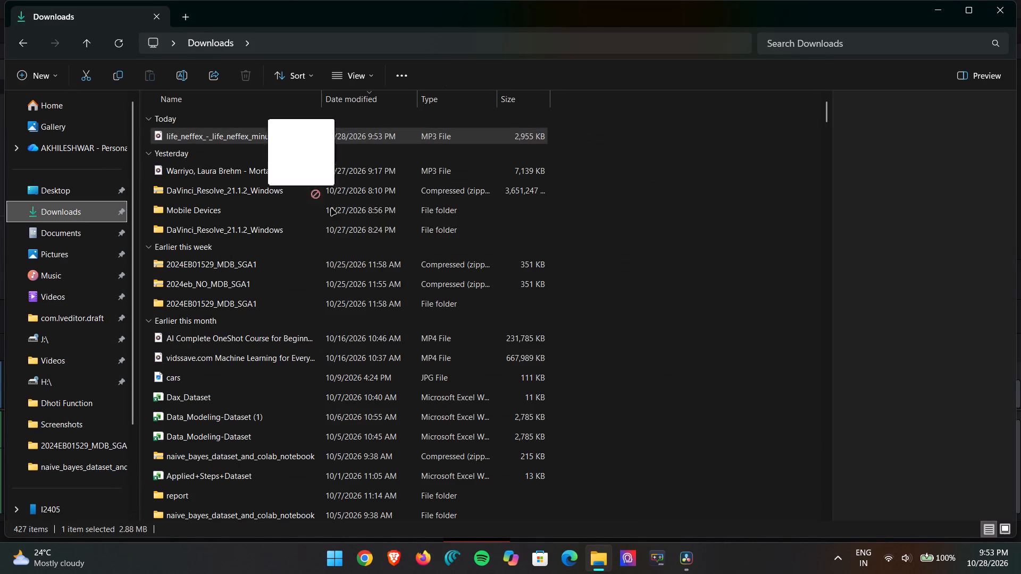
{"action": "left_click_drag", "start_coordinate": [331, 209], "coordinate": [390, 317]}
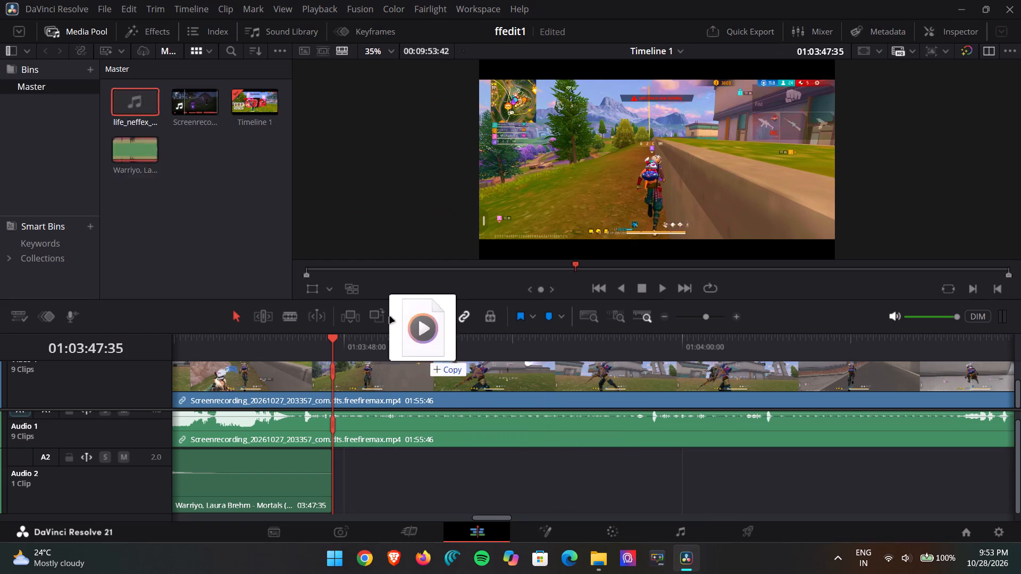
{"action": "left_click_drag", "start_coordinate": [390, 317], "coordinate": [199, 199]}
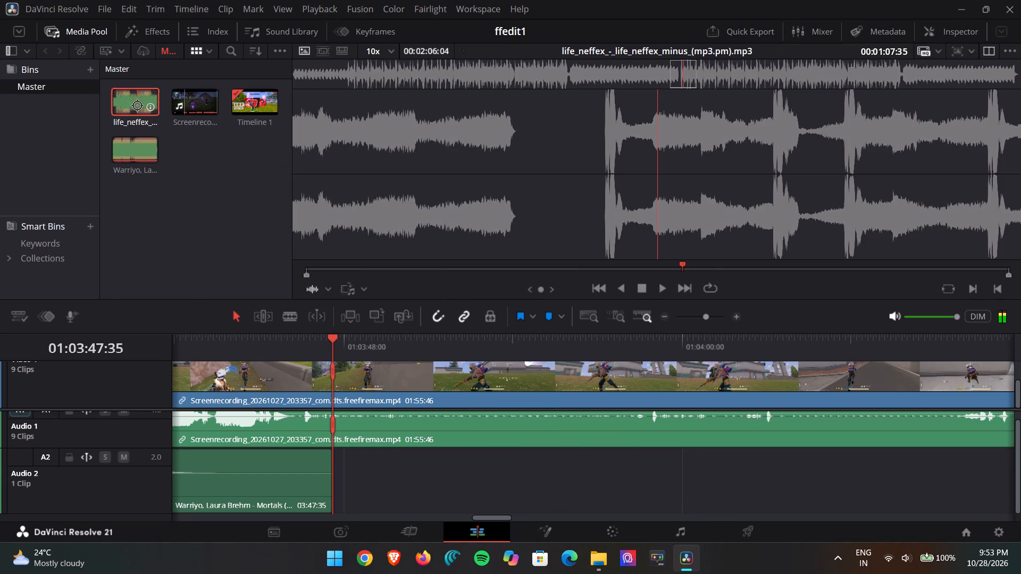
Place the life_neffex clip on Audio 2 directly after the Mortals clip, starting at 01:03:47:35.
{"action": "left_click_drag", "start_coordinate": [137, 105], "coordinate": [398, 476]}
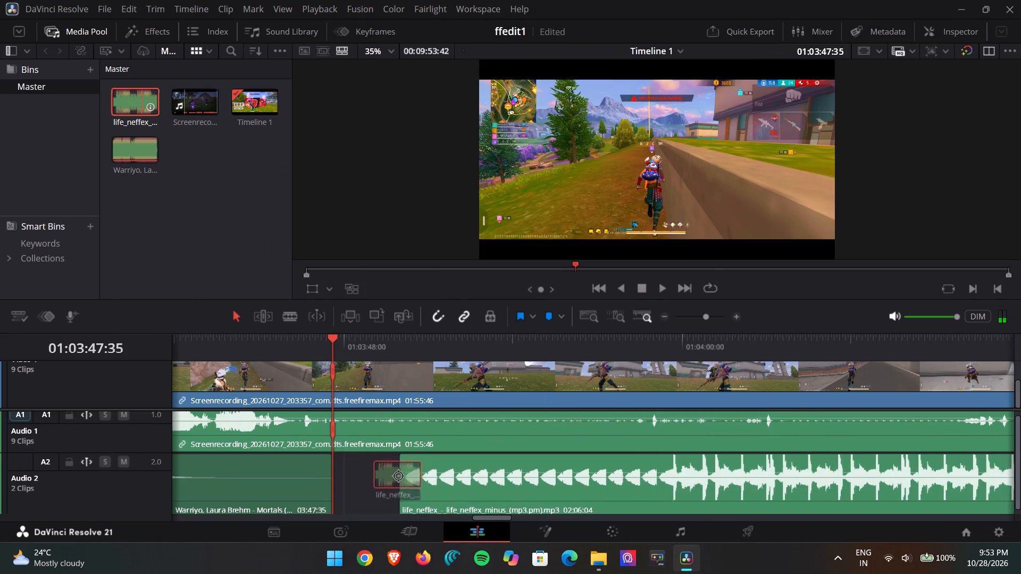
{"action": "left_click_drag", "start_coordinate": [398, 476], "coordinate": [336, 478]}
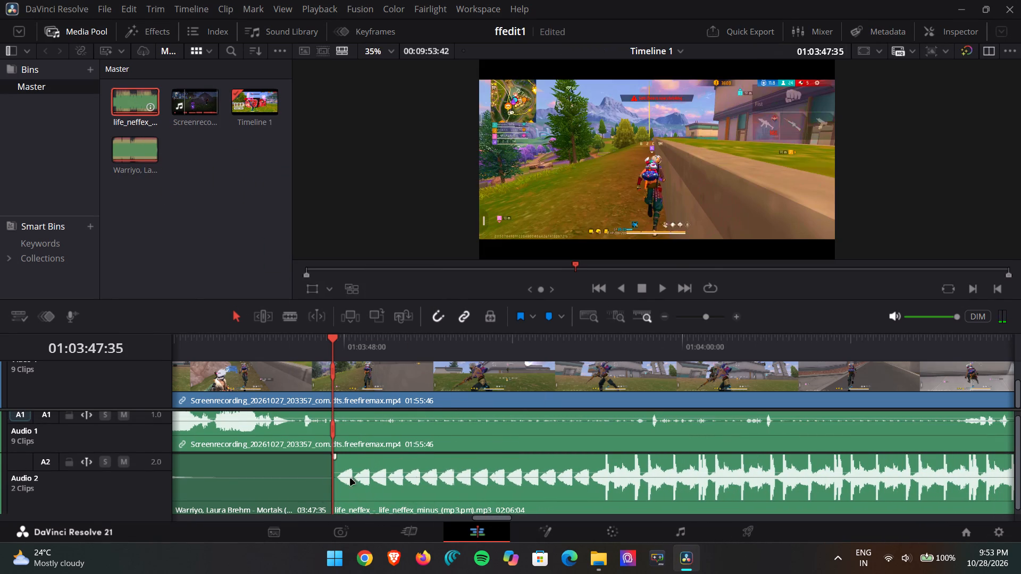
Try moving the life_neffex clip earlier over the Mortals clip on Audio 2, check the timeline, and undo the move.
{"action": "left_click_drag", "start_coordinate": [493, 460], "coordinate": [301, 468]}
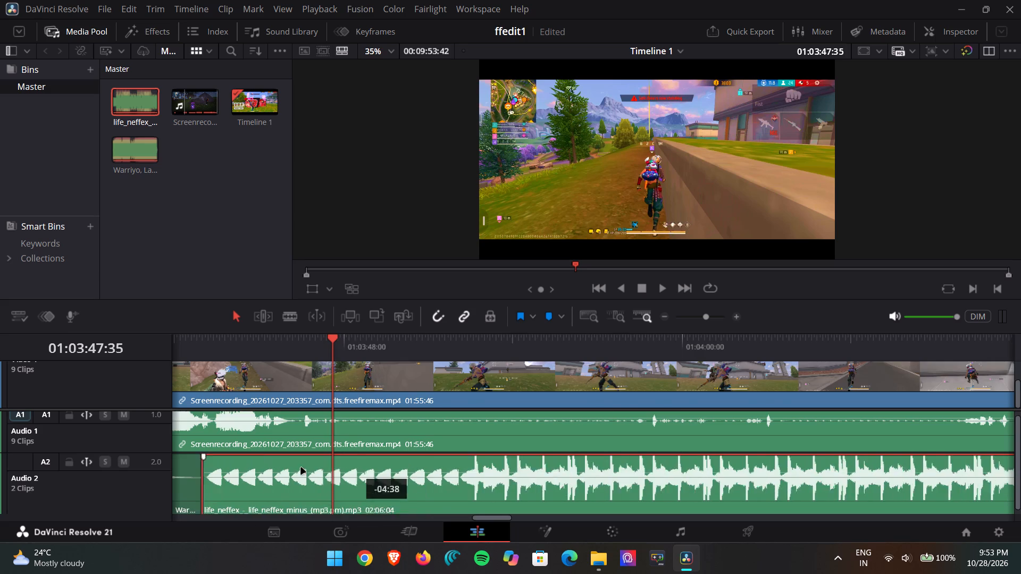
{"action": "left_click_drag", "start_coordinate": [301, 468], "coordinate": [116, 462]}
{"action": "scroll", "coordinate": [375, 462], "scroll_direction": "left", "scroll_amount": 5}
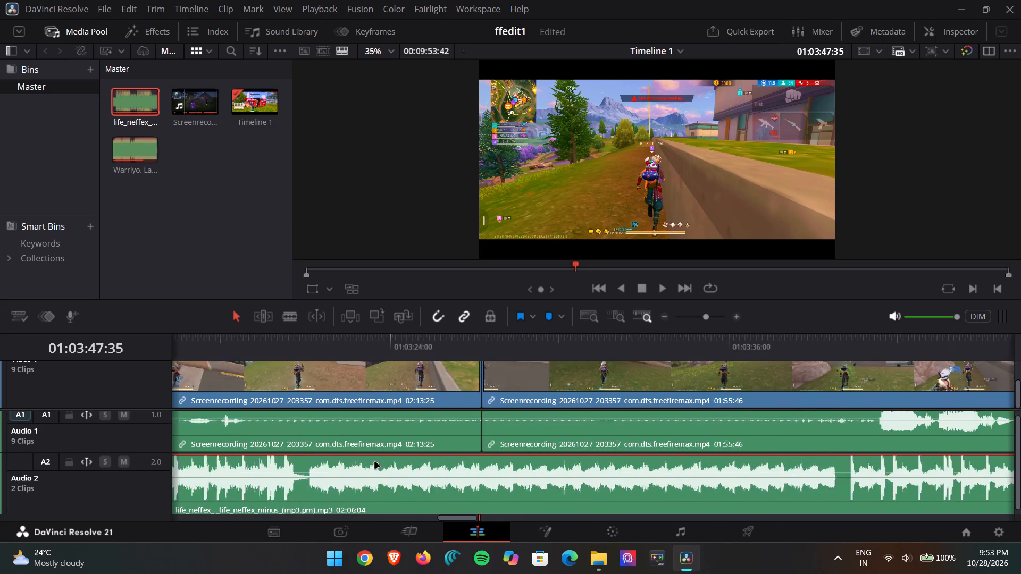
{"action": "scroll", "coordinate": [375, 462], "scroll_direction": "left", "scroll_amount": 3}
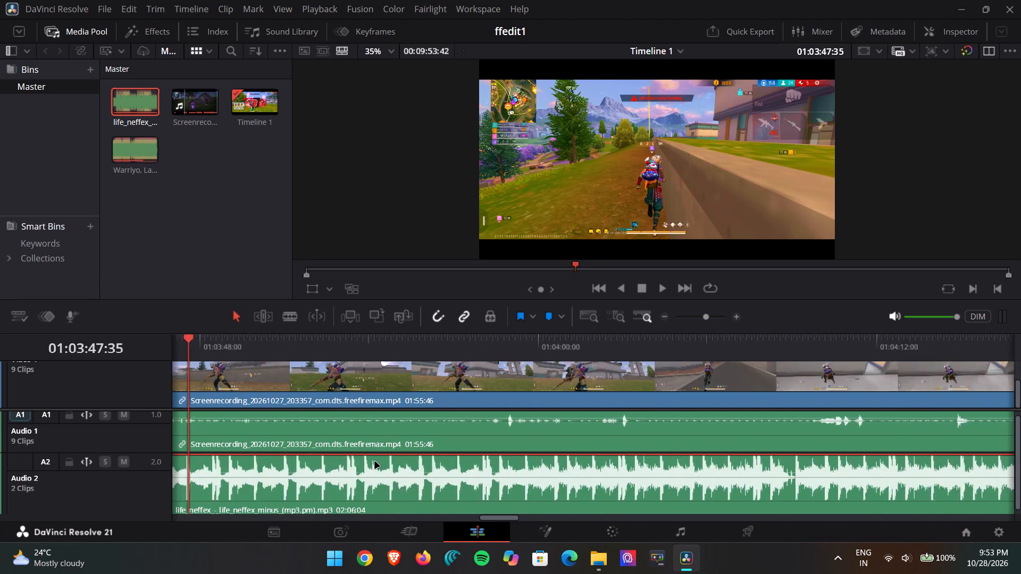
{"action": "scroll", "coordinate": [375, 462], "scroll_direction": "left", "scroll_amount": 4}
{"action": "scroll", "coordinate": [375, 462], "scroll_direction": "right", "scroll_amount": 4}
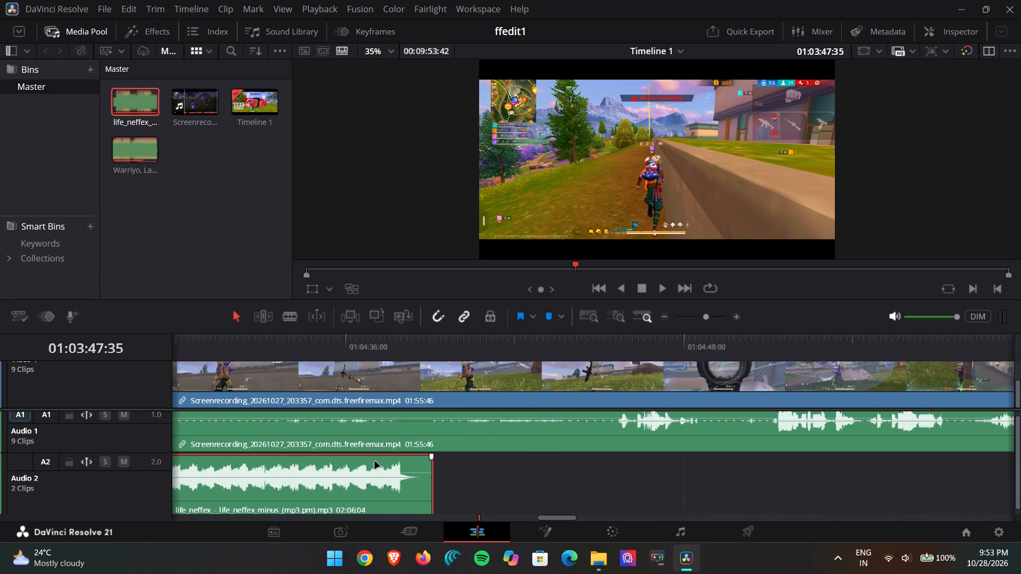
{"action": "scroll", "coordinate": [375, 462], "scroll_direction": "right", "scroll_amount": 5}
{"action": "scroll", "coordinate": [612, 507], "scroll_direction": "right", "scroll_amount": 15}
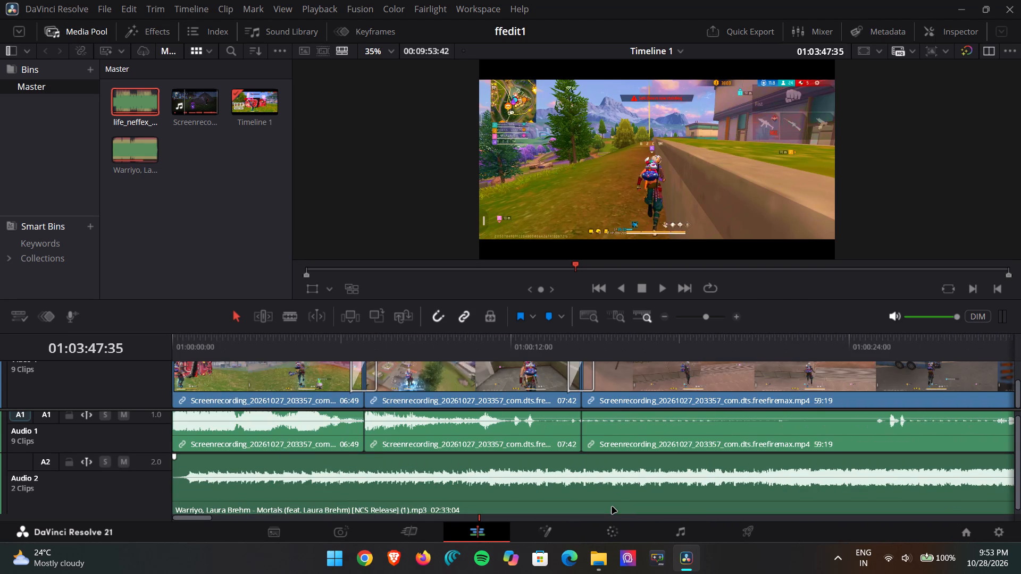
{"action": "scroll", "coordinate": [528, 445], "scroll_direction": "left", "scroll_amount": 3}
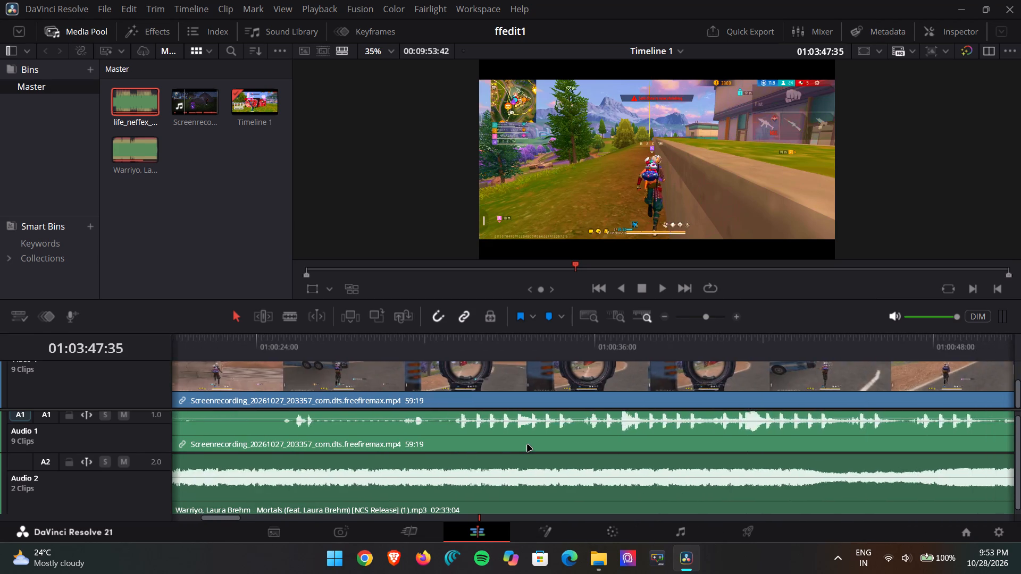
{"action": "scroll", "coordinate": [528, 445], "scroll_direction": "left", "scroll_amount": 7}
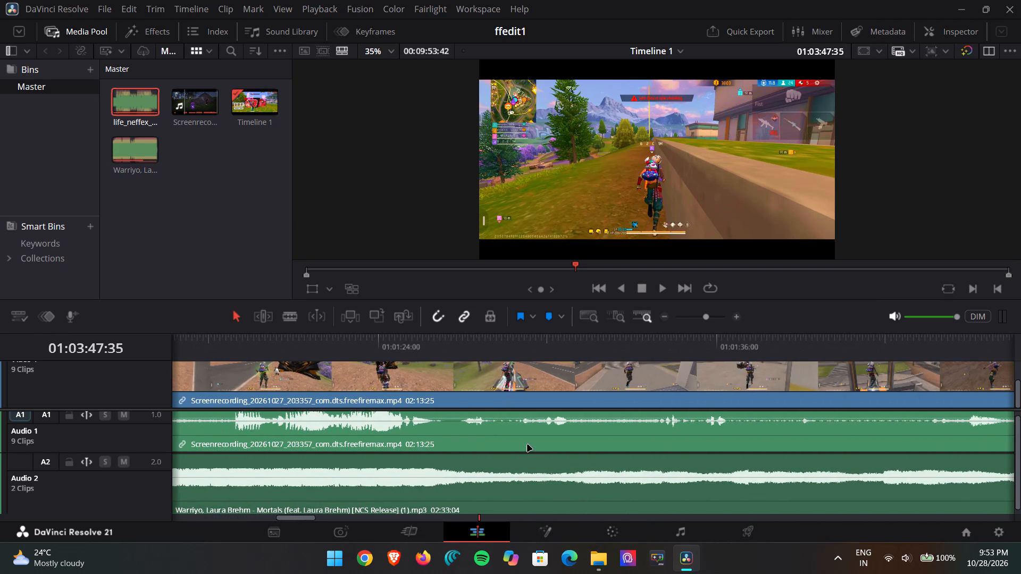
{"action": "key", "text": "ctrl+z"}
Examine Audio 2 around the junction of the Mortals and life_neffex clips and onward past the end of the second song.
{"action": "scroll", "coordinate": [528, 445], "scroll_direction": "left", "scroll_amount": 5}
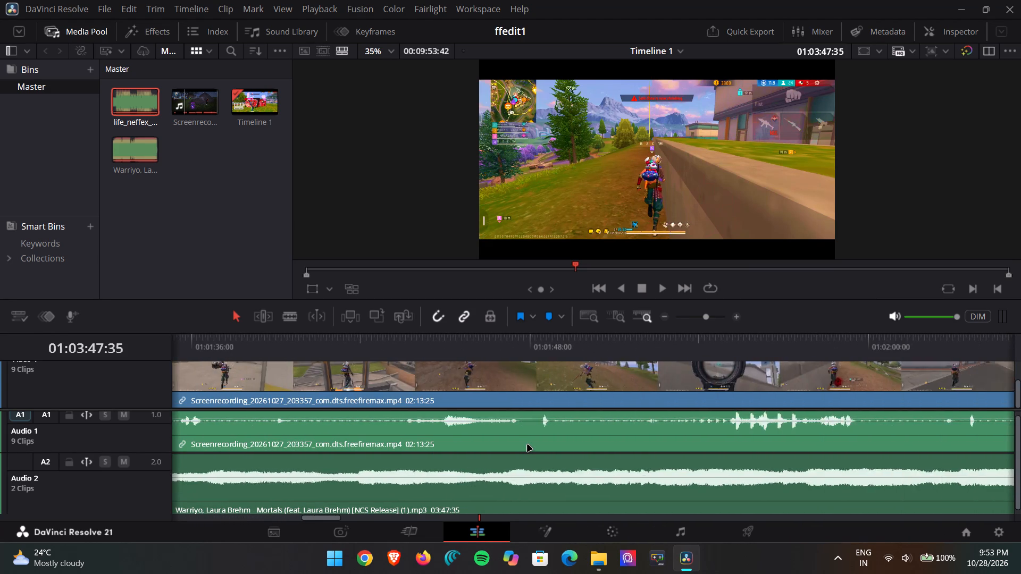
{"action": "scroll", "coordinate": [528, 445], "scroll_direction": "left", "scroll_amount": 11}
{"action": "scroll", "coordinate": [528, 445], "scroll_direction": "right", "scroll_amount": 2}
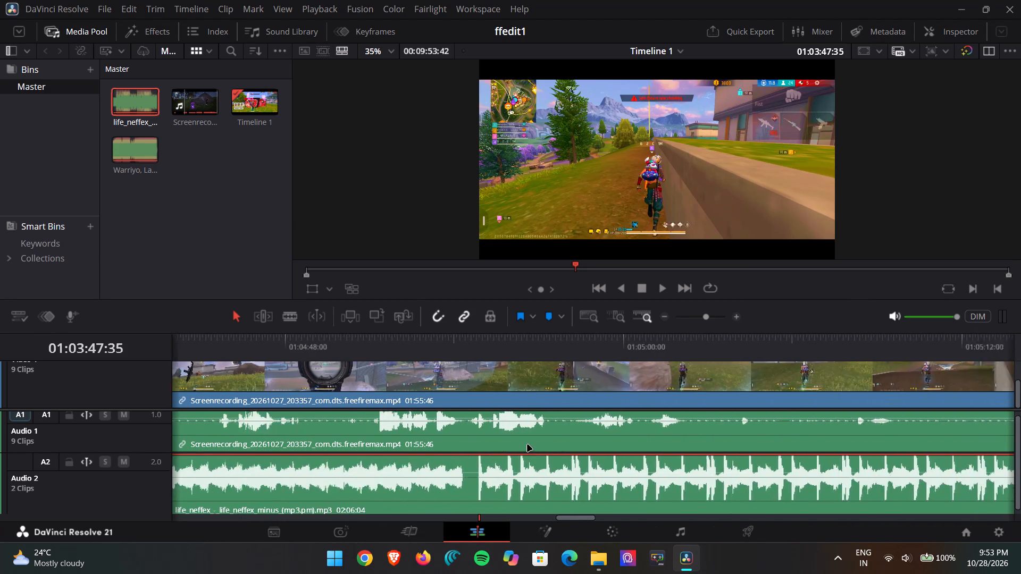
{"action": "scroll", "coordinate": [528, 445], "scroll_direction": "right", "scroll_amount": 5}
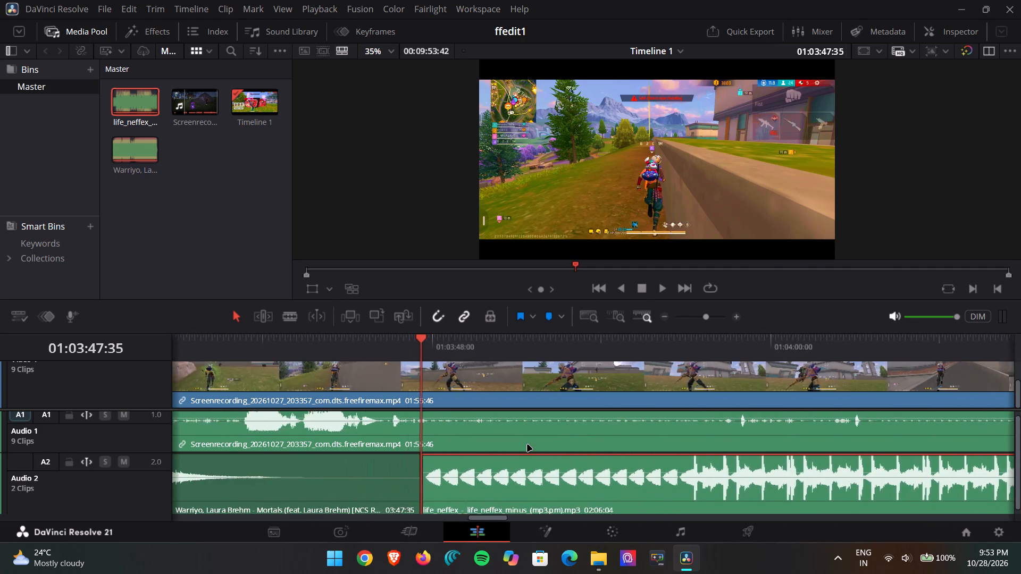
{"action": "scroll", "coordinate": [528, 445], "scroll_direction": "right", "scroll_amount": 2}
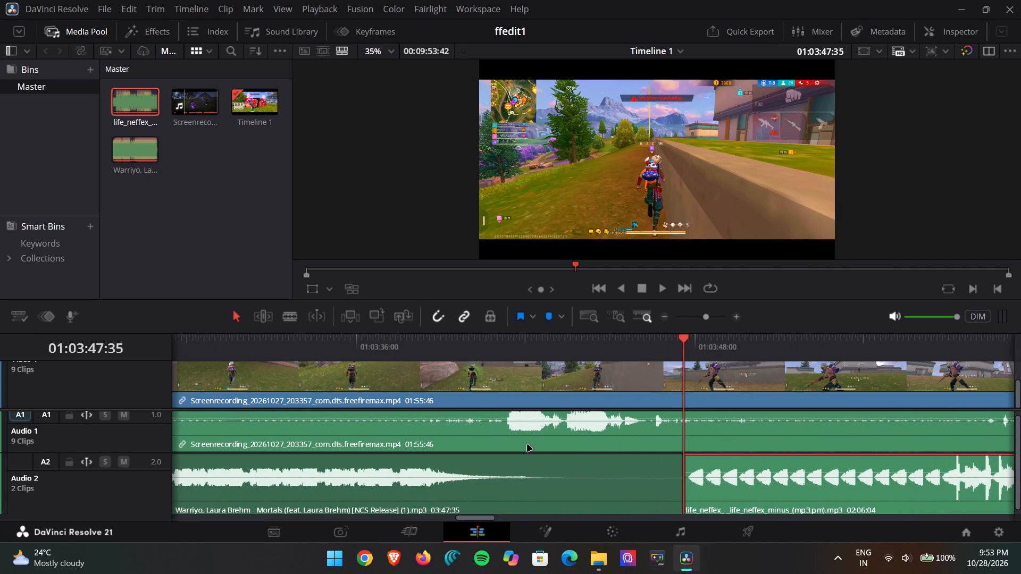
{"action": "scroll", "coordinate": [625, 398], "scroll_direction": "down", "scroll_amount": 2, "text": "ctrl"}
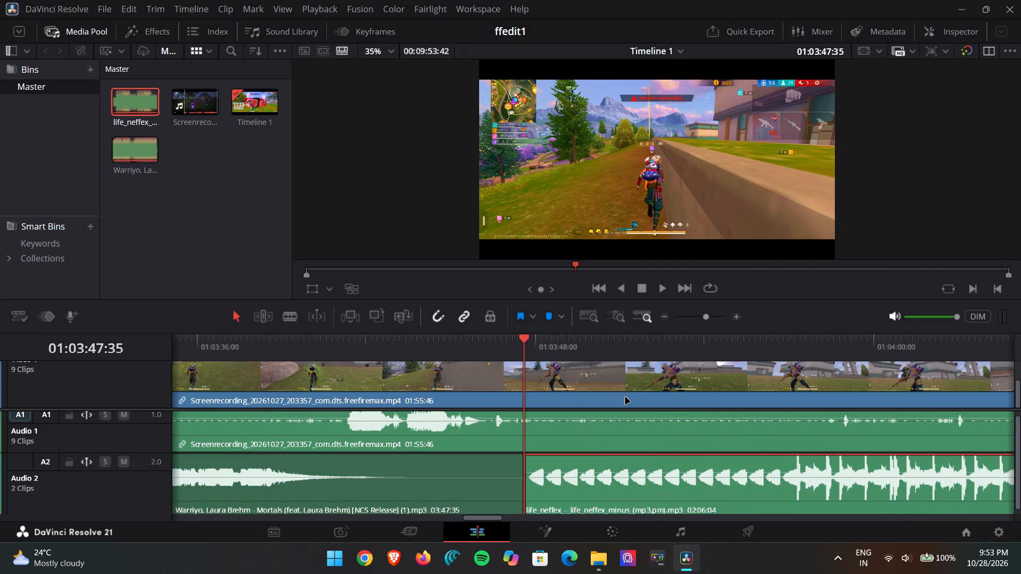
{"action": "scroll", "coordinate": [625, 398], "scroll_direction": "down", "scroll_amount": 19, "text": "ctrl"}
{"action": "scroll", "coordinate": [626, 397], "scroll_direction": "down", "scroll_amount": 4, "text": "ctrl"}
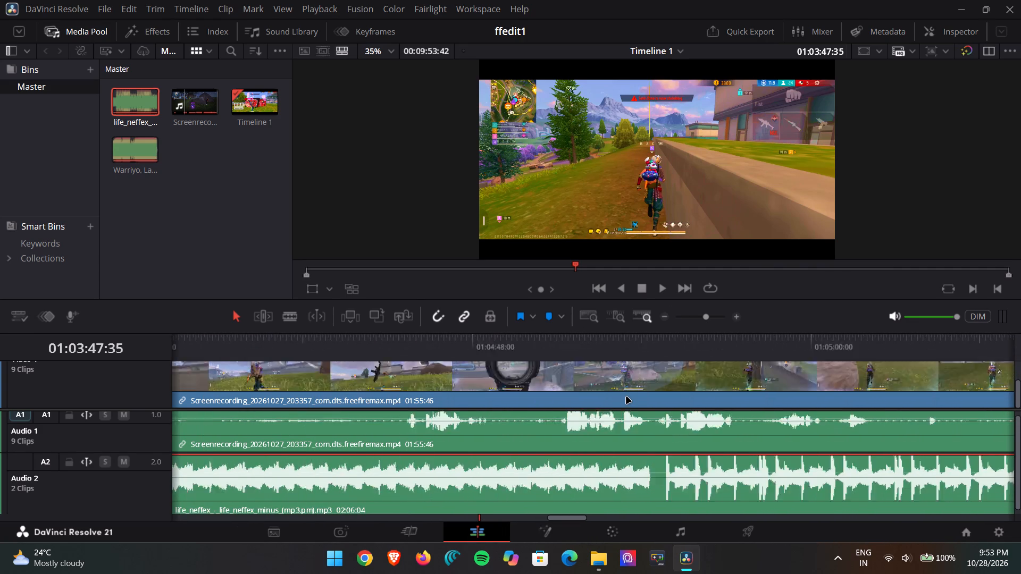
{"action": "scroll", "coordinate": [626, 397], "scroll_direction": "down", "scroll_amount": 9, "text": "ctrl"}
{"action": "scroll", "coordinate": [626, 397], "scroll_direction": "down", "scroll_amount": 20, "text": "ctrl"}
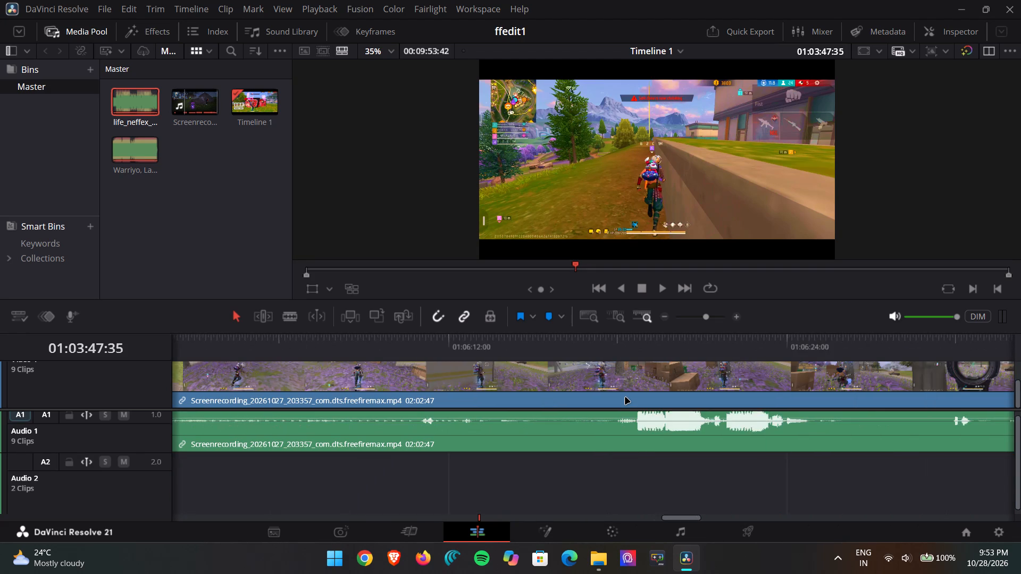
Examine the whole length of Audio 2 and play the opening of the life_neffex clip from 01:03:47:35.
{"action": "scroll", "coordinate": [625, 398], "scroll_direction": "down", "scroll_amount": 2, "text": "ctrl"}
{"action": "scroll", "coordinate": [625, 398], "scroll_direction": "up", "scroll_amount": 8, "text": "ctrl"}
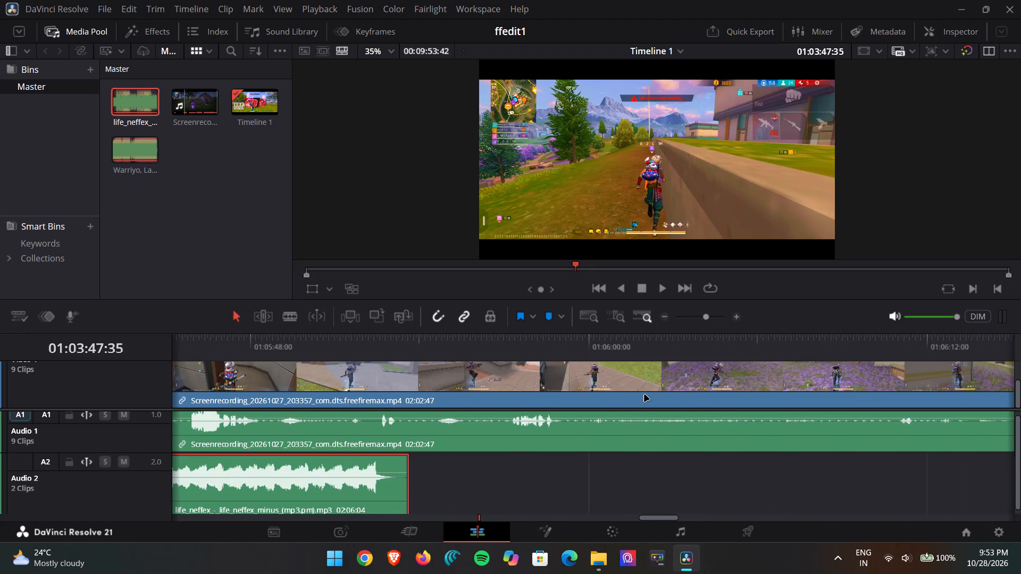
{"action": "scroll", "coordinate": [590, 472], "scroll_direction": "right", "scroll_amount": 9}
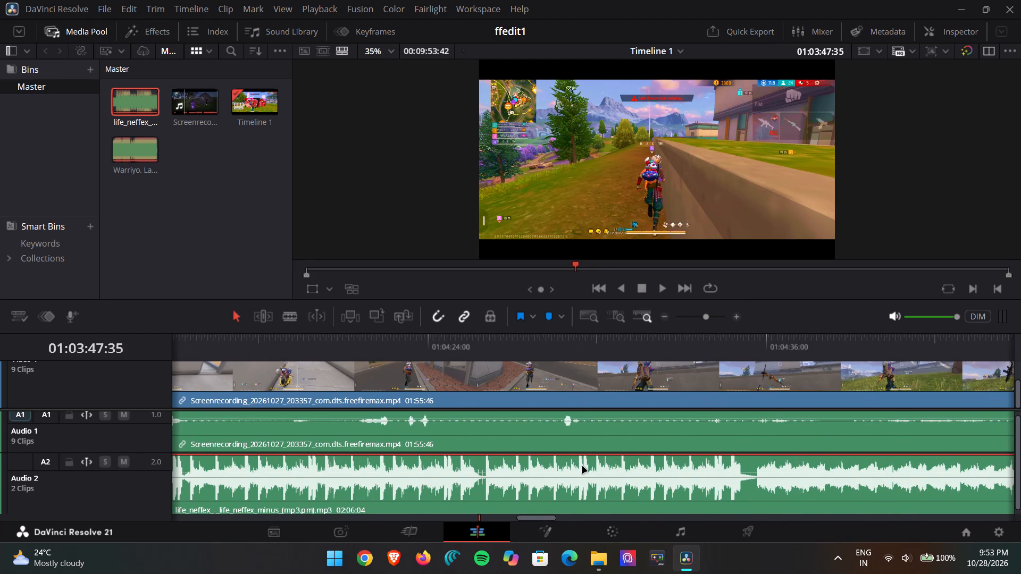
{"action": "scroll", "coordinate": [582, 467], "scroll_direction": "down", "scroll_amount": 20, "text": "ctrl"}
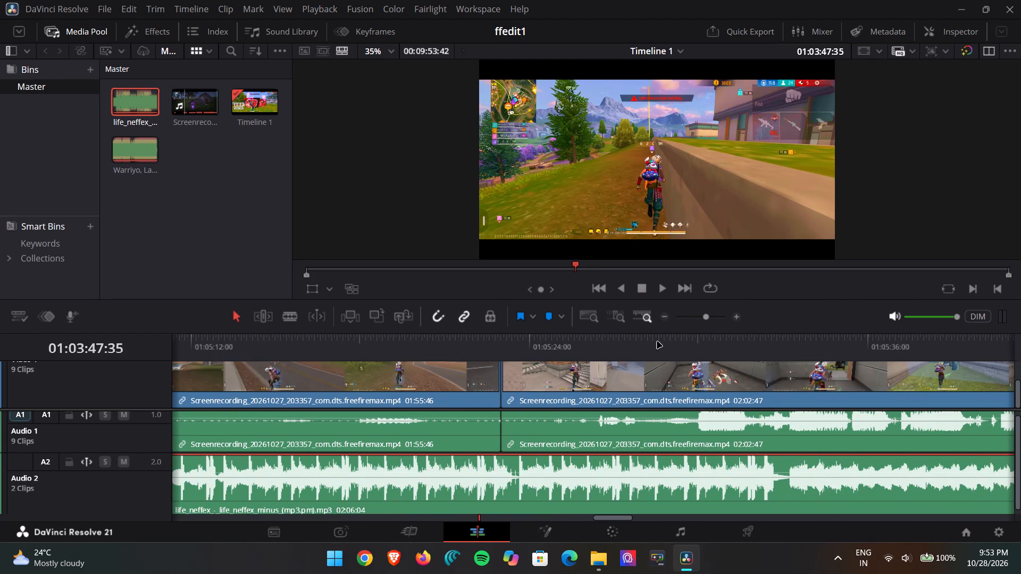
{"action": "left_click_drag", "start_coordinate": [704, 318], "coordinate": [688, 318]}
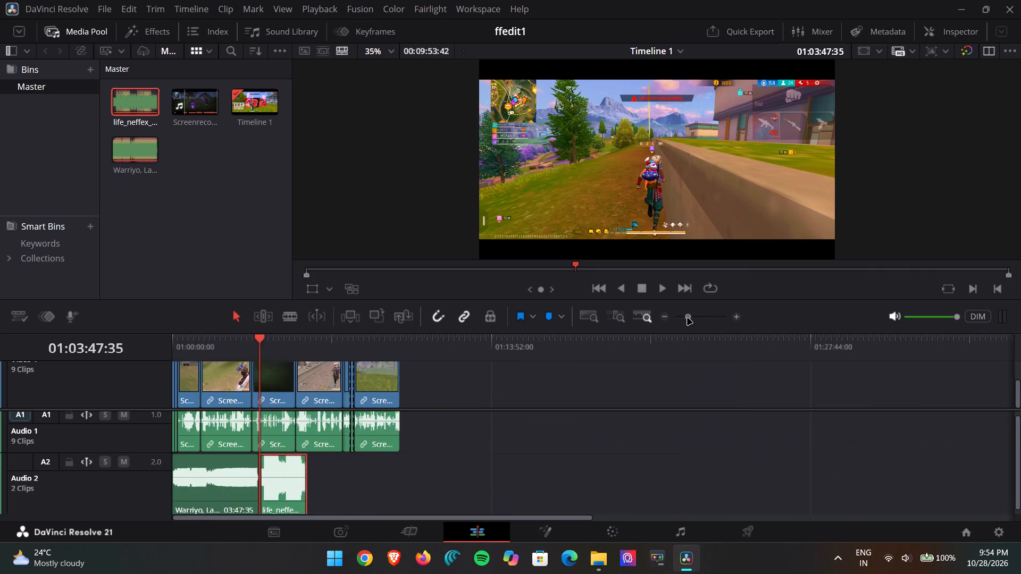
{"action": "left_click_drag", "start_coordinate": [688, 318], "coordinate": [693, 317]}
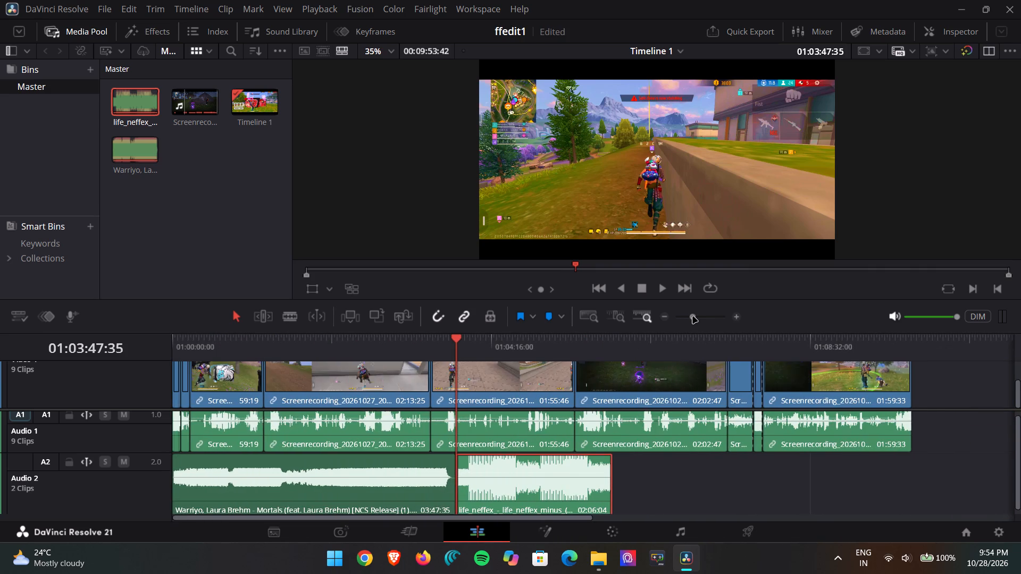
{"action": "left_click_drag", "start_coordinate": [693, 317], "coordinate": [695, 316]}
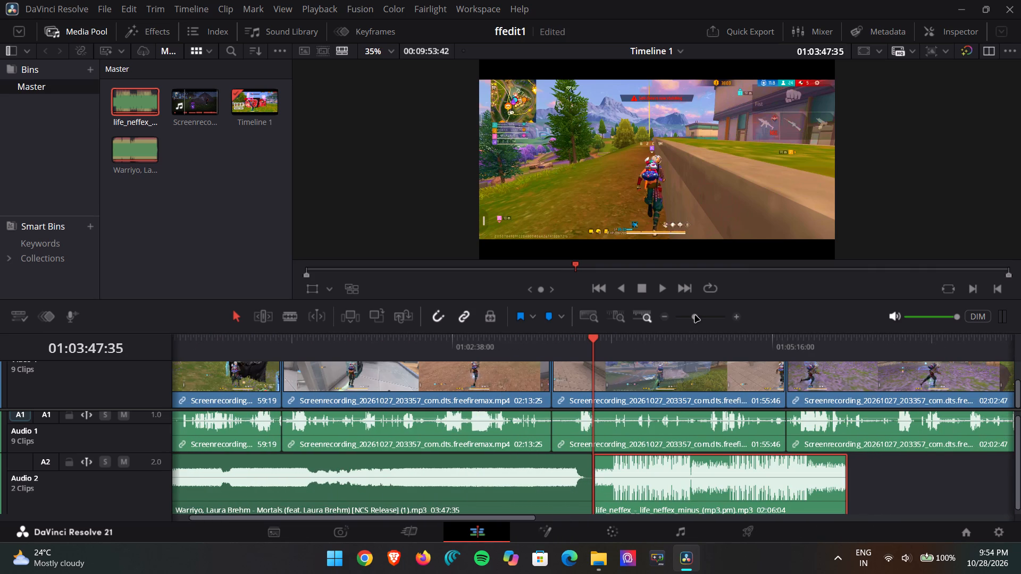
{"action": "left_click", "coordinate": [658, 286]}
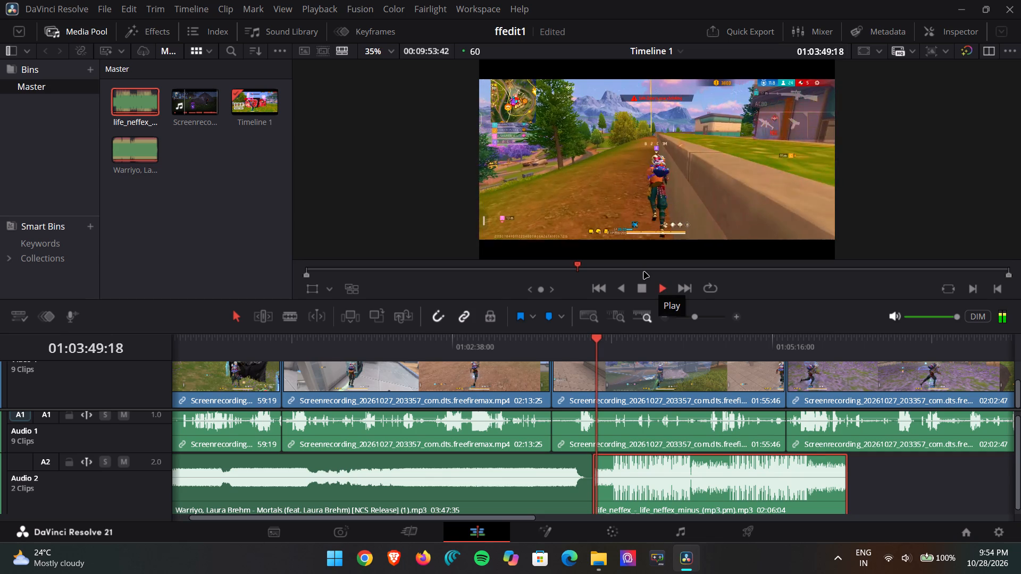
{"action": "left_click", "coordinate": [642, 287]}
Move the Mortals clip on Audio 2 past the end of the life_neffex clip, starting at about 01:07:46.
{"action": "left_click_drag", "start_coordinate": [515, 491], "coordinate": [515, 492]}
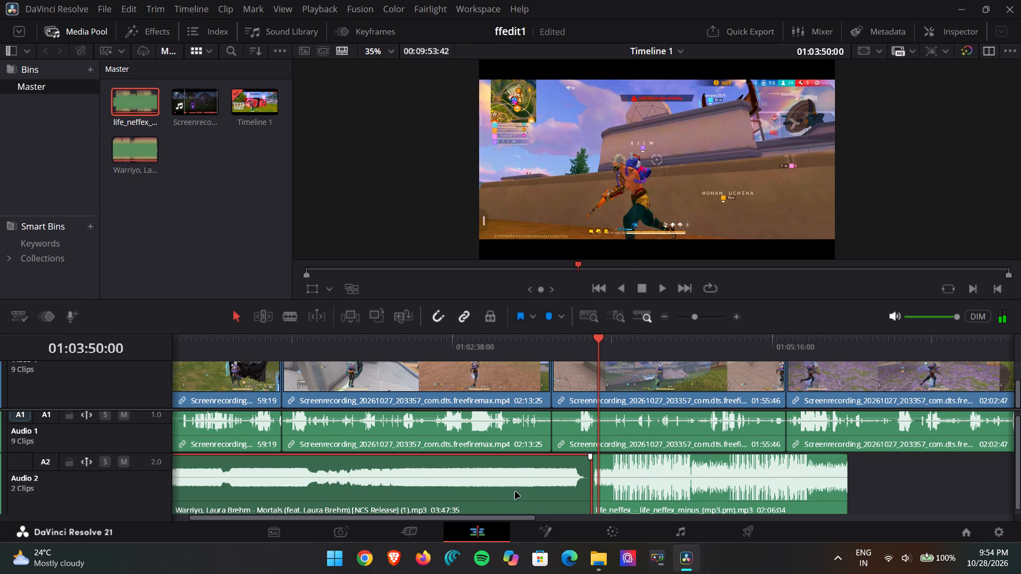
{"action": "left_click_drag", "start_coordinate": [515, 492], "coordinate": [810, 503]}
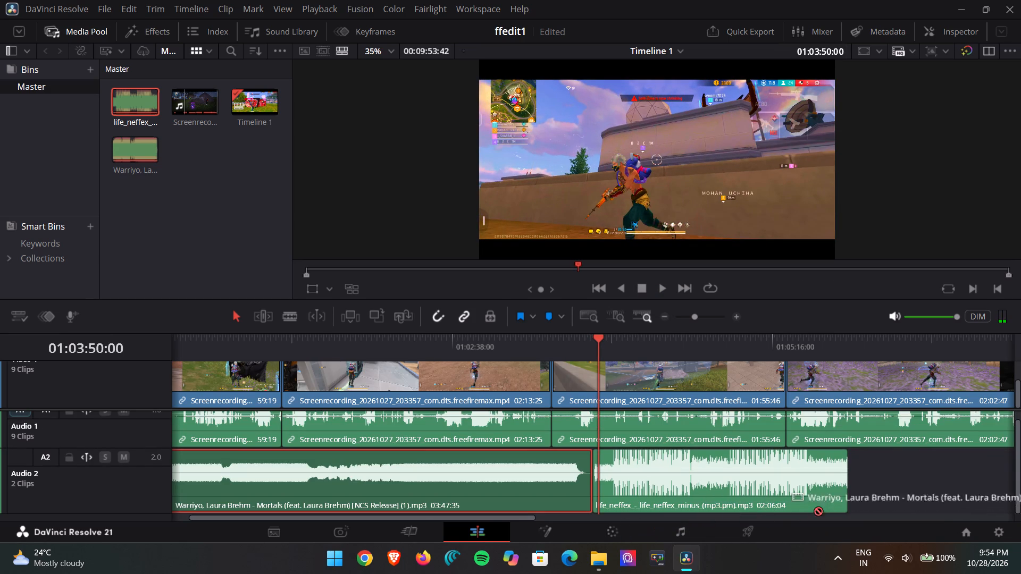
{"action": "left_click_drag", "start_coordinate": [810, 503], "coordinate": [881, 470]}
{"action": "left_click_drag", "start_coordinate": [541, 482], "coordinate": [1020, 471]}
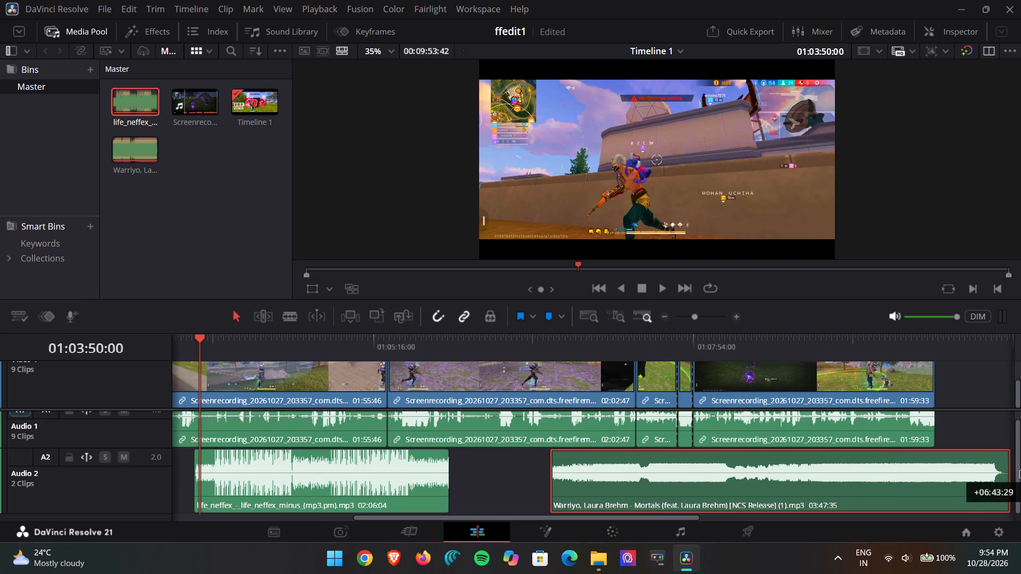
{"action": "left_click_drag", "start_coordinate": [1020, 471], "coordinate": [656, 502]}
{"action": "left_click_drag", "start_coordinate": [660, 495], "coordinate": [714, 461]}
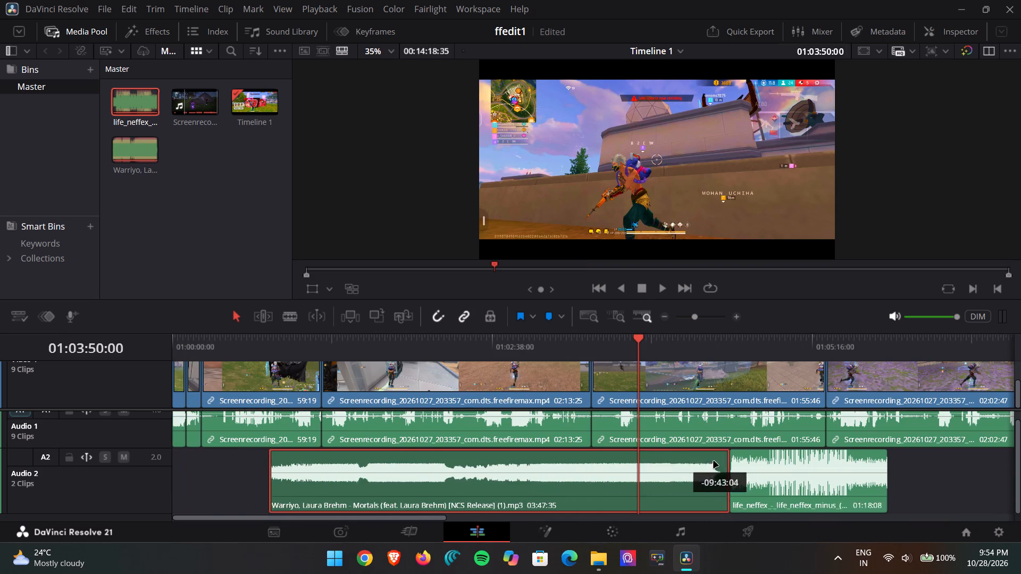
{"action": "left_click_drag", "start_coordinate": [714, 461], "coordinate": [608, 474]}
{"action": "scroll", "coordinate": [599, 471], "scroll_direction": "right", "scroll_amount": 3}
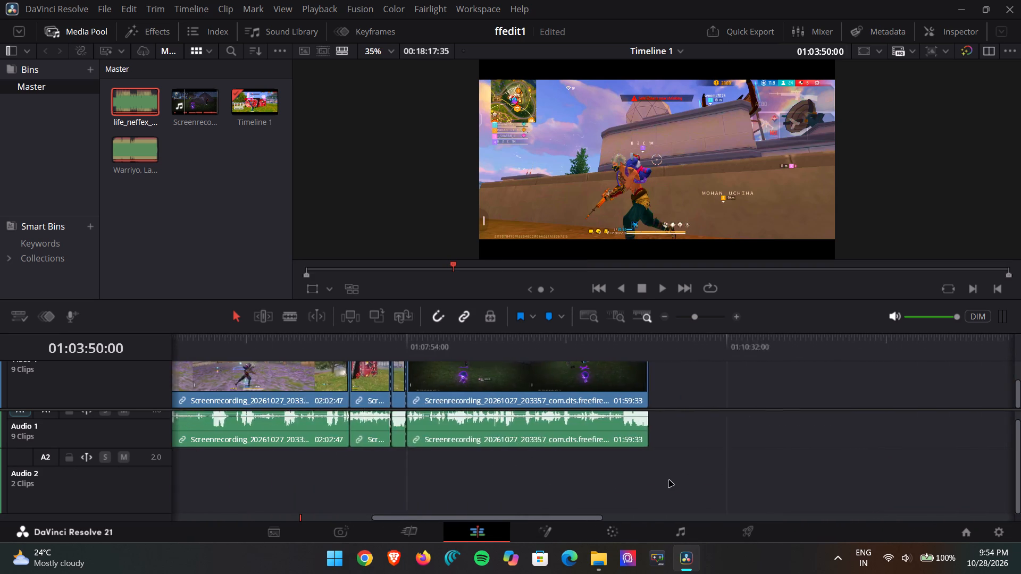
{"action": "left_click_drag", "start_coordinate": [907, 492], "coordinate": [491, 496]}
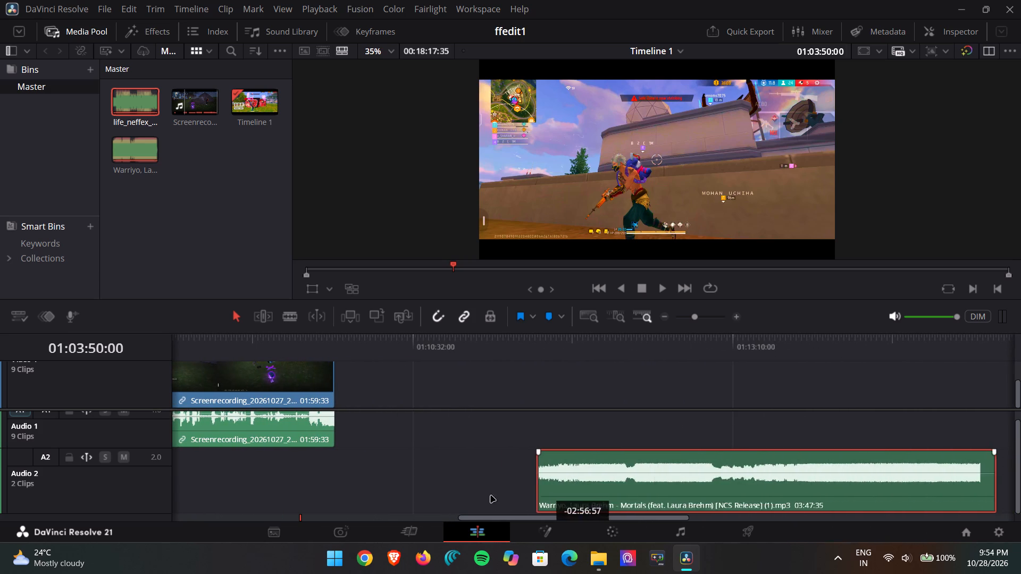
{"action": "left_click_drag", "start_coordinate": [491, 496], "coordinate": [395, 496]}
{"action": "scroll", "coordinate": [510, 487], "scroll_direction": "right", "scroll_amount": 2}
{"action": "left_click_drag", "start_coordinate": [859, 496], "coordinate": [587, 502]}
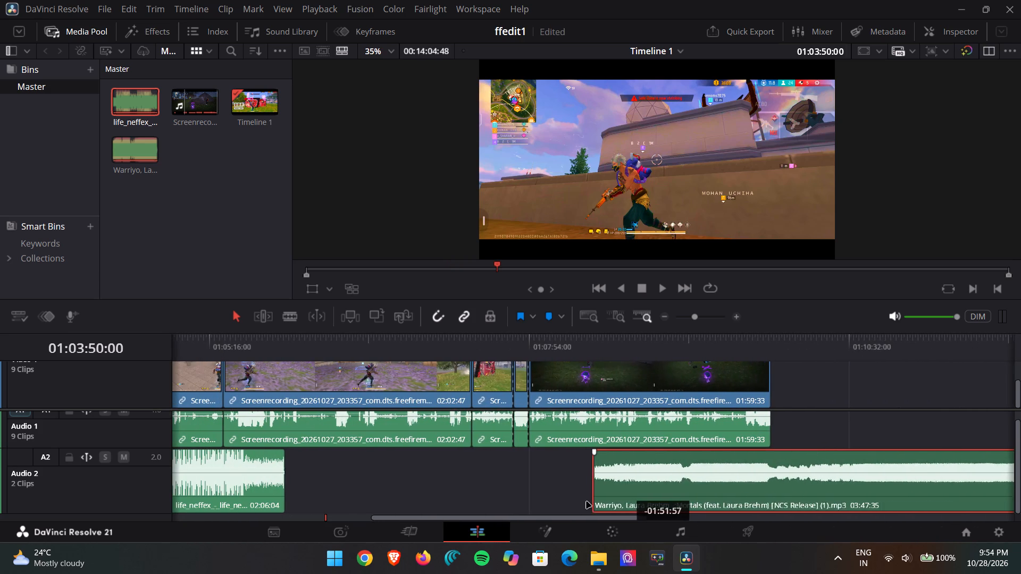
{"action": "left_click_drag", "start_coordinate": [587, 502], "coordinate": [558, 503]}
Move the life_neffex clip to the start of Audio 2 at 01:00:00:00.
{"action": "scroll", "coordinate": [612, 491], "scroll_direction": "right", "scroll_amount": 3}
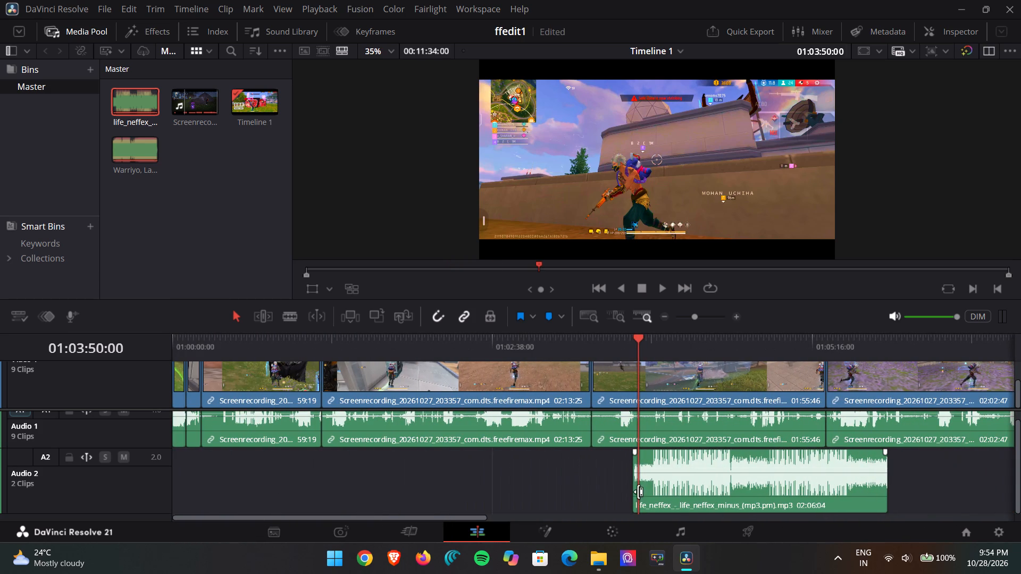
{"action": "left_click_drag", "start_coordinate": [646, 490], "coordinate": [140, 496]}
Move the Mortals clip on Audio 2 back so it starts directly after the life_neffex clip.
{"action": "scroll", "coordinate": [506, 478], "scroll_direction": "left", "scroll_amount": 1}
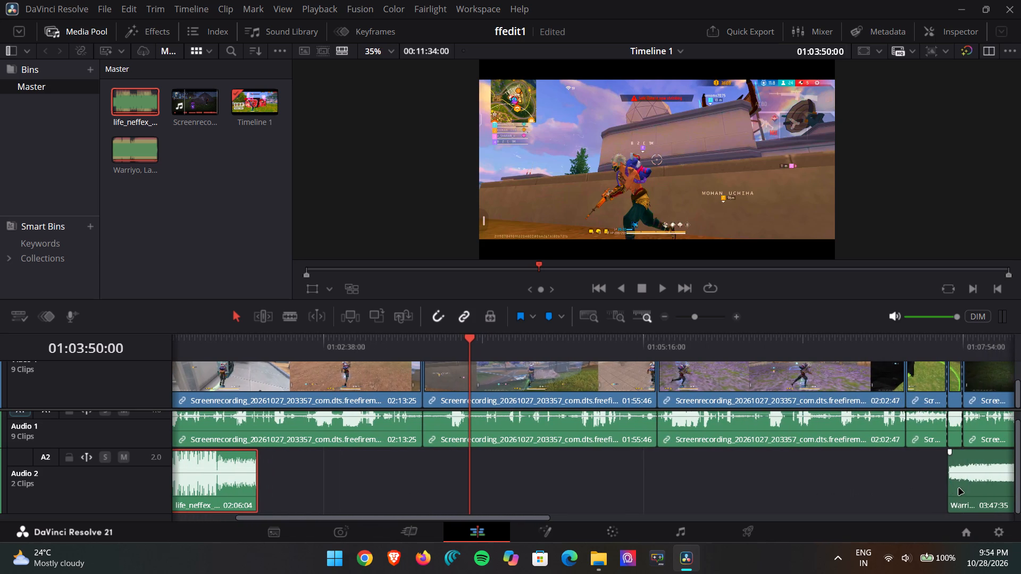
{"action": "left_click_drag", "start_coordinate": [960, 489], "coordinate": [272, 491]}
Play the first few seconds of the timeline from 01:00:00:00 to hear the opening of the life_neffex clip.
{"action": "scroll", "coordinate": [342, 464], "scroll_direction": "right", "scroll_amount": 2}
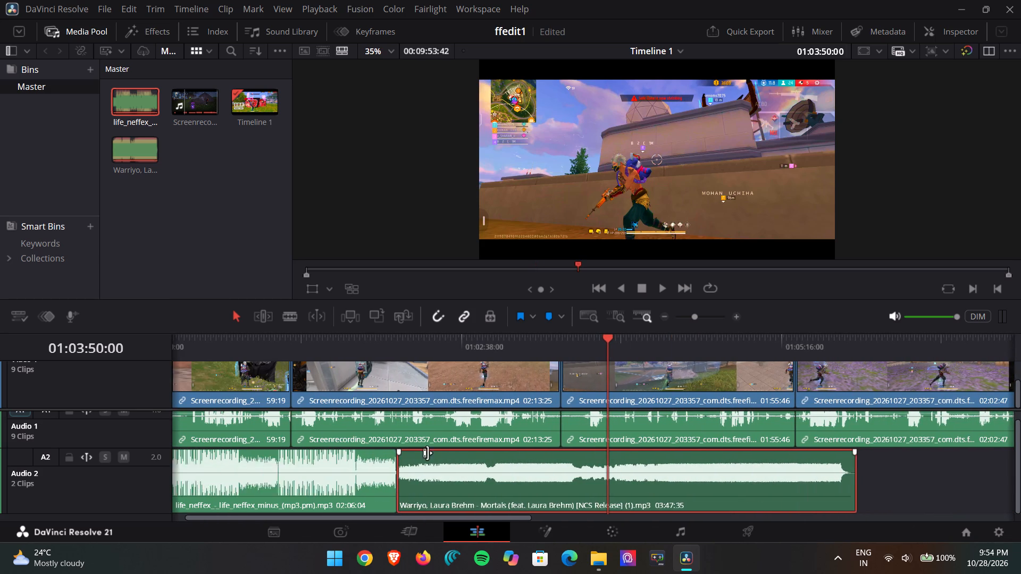
{"action": "scroll", "coordinate": [428, 453], "scroll_direction": "right", "scroll_amount": 2}
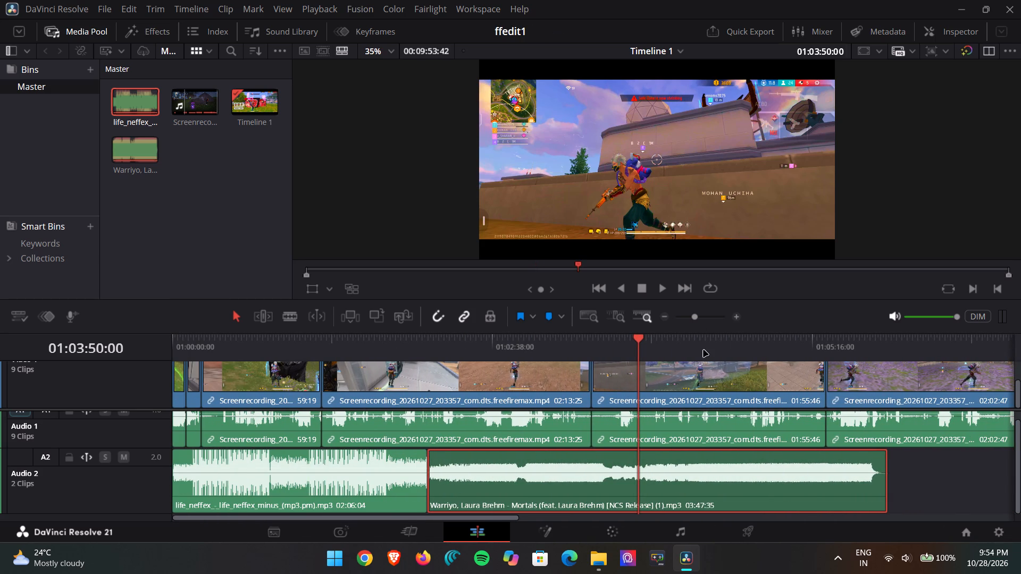
{"action": "left_click_drag", "start_coordinate": [636, 351], "coordinate": [66, 339]}
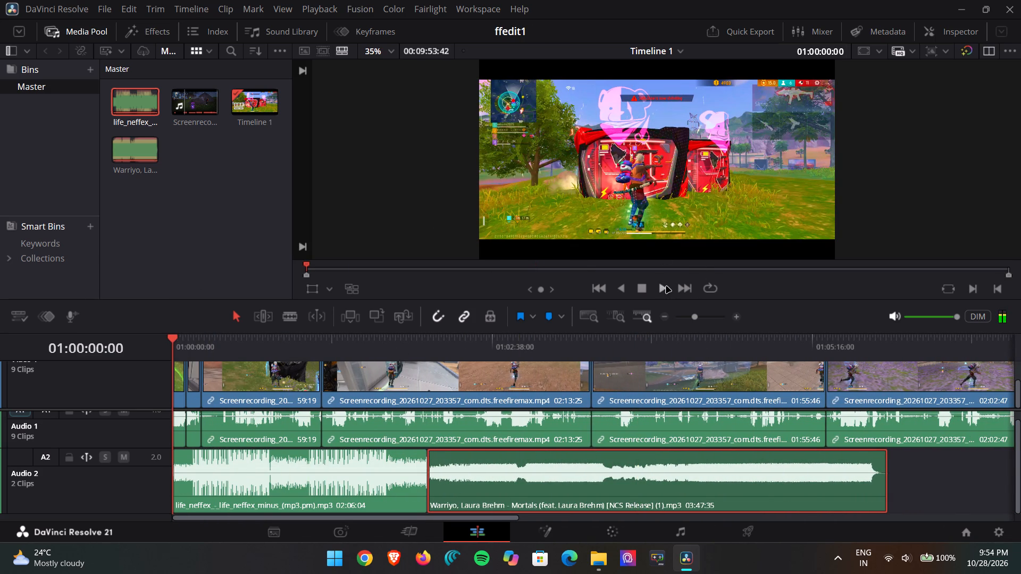
{"action": "left_click", "coordinate": [666, 286]}
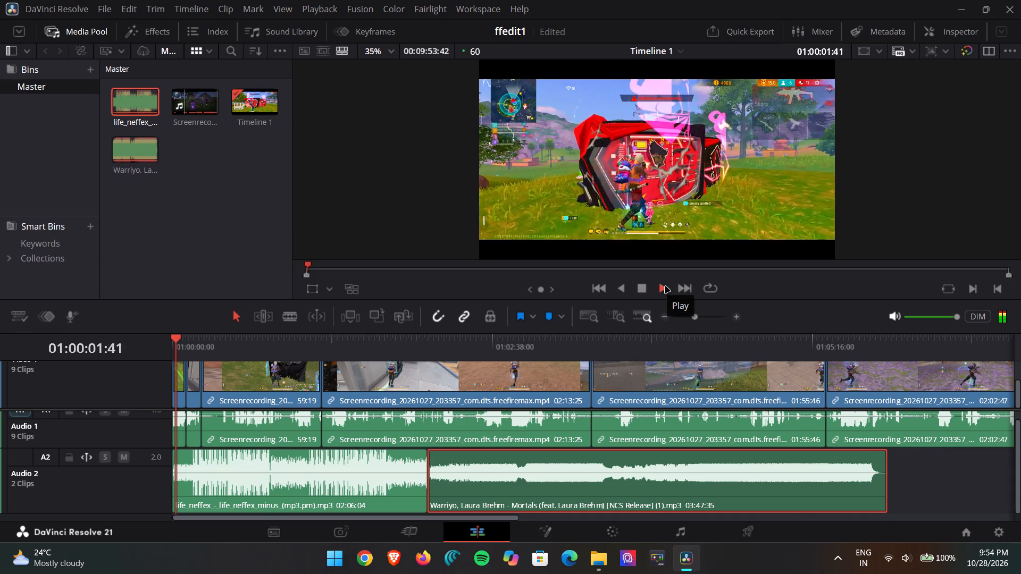
{"action": "left_click", "coordinate": [643, 288]}
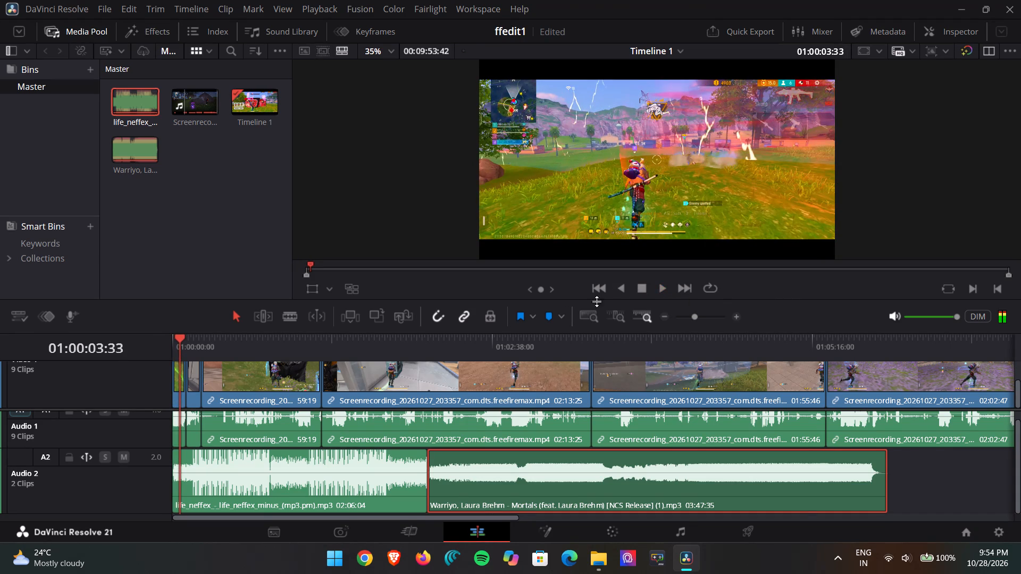
Lower the volume of the life_neffex clip on Audio 2 and play on briefly from 01:00:03:33 to check it.
{"action": "scroll", "coordinate": [333, 468], "scroll_direction": "right", "scroll_amount": 1}
{"action": "left_click_drag", "start_coordinate": [324, 468], "coordinate": [328, 462]}
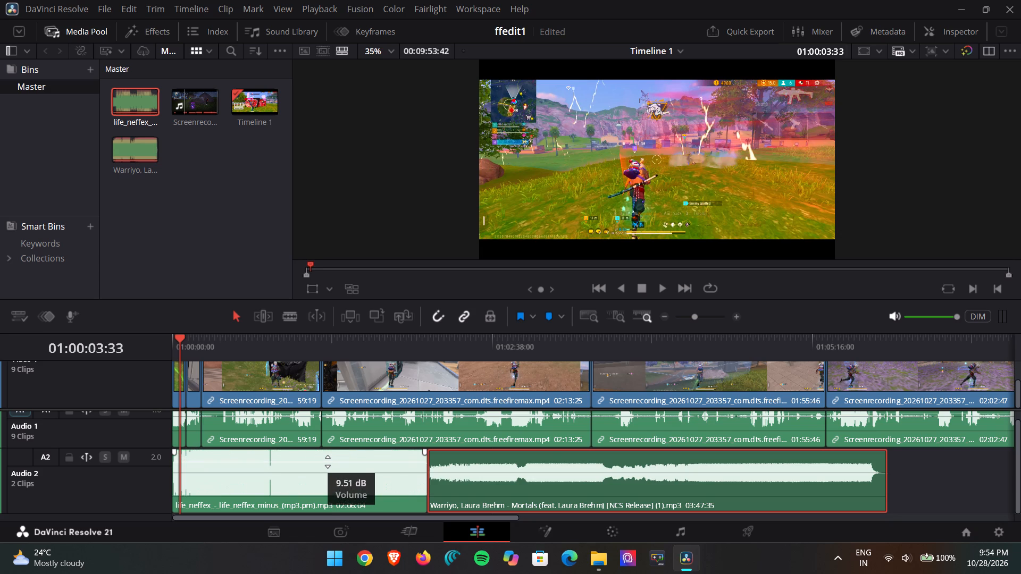
{"action": "left_click_drag", "start_coordinate": [328, 462], "coordinate": [328, 469]}
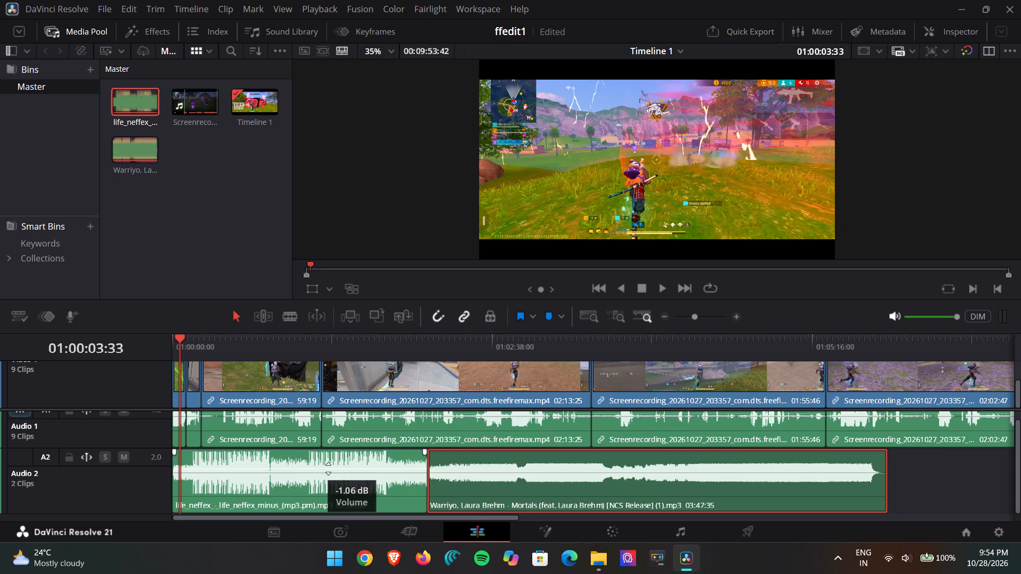
{"action": "left_click_drag", "start_coordinate": [328, 469], "coordinate": [328, 473]}
{"action": "left_click", "coordinate": [640, 293]}
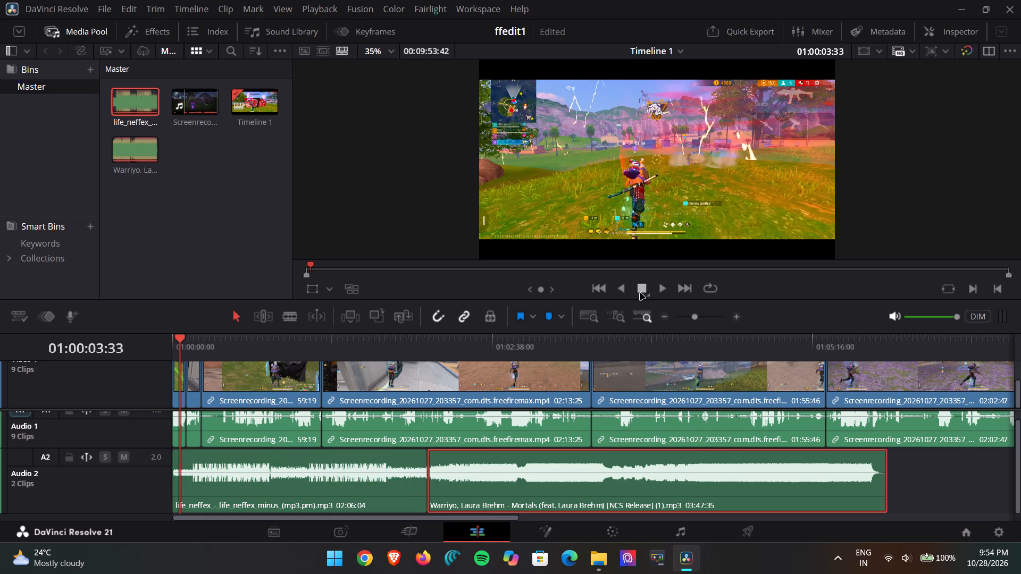
{"action": "left_click", "coordinate": [655, 286]}
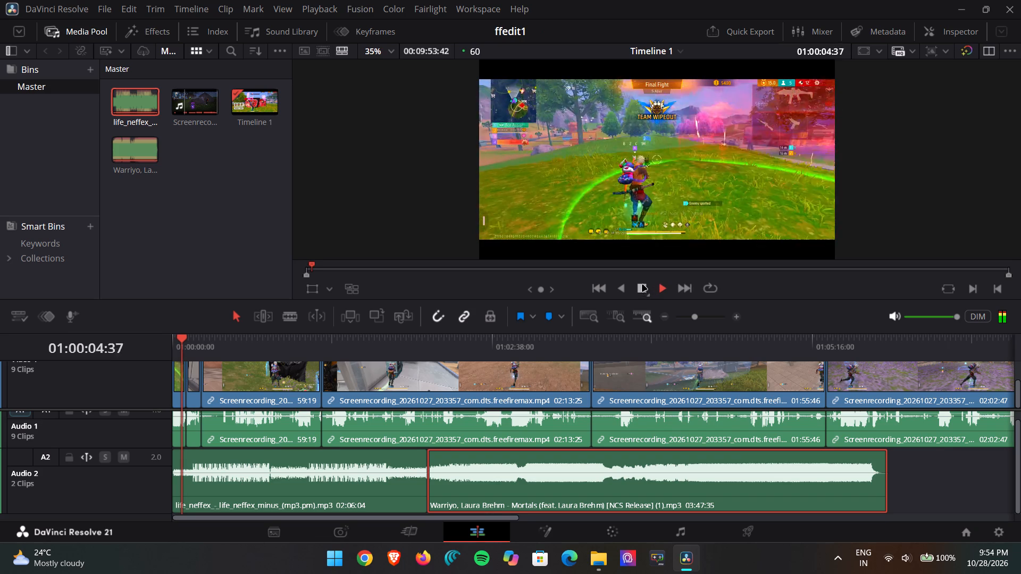
{"action": "left_click", "coordinate": [642, 285]}
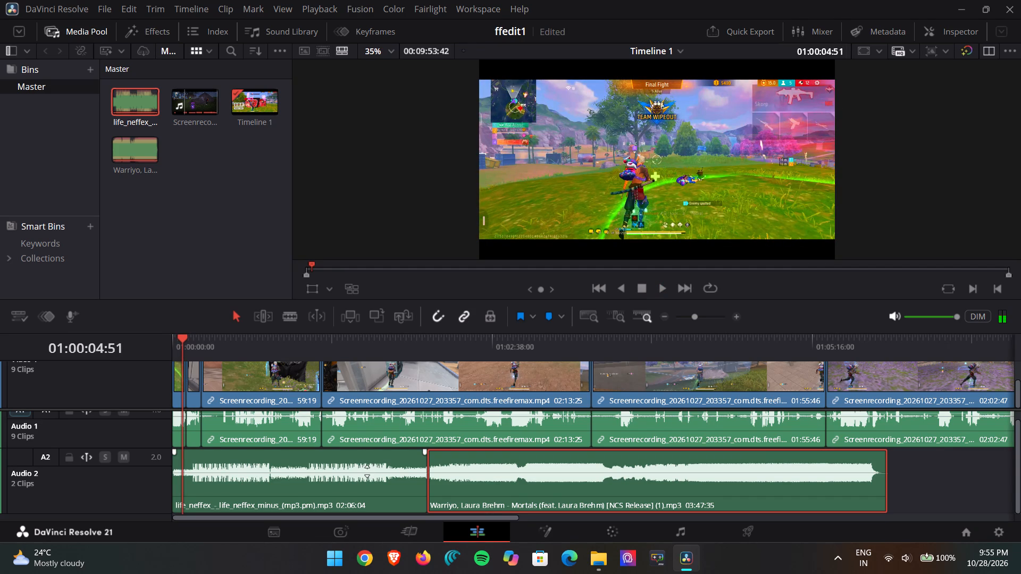
Raise the life_neffex clip's volume slightly and play the timeline on from 01:00:04:51.
{"action": "left_click", "coordinate": [369, 472]}
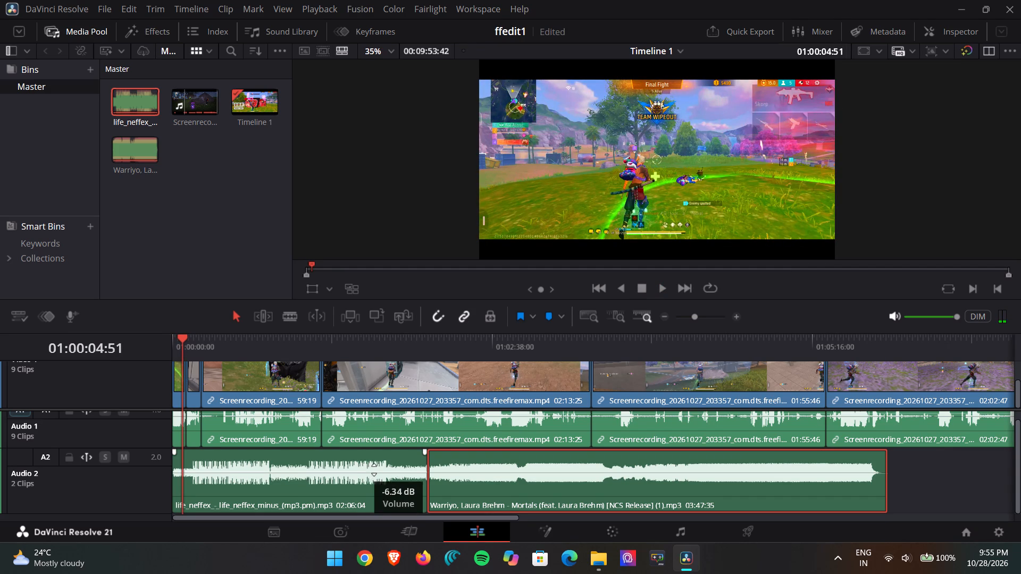
{"action": "left_click", "coordinate": [647, 294]}
{"action": "left_click", "coordinate": [670, 287]}
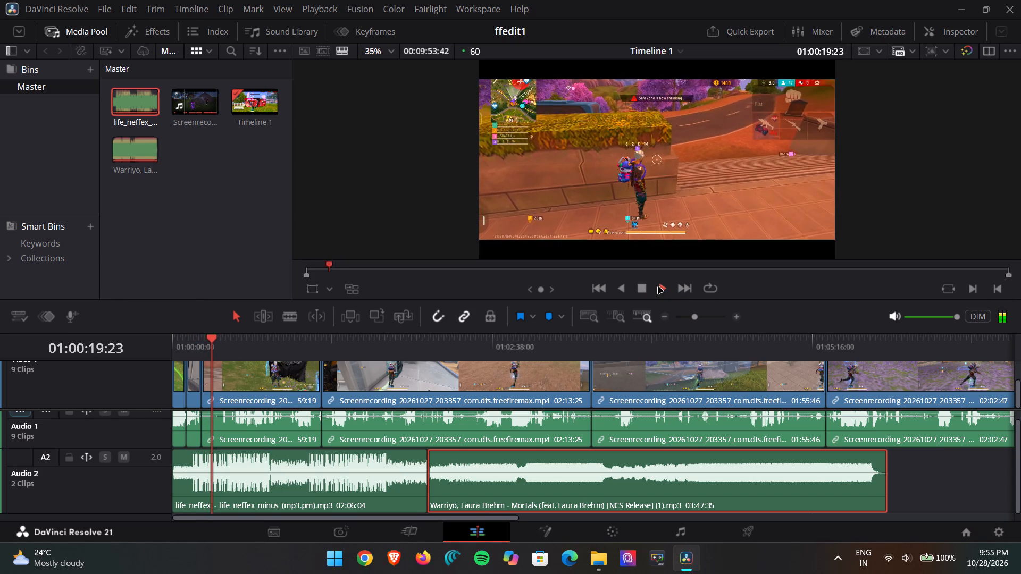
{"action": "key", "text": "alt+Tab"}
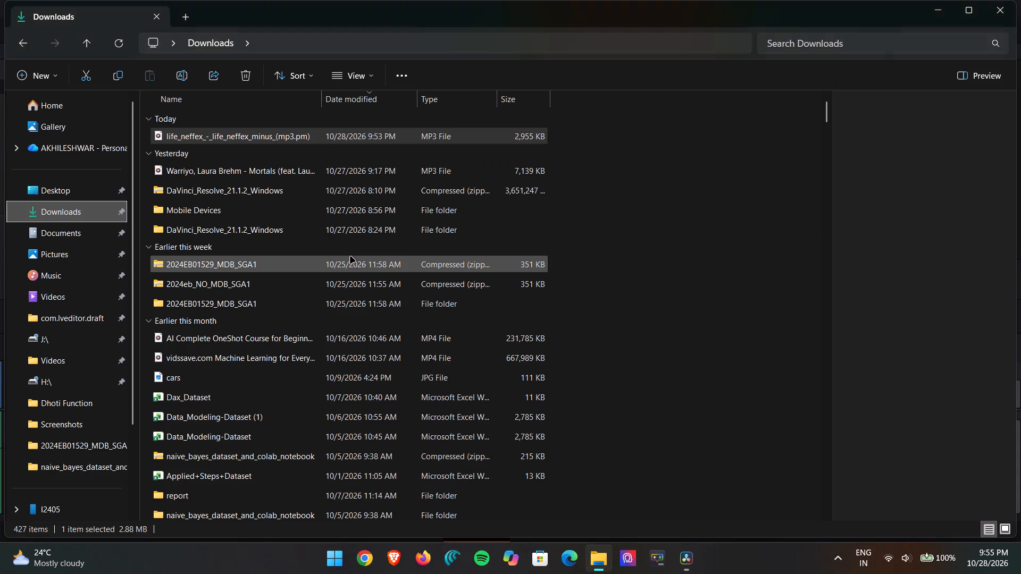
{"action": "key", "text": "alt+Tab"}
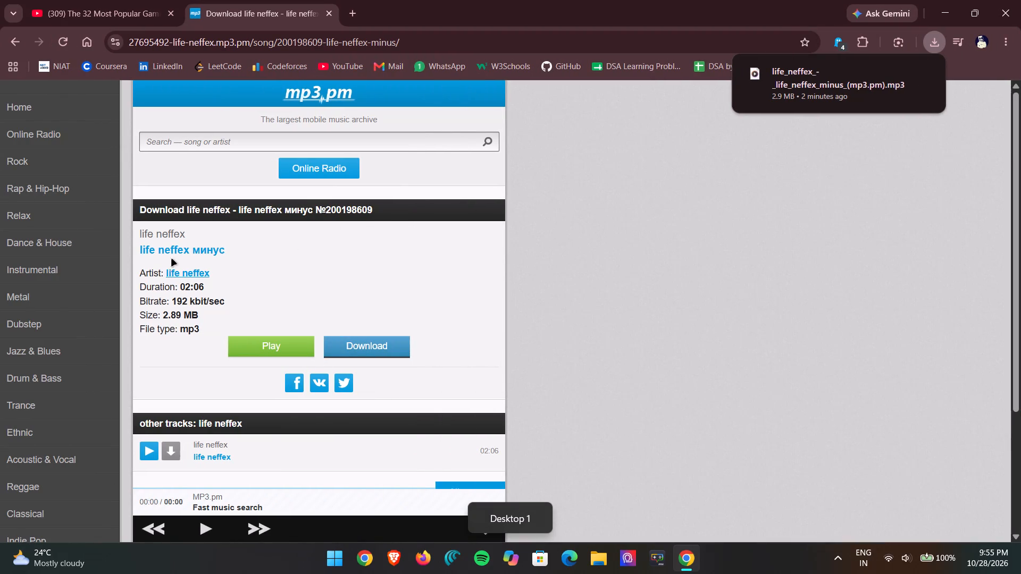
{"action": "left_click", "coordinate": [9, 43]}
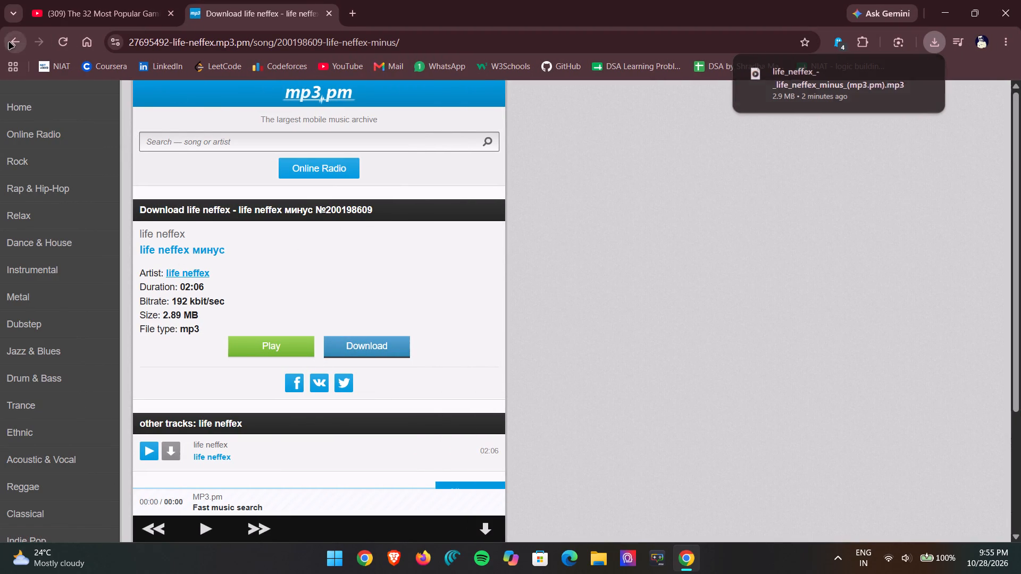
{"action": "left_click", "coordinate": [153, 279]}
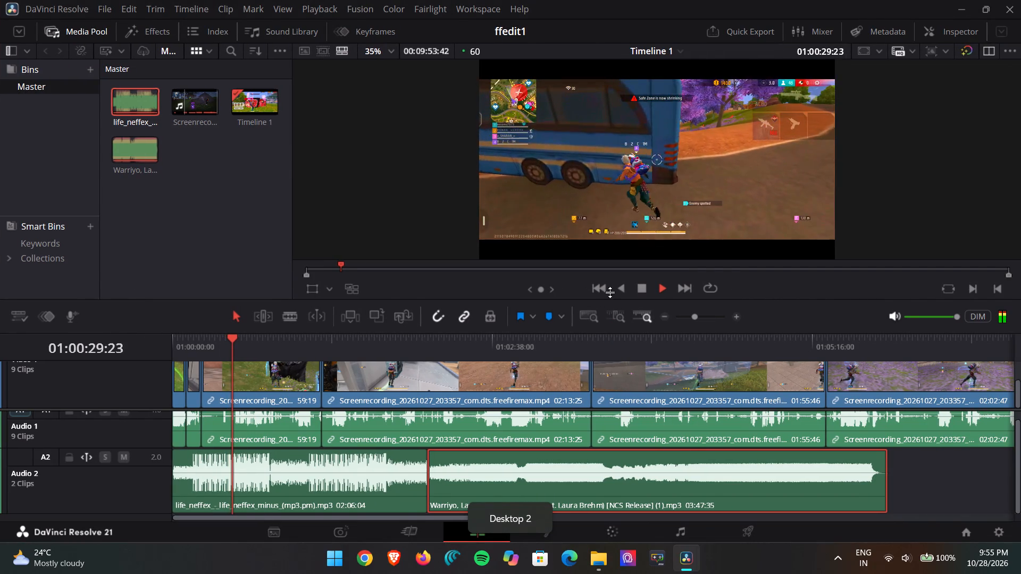
Stop the timeline playback at about 01:00:30.
{"action": "left_click", "coordinate": [640, 292]}
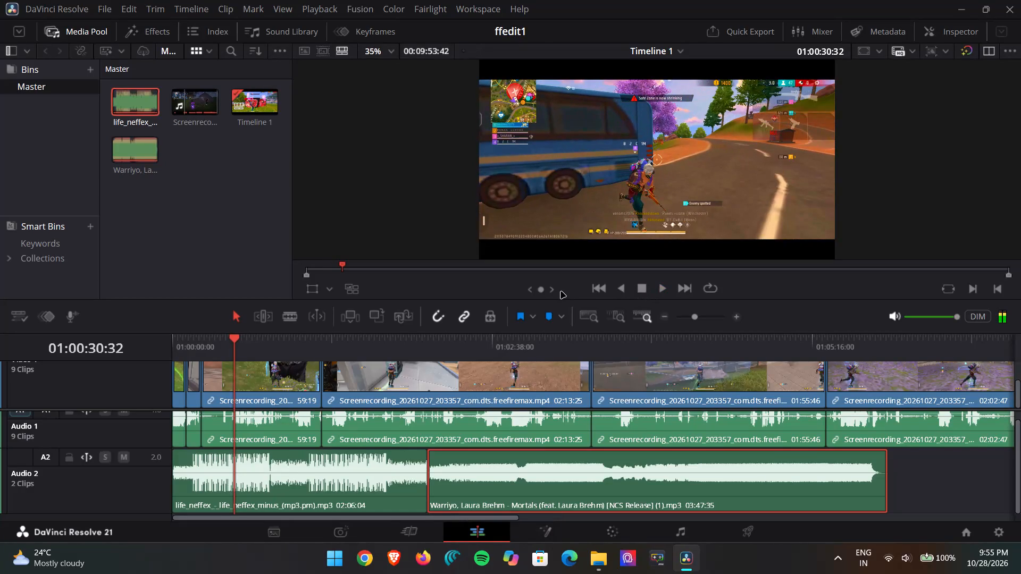
{"action": "left_click_drag", "start_coordinate": [533, 292], "coordinate": [517, 292]}
{"action": "scroll", "coordinate": [514, 287], "scroll_direction": "right", "scroll_amount": 2}
{"action": "scroll", "coordinate": [215, 221], "scroll_direction": "right", "scroll_amount": 2}
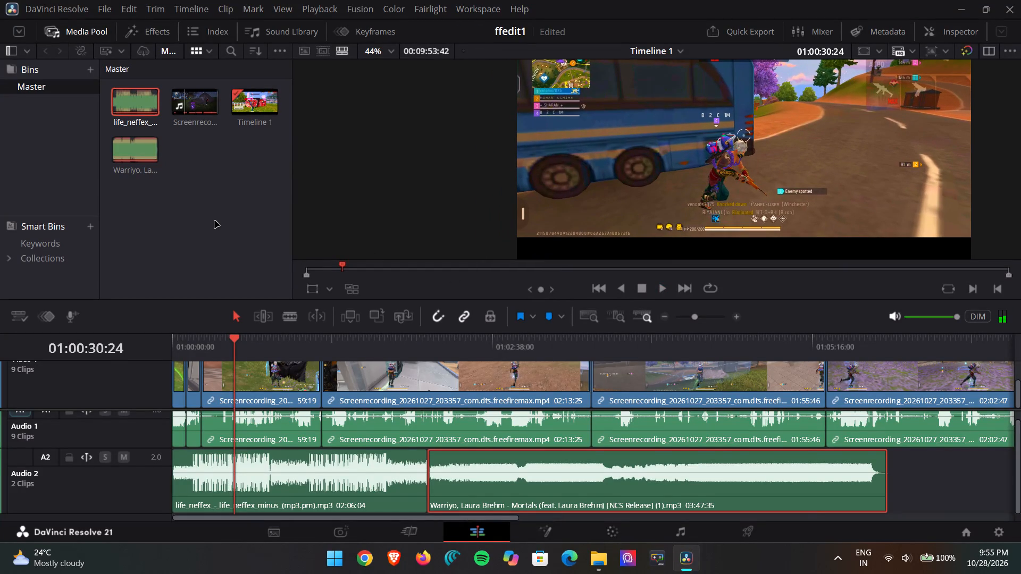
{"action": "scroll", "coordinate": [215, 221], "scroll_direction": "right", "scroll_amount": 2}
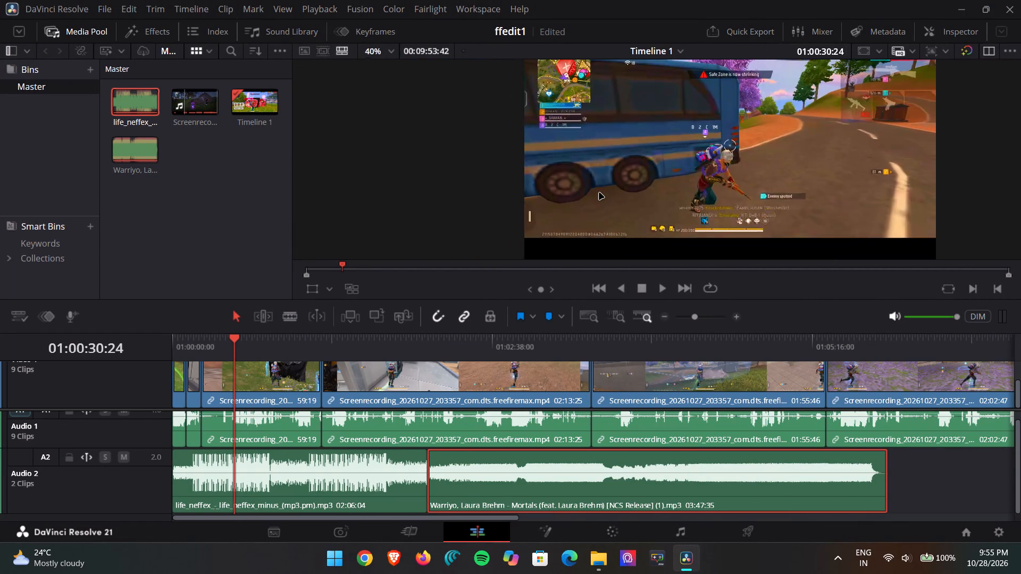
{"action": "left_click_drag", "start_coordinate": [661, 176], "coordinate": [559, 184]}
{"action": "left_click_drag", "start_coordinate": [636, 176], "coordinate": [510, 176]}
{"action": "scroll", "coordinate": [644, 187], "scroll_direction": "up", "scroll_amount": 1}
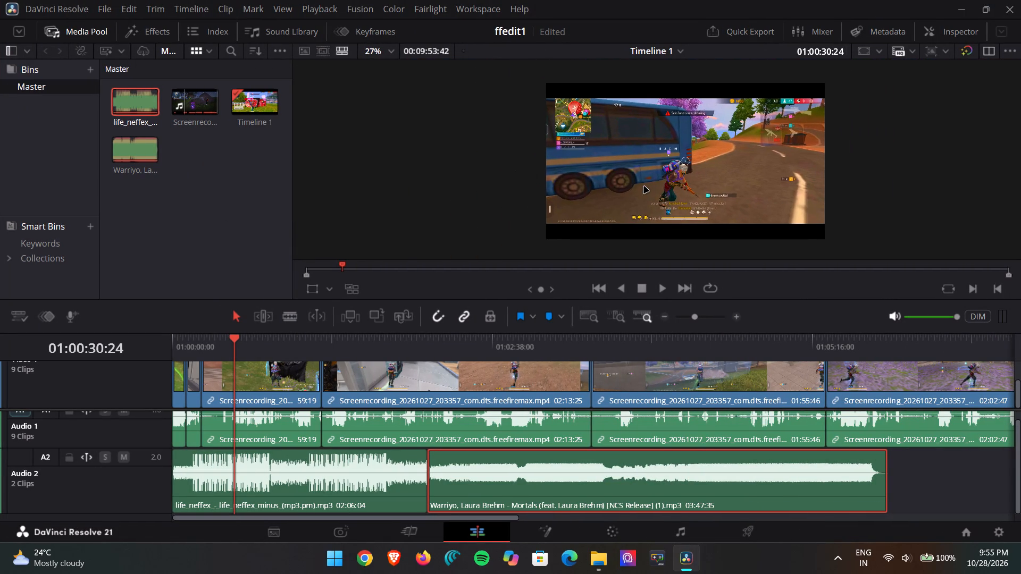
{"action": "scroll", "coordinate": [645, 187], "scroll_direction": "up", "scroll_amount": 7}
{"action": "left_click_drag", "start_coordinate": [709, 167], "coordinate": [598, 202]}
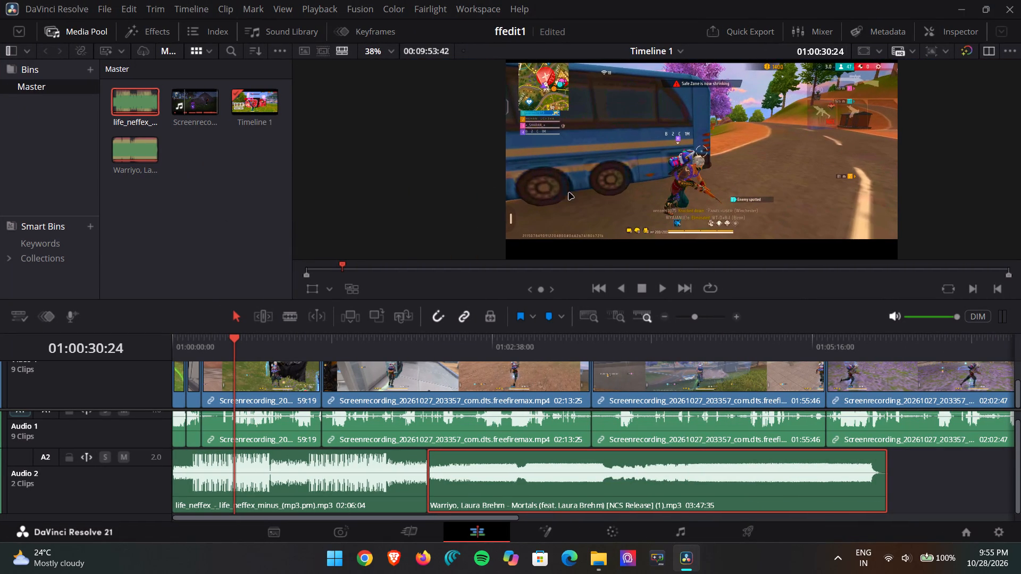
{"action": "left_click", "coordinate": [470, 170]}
In Chrome, listen to several points of the life neffex минус track on mp3.pm and play Nightcore - Life [NEFFEX].
{"action": "triple_click", "coordinate": [363, 195]}
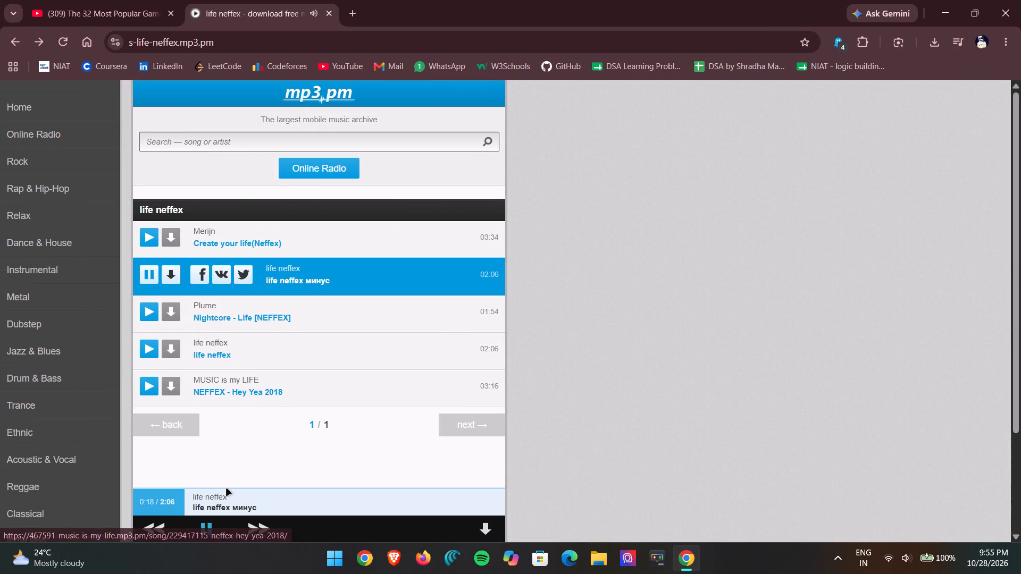
{"action": "left_click_drag", "start_coordinate": [231, 503], "coordinate": [291, 511]}
{"action": "left_click_drag", "start_coordinate": [308, 504], "coordinate": [368, 503]}
{"action": "left_click_drag", "start_coordinate": [378, 499], "coordinate": [398, 493]}
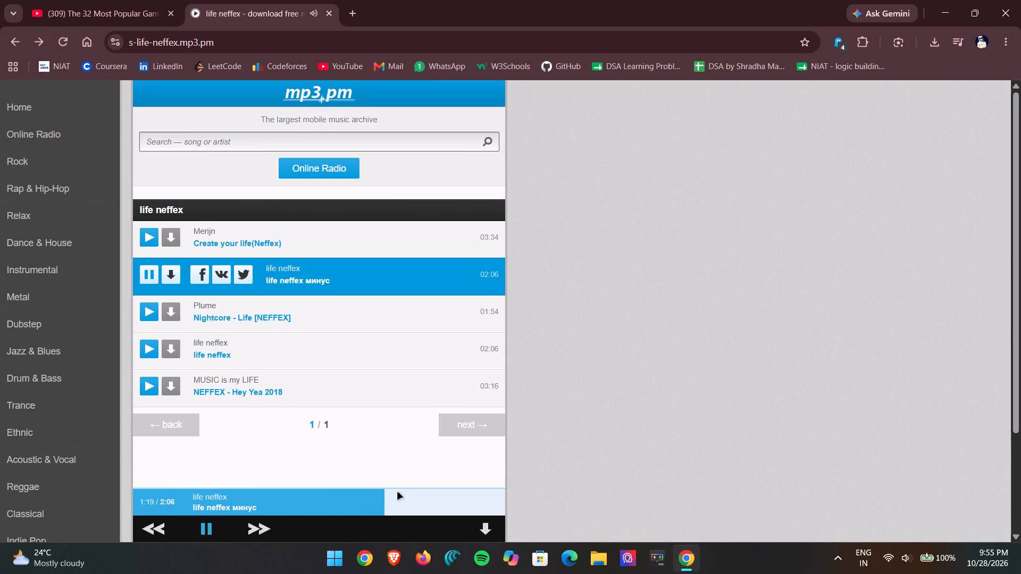
{"action": "left_click_drag", "start_coordinate": [398, 493], "coordinate": [430, 495]}
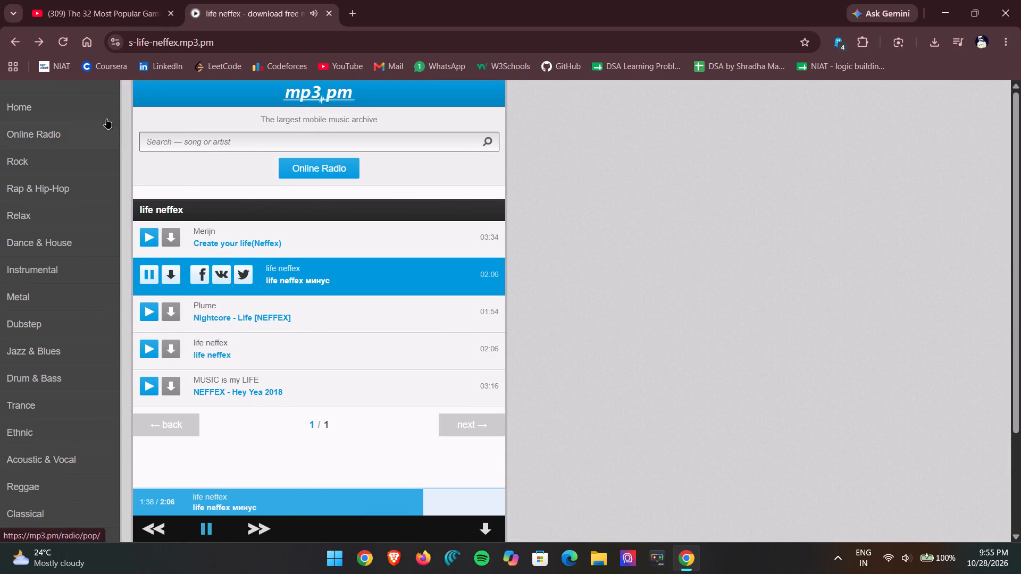
{"action": "left_click", "coordinate": [147, 313]}
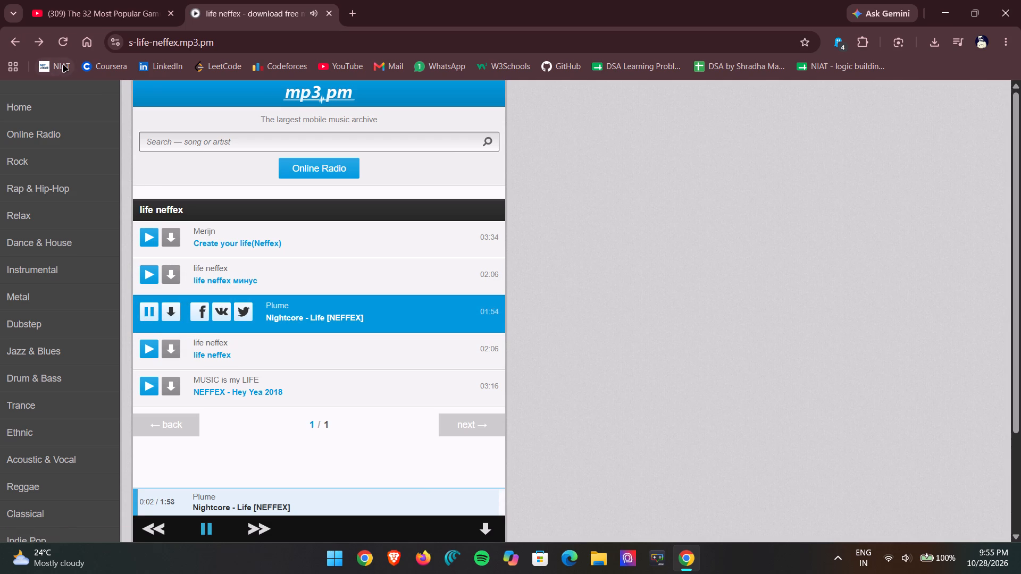
Go back to the Google results for neffex life download, look through them for another source of the song, and close that tab.
{"action": "left_click", "coordinate": [11, 45]}
{"action": "scroll", "coordinate": [255, 221], "scroll_direction": "up", "scroll_amount": 4}
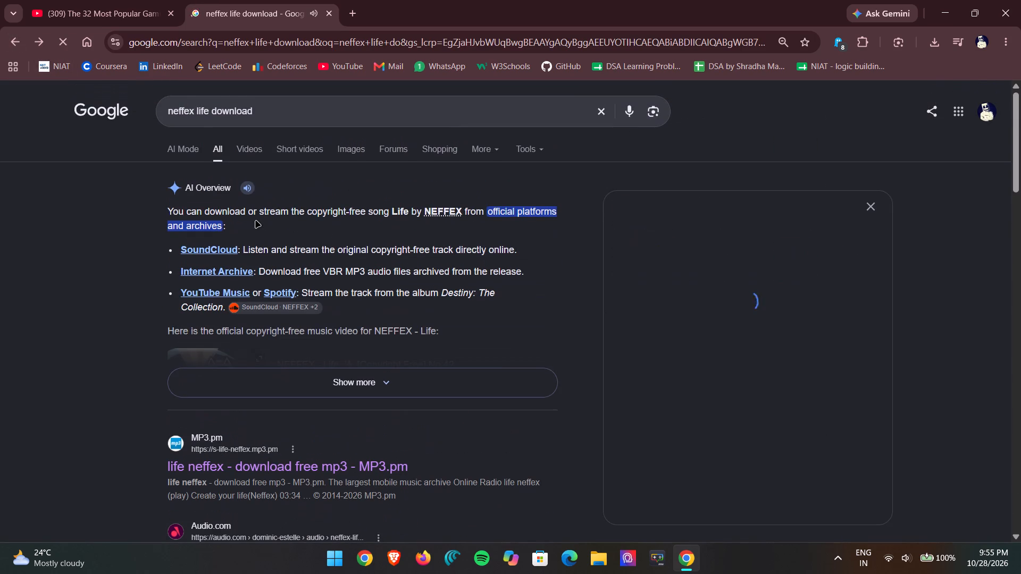
{"action": "scroll", "coordinate": [256, 221], "scroll_direction": "up", "scroll_amount": 3}
{"action": "left_click", "coordinate": [261, 390]}
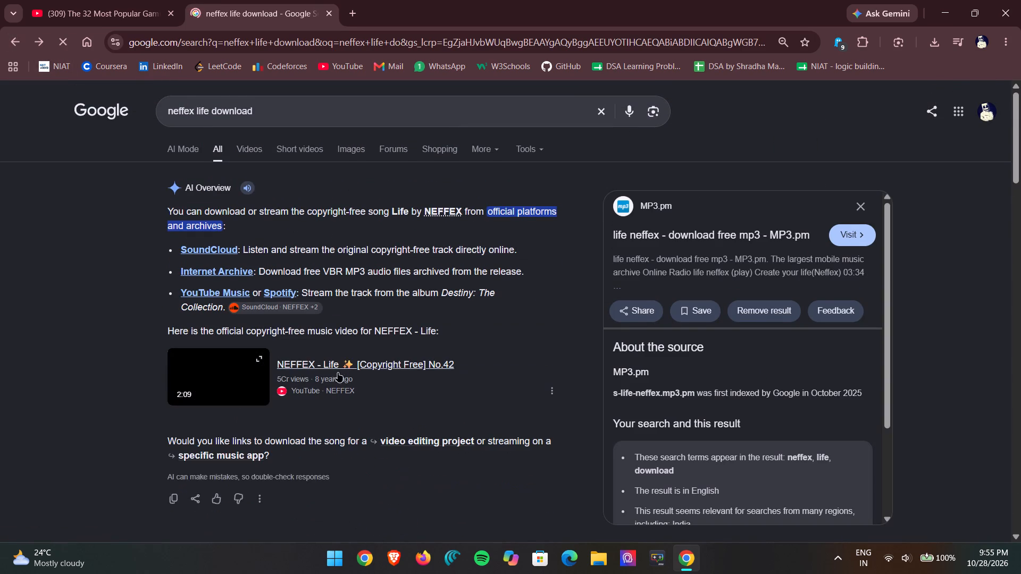
{"action": "scroll", "coordinate": [353, 372], "scroll_direction": "down", "scroll_amount": 3}
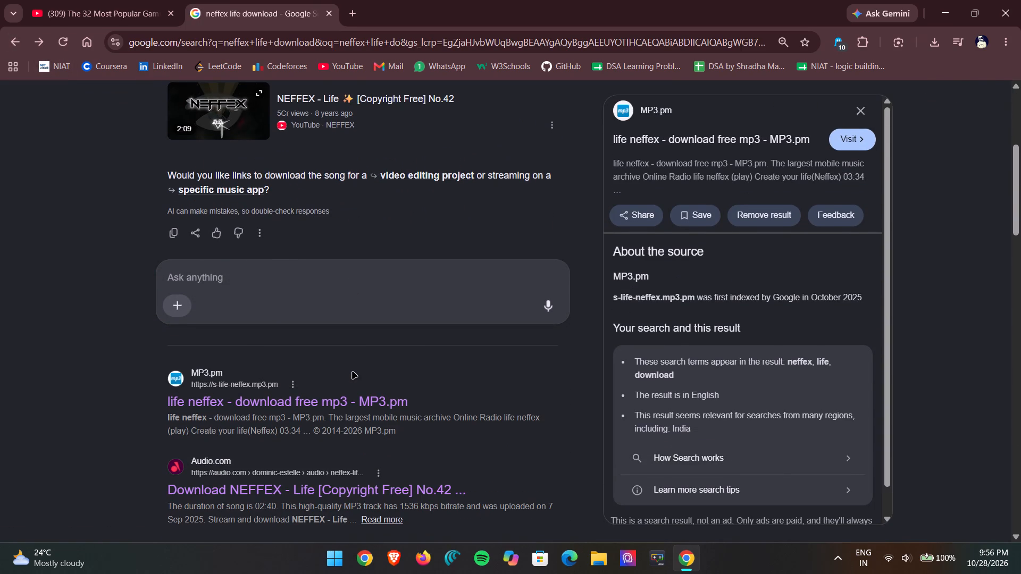
{"action": "scroll", "coordinate": [353, 372], "scroll_direction": "up", "scroll_amount": 6}
{"action": "scroll", "coordinate": [394, 309], "scroll_direction": "up", "scroll_amount": 1}
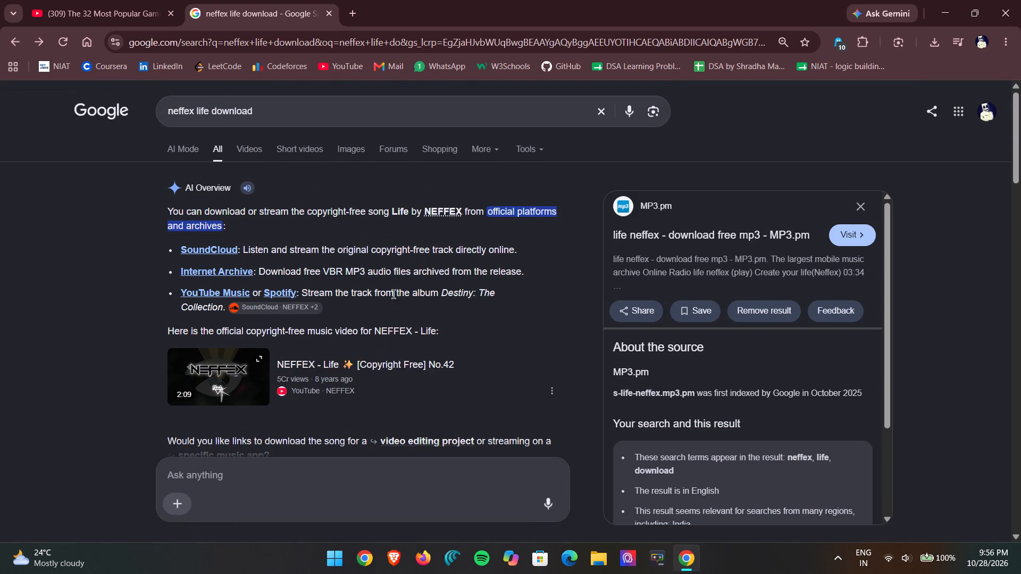
{"action": "scroll", "coordinate": [394, 294], "scroll_direction": "up", "scroll_amount": 2}
{"action": "scroll", "coordinate": [407, 274], "scroll_direction": "down", "scroll_amount": 8}
{"action": "scroll", "coordinate": [409, 274], "scroll_direction": "up", "scroll_amount": 4}
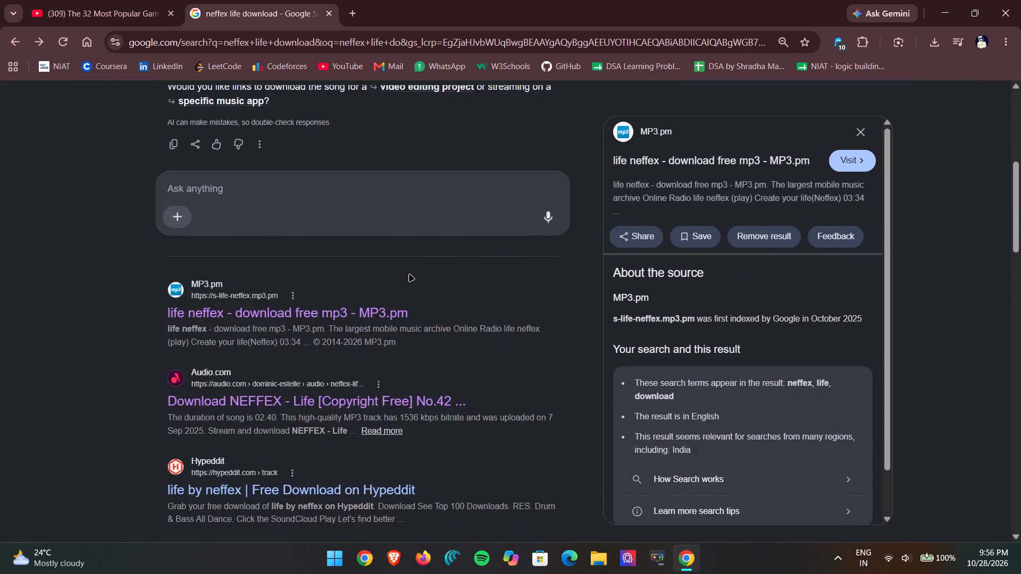
{"action": "scroll", "coordinate": [409, 275], "scroll_direction": "up", "scroll_amount": 5}
{"action": "scroll", "coordinate": [371, 36], "scroll_direction": "up", "scroll_amount": 3}
{"action": "left_click", "coordinate": [331, 14]}
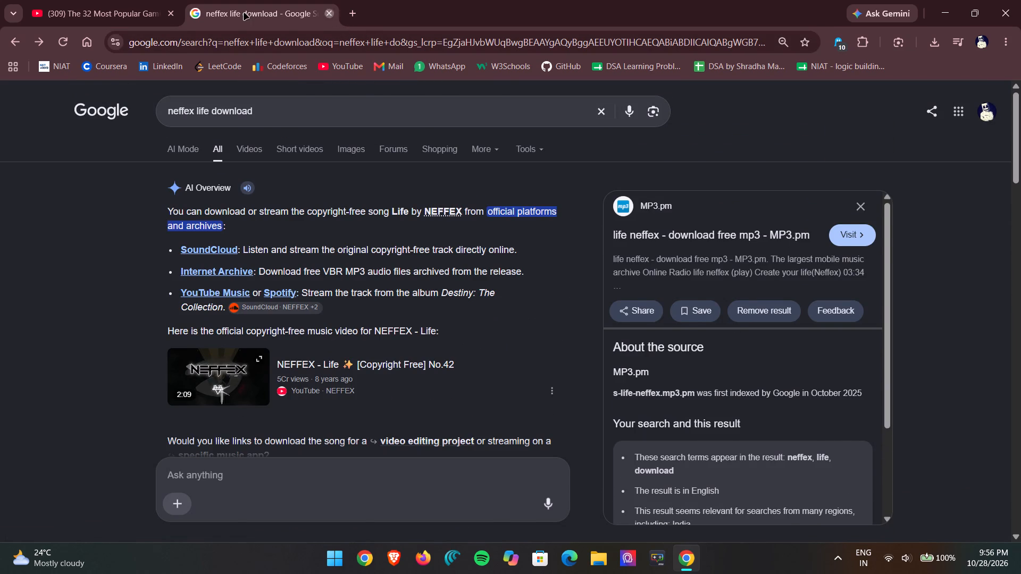
Search Google for "youtube video download" in a new tab.
{"action": "left_click", "coordinate": [200, 12]}
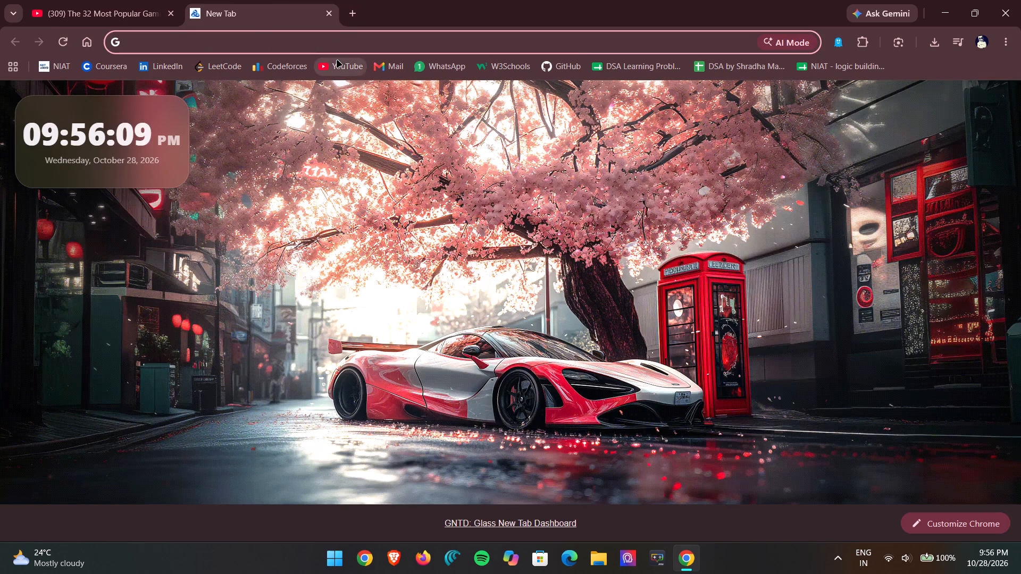
{"action": "type", "text": "you"}
{"action": "key", "text": "space"}
{"action": "key", "text": "BackSpace"}
{"action": "type", "text": "tuub"}
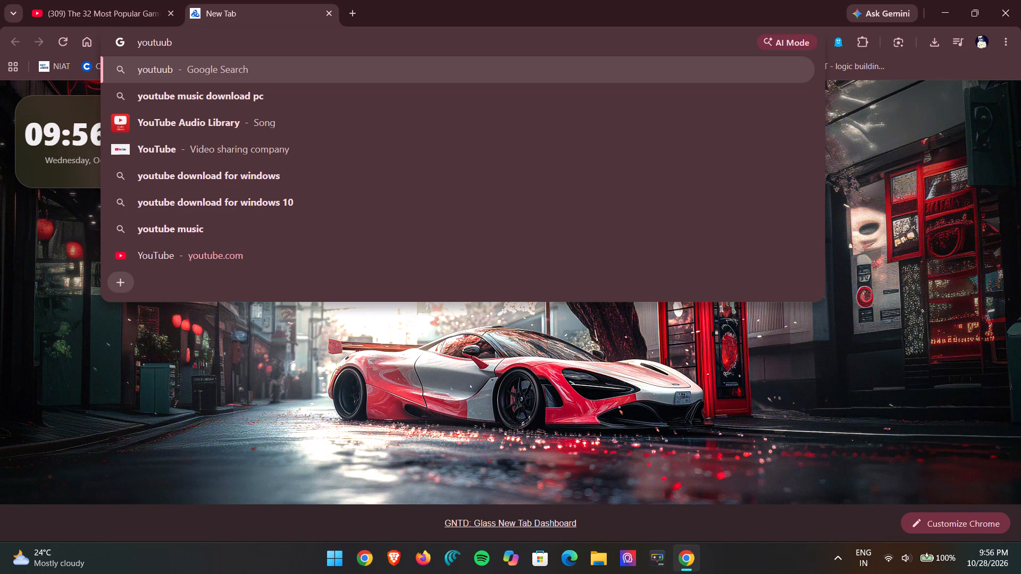
{"action": "key", "text": "Down"}
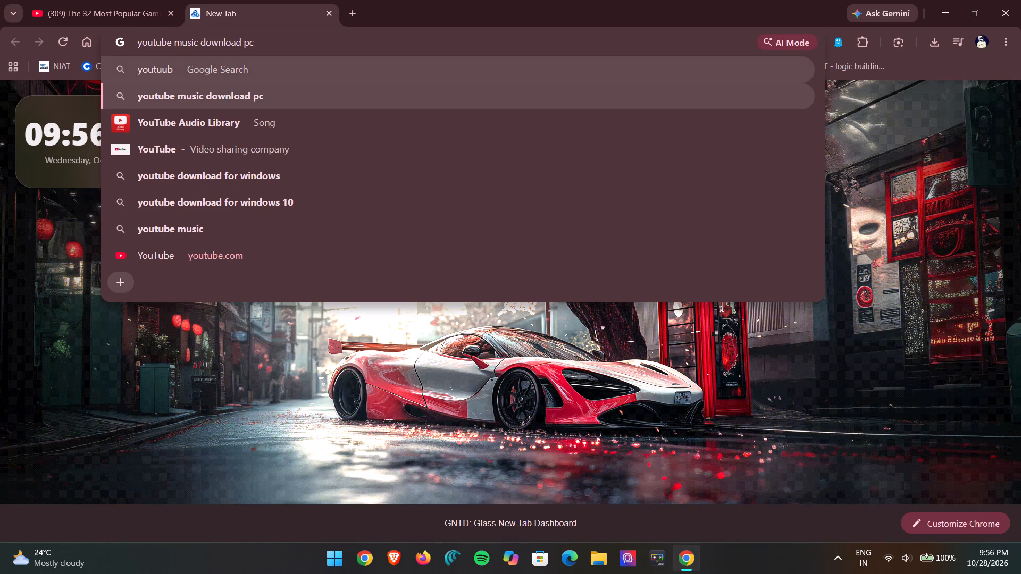
{"action": "key", "text": "Left"}
{"action": "key", "text": "Left"}
{"action": "key", "text": "Left"}
{"action": "key", "text": "Left"}
{"action": "key", "text": "Left"}
{"action": "key", "text": "Left"}
{"action": "key", "text": "Left"}
{"action": "key", "text": "Left"}
{"action": "key", "text": "Left"}
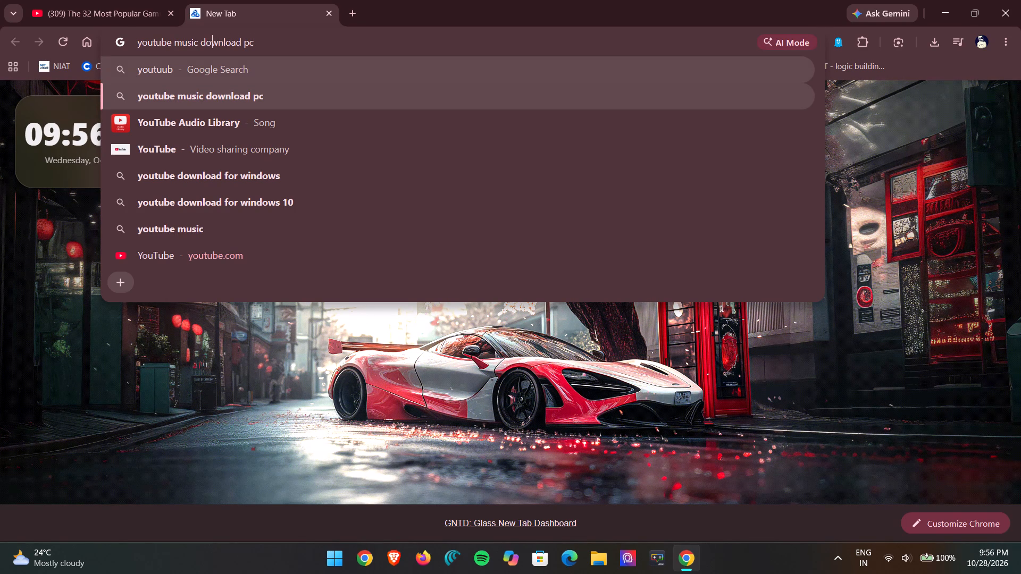
{"action": "key", "text": "Left"}
{"action": "key", "text": "Left"}
{"action": "key", "text": "Left"}
{"action": "key", "text": "ctrl+BackSpace"}
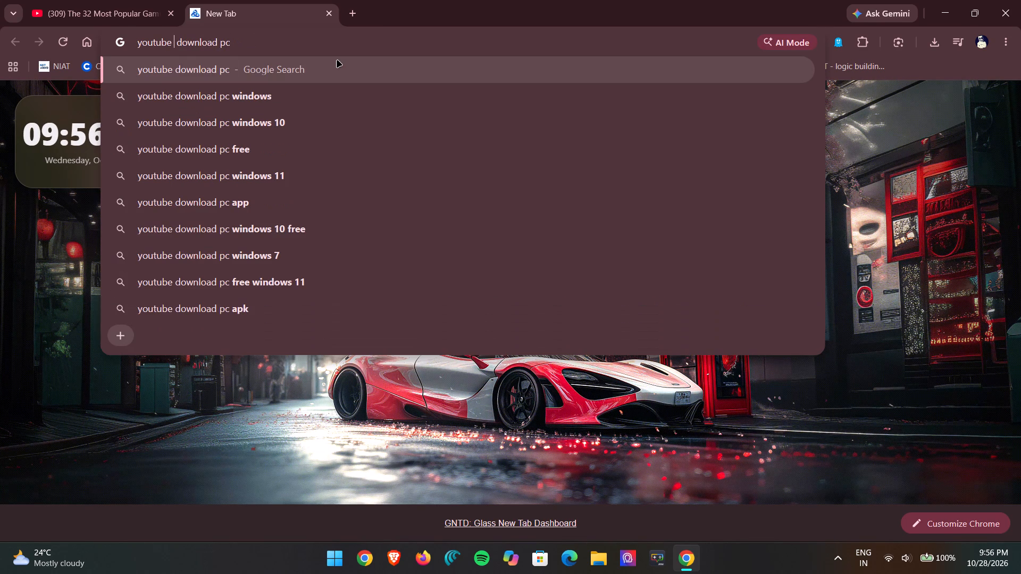
{"action": "type", "text": "video"}
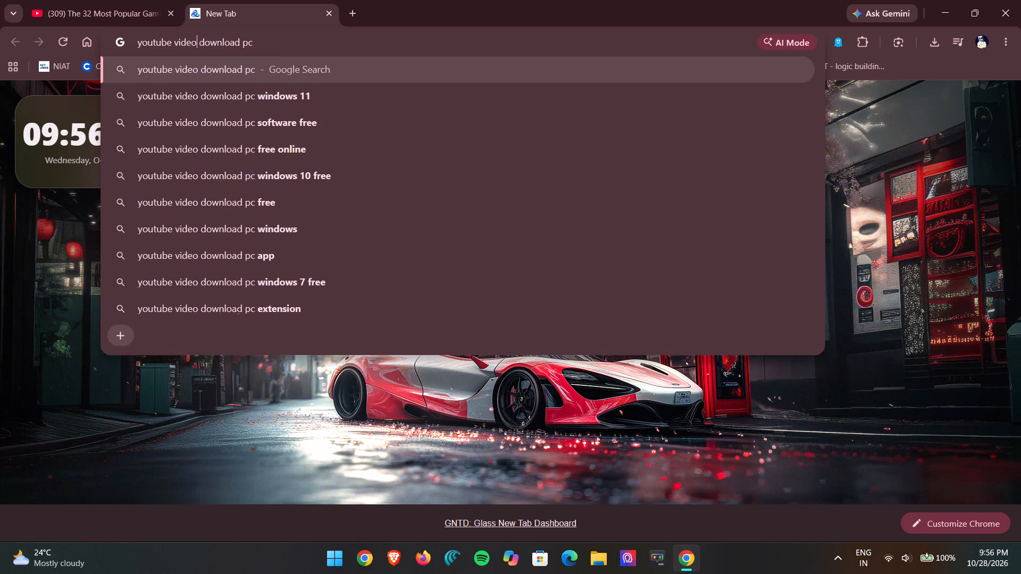
{"action": "key", "text": "End"}
{"action": "key", "text": "BackSpace"}
{"action": "key", "text": "BackSpace"}
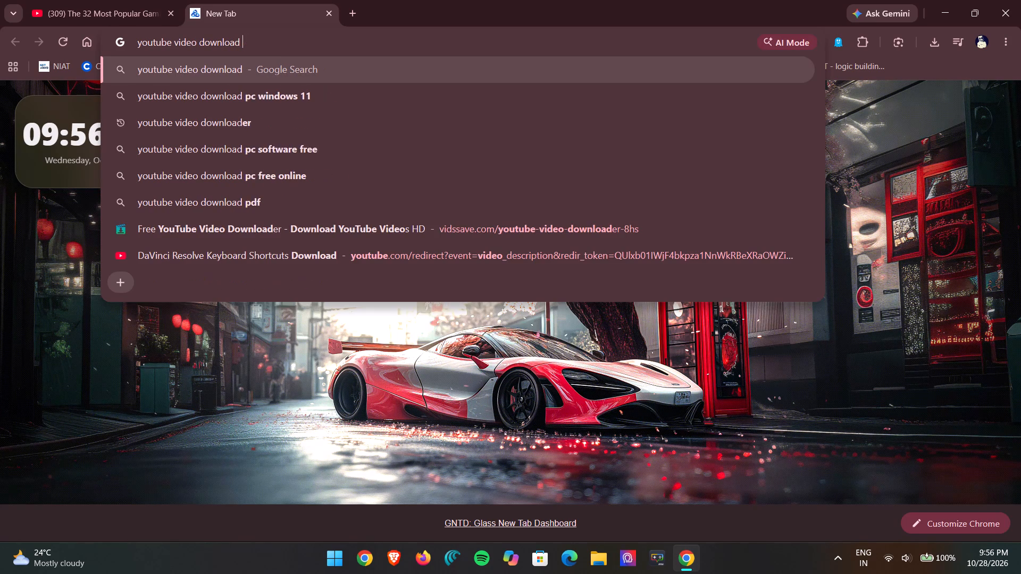
{"action": "key", "text": "Return"}
Open the YouTube home page in a separate tab and search it for "neffex life".
{"action": "left_click", "coordinate": [96, 0]}
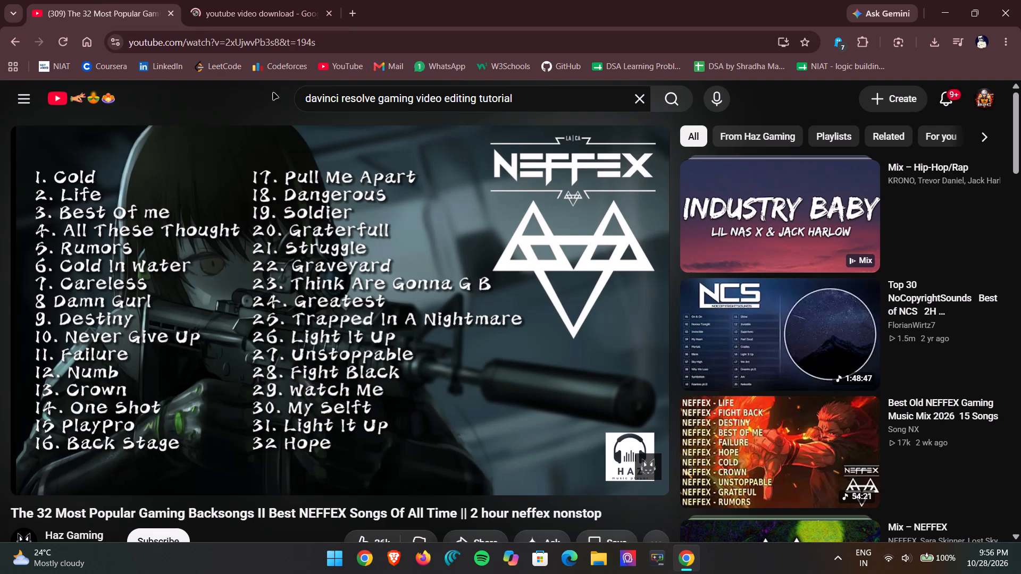
{"action": "right_click", "coordinate": [61, 95]}
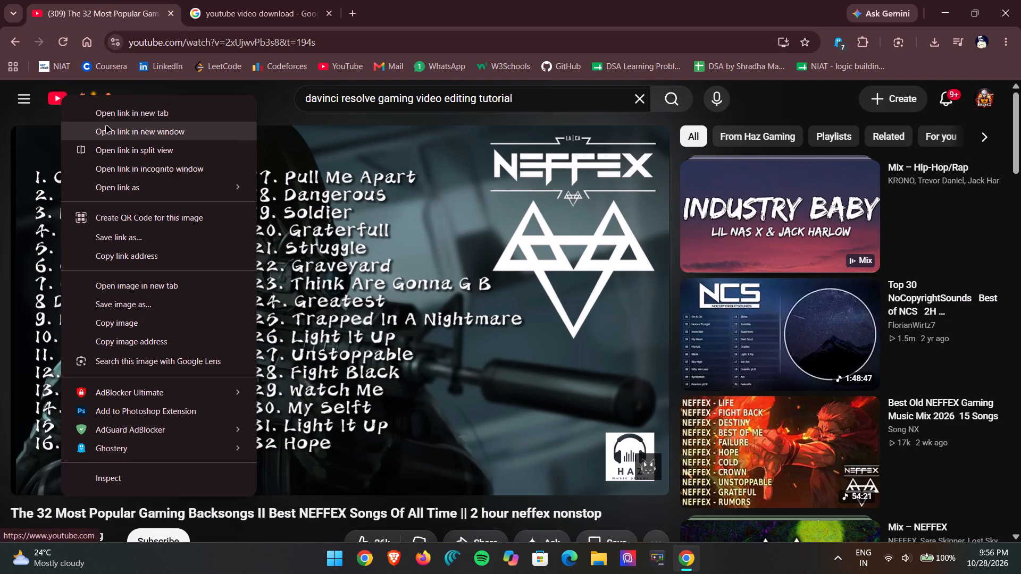
{"action": "left_click", "coordinate": [150, 113]}
{"action": "left_click", "coordinate": [234, 7]}
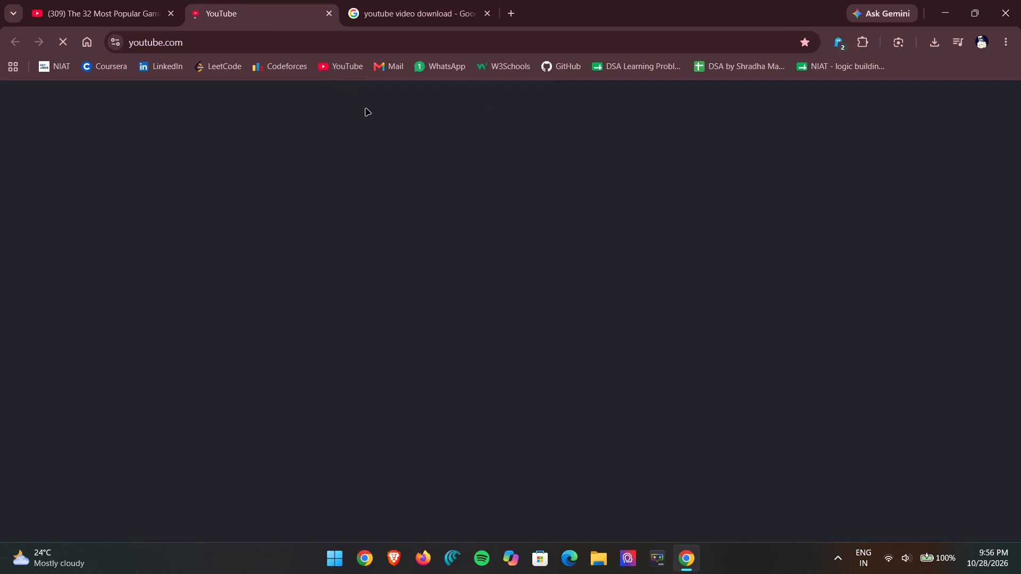
{"action": "left_click", "coordinate": [405, 99]}
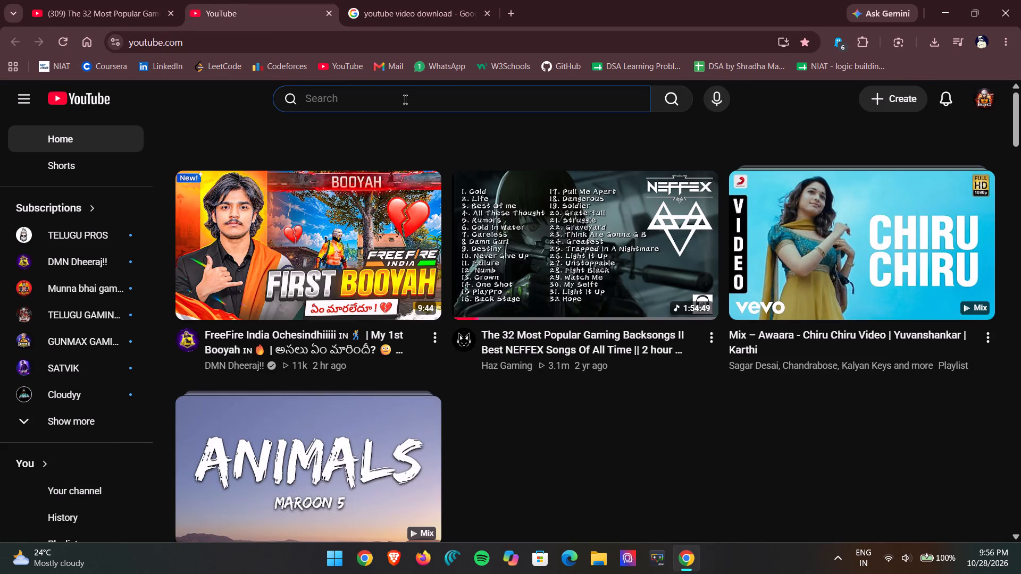
{"action": "type", "text": "nee"}
{"action": "key", "text": "BackSpace"}
{"action": "type", "text": "ffe"}
{"action": "type", "text": "x life"}
{"action": "key", "text": "Return"}
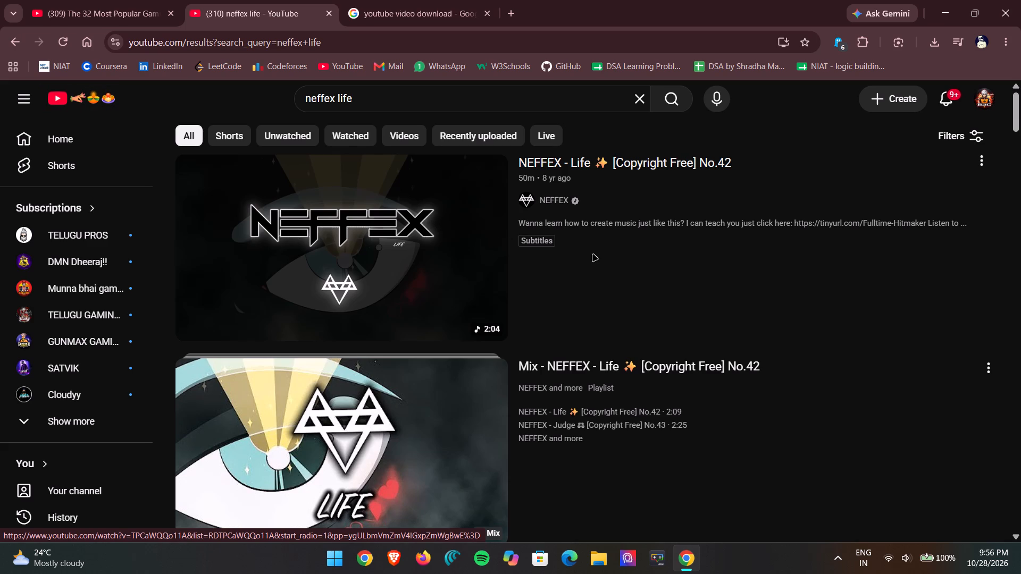
Open the NEFFEX - Life [Copyright Free] No.42 video from the results and skip through it to check the song.
{"action": "scroll", "coordinate": [593, 255], "scroll_direction": "down", "scroll_amount": 3}
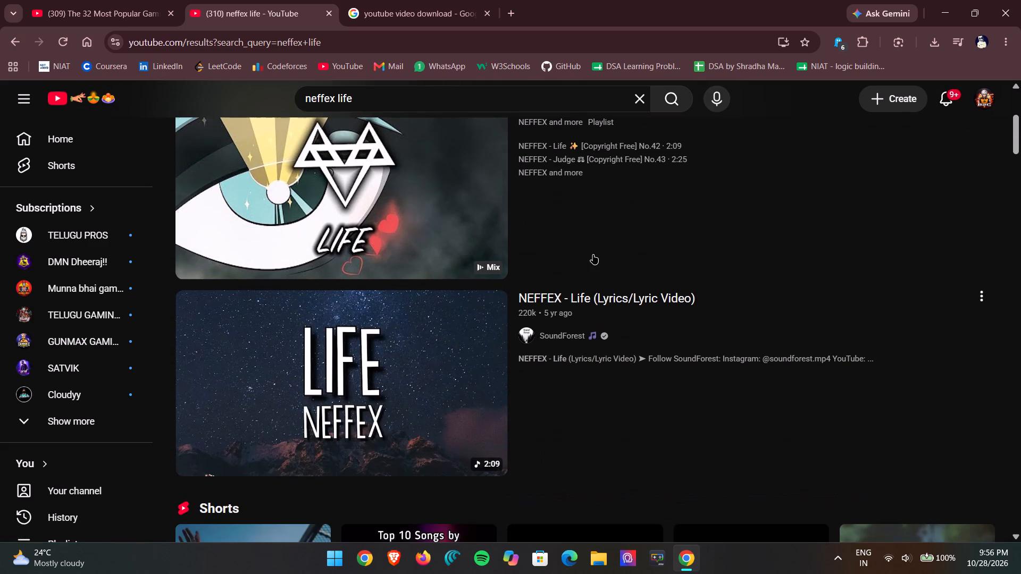
{"action": "scroll", "coordinate": [593, 255], "scroll_direction": "up", "scroll_amount": 5}
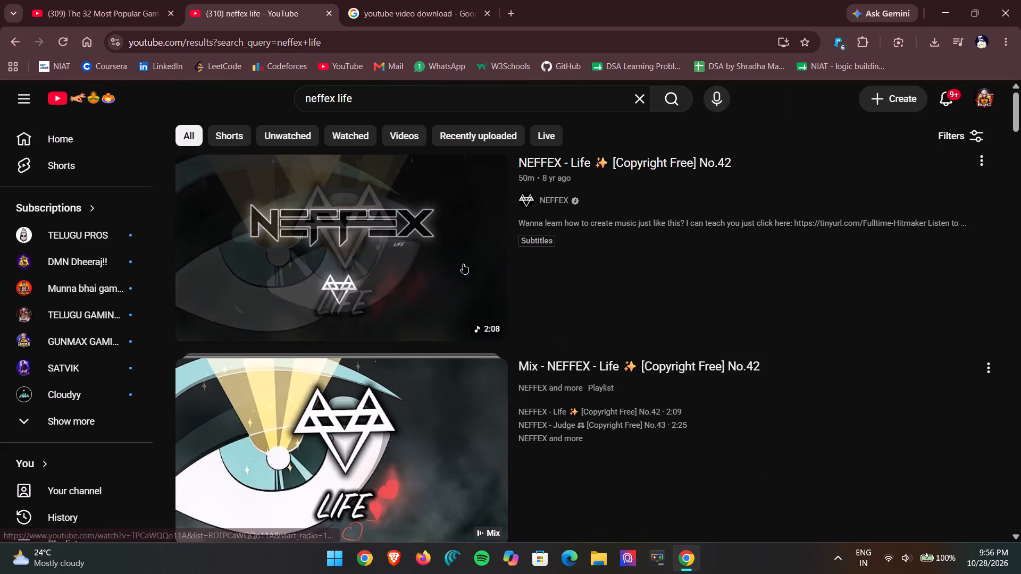
{"action": "left_click", "coordinate": [427, 257]}
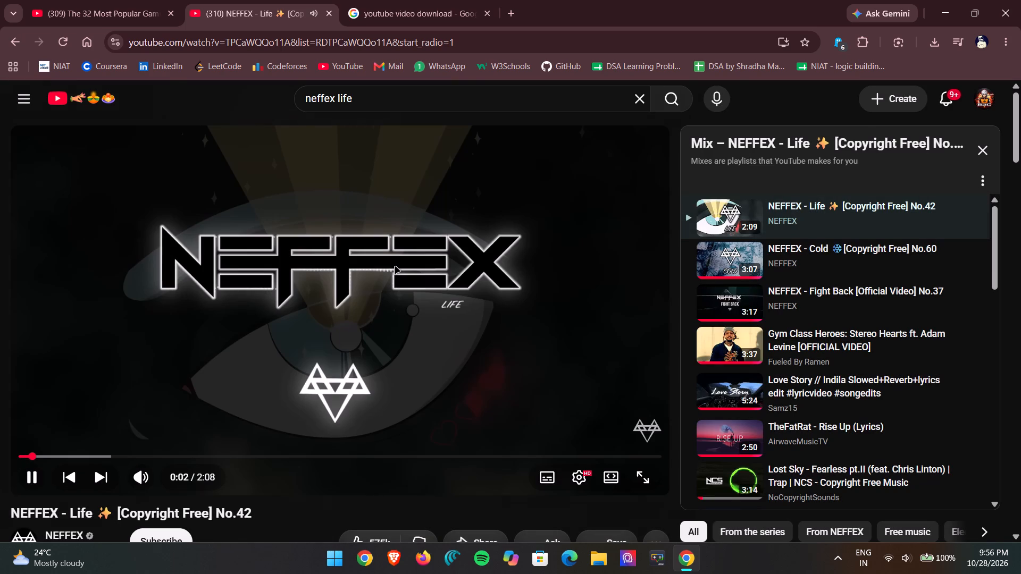
{"action": "key", "text": "Right"}
{"action": "key", "text": "Right"}
{"action": "key", "text": "Left"}
{"action": "key", "text": "Left"}
{"action": "key", "text": "Left"}
{"action": "key", "text": "Left"}
{"action": "key", "text": "Left"}
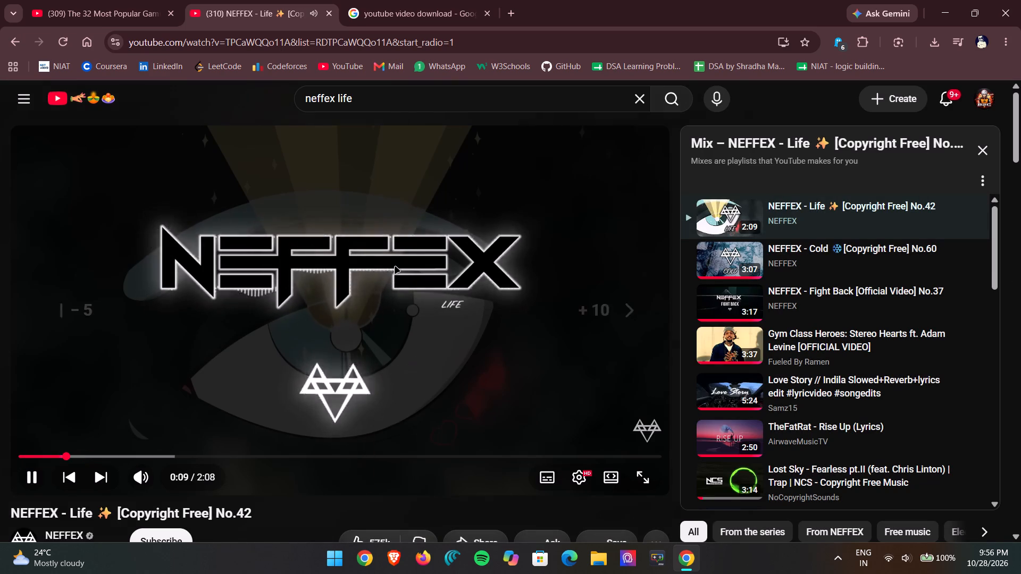
Copy the share link of the NEFFEX - Life video and close the sharing dialog.
{"action": "scroll", "coordinate": [276, 422], "scroll_direction": "down", "scroll_amount": 2}
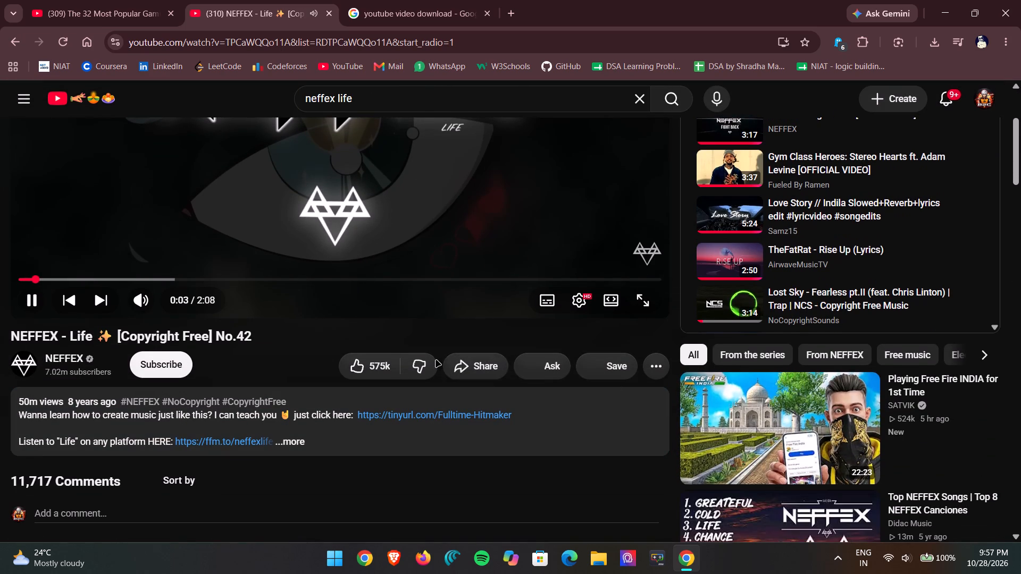
{"action": "left_click", "coordinate": [463, 364]}
{"action": "left_click", "coordinate": [619, 386]}
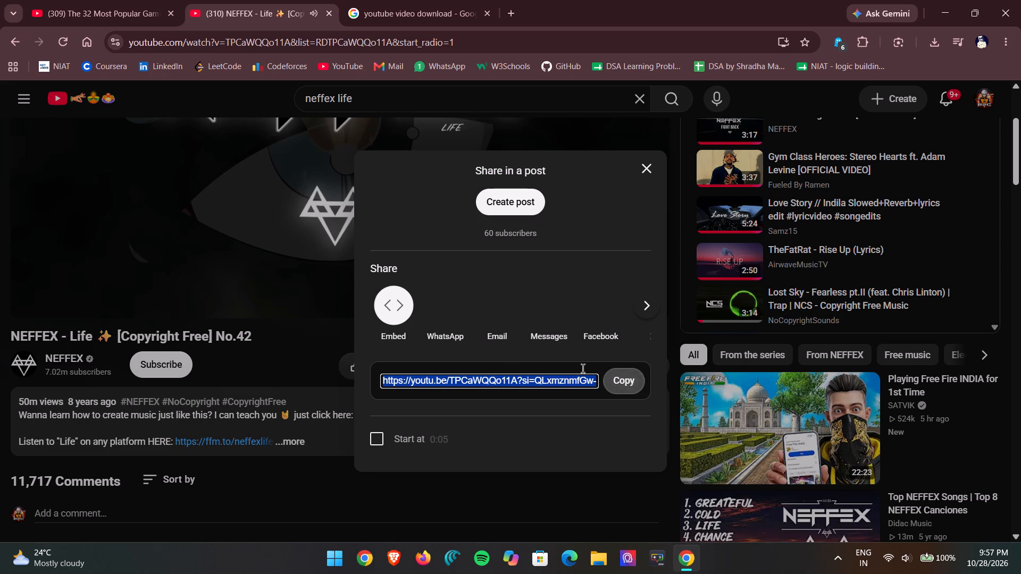
{"action": "left_click", "coordinate": [635, 381]}
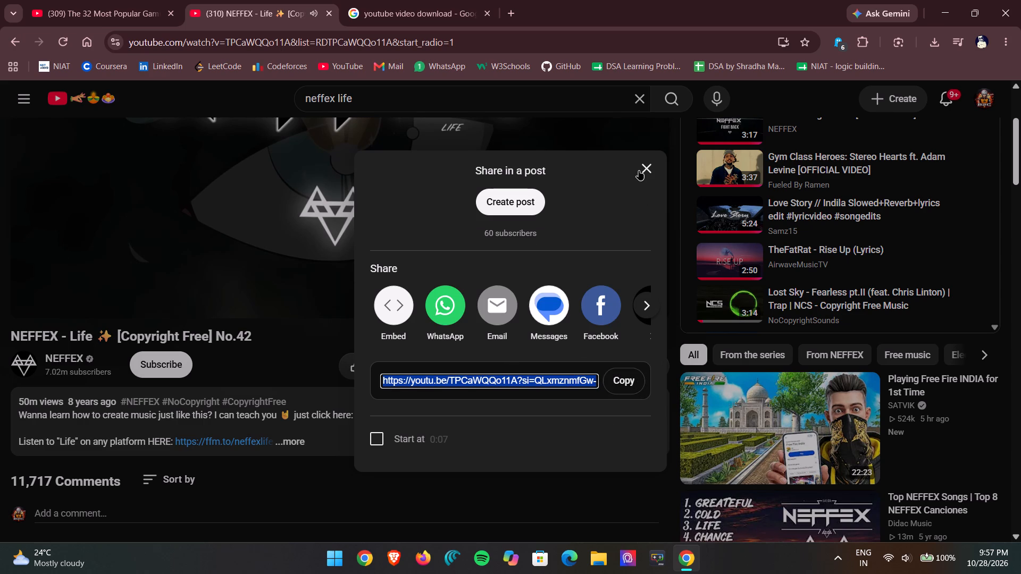
{"action": "left_click", "coordinate": [640, 170]}
Open VidsSave's Free YouTube Video Downloader from the Google results and load the copied NEFFEX - Life link in it.
{"action": "left_click", "coordinate": [391, 0]}
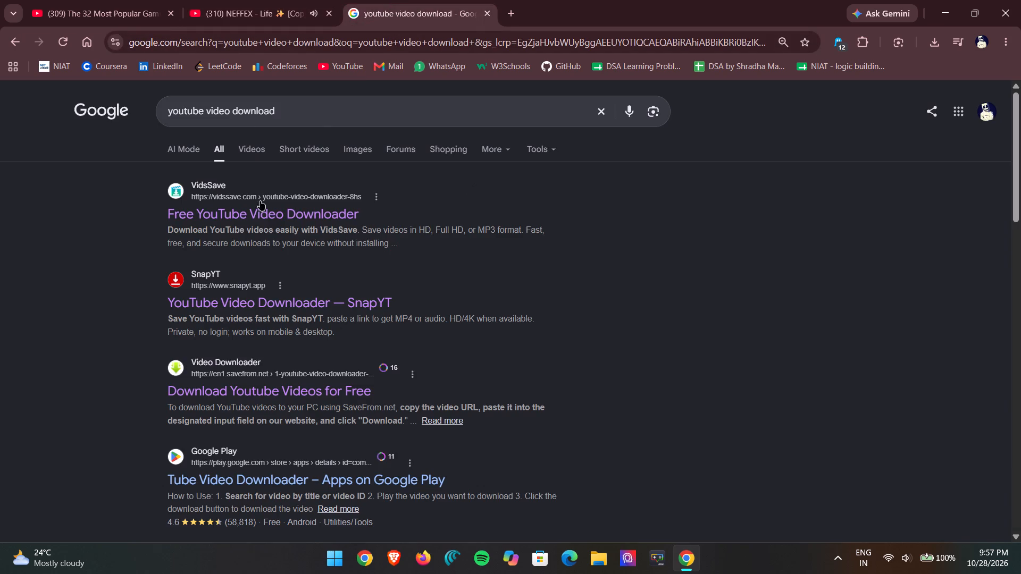
{"action": "left_click", "coordinate": [270, 214]}
{"action": "left_click", "coordinate": [401, 377]}
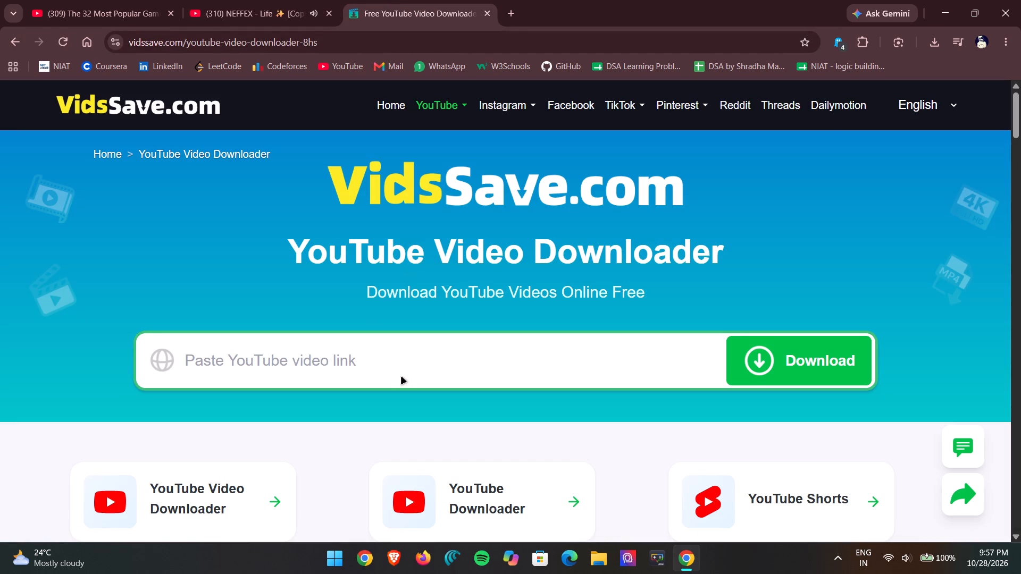
{"action": "key", "text": "ctrl+v"}
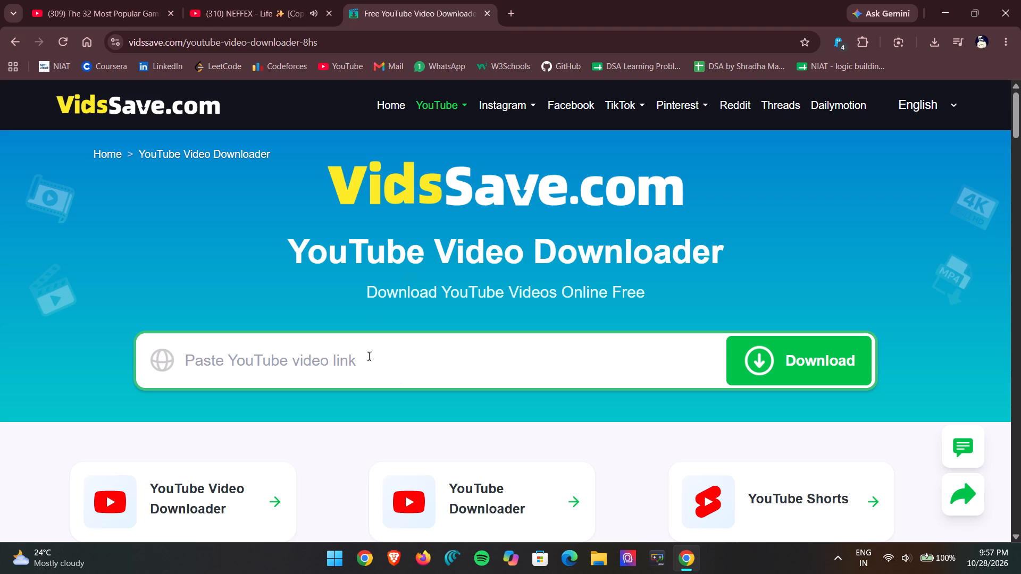
{"action": "left_click", "coordinate": [369, 356]}
{"action": "key", "text": "ctrl+v"}
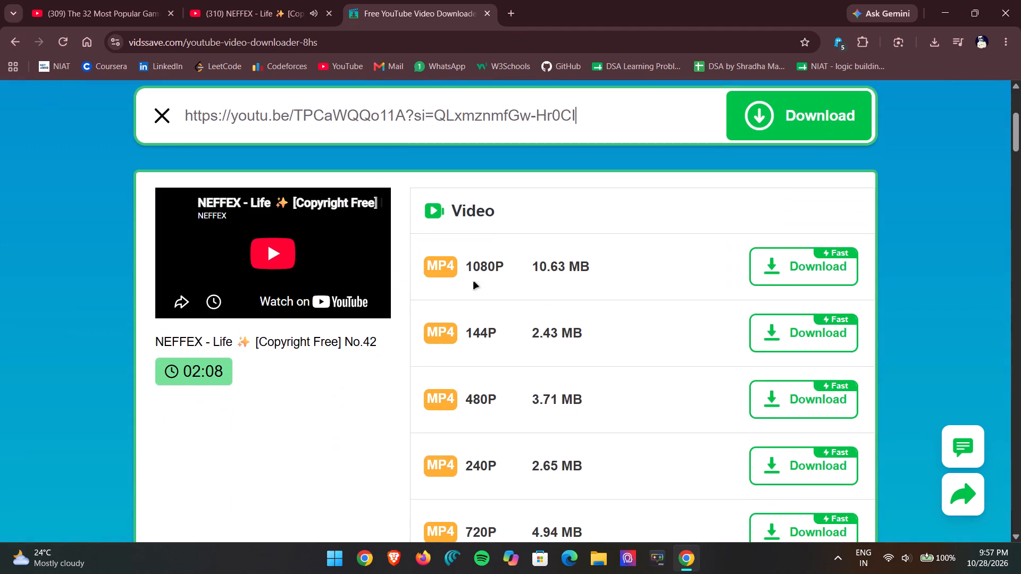
Compare the offered video and music formats and download NEFFEX - Life as the LOW quality MP3.
{"action": "scroll", "coordinate": [530, 313], "scroll_direction": "down", "scroll_amount": 5}
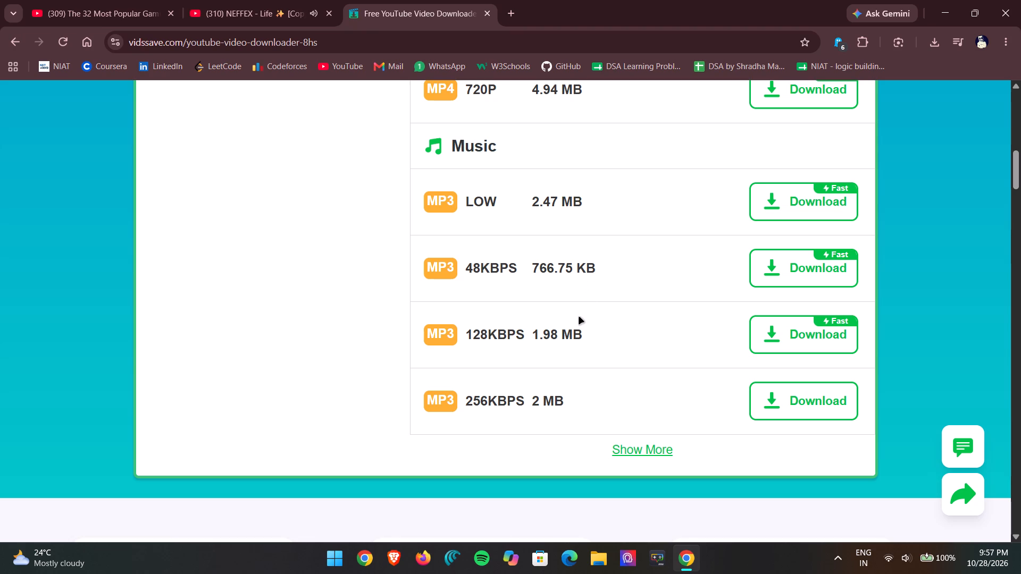
{"action": "scroll", "coordinate": [579, 317], "scroll_direction": "up", "scroll_amount": 2}
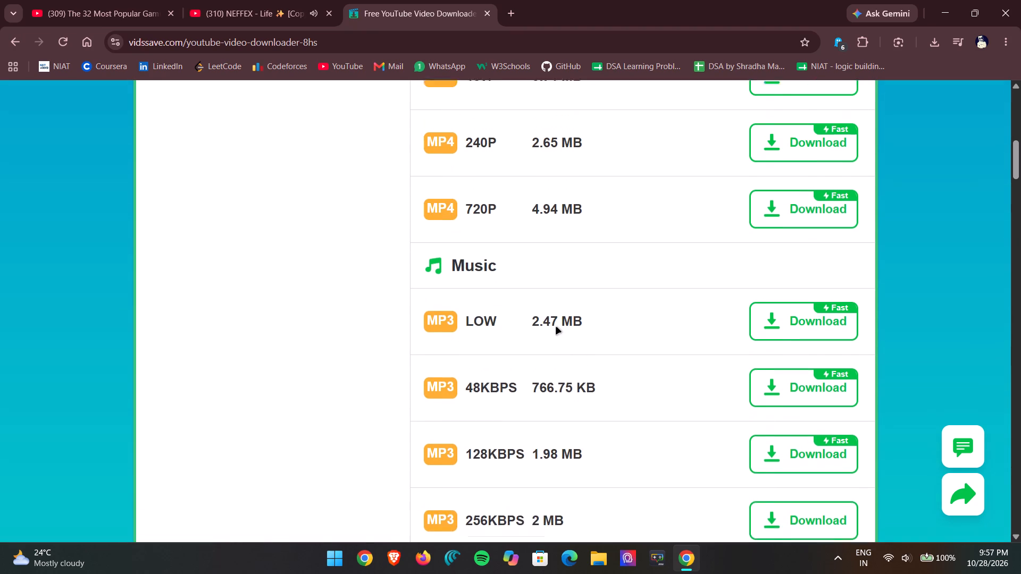
{"action": "scroll", "coordinate": [556, 327], "scroll_direction": "up", "scroll_amount": 3}
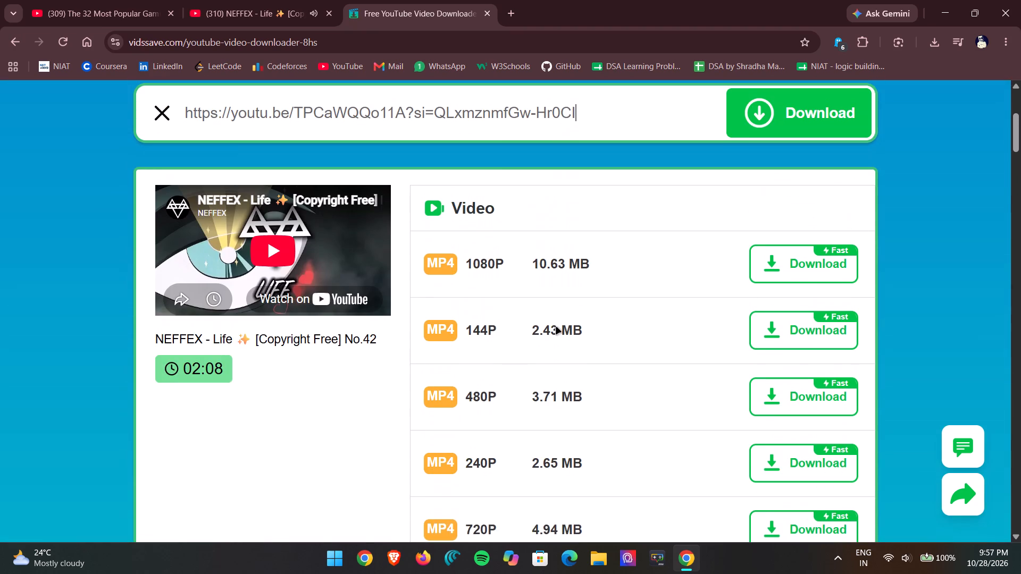
{"action": "scroll", "coordinate": [556, 327], "scroll_direction": "down", "scroll_amount": 4}
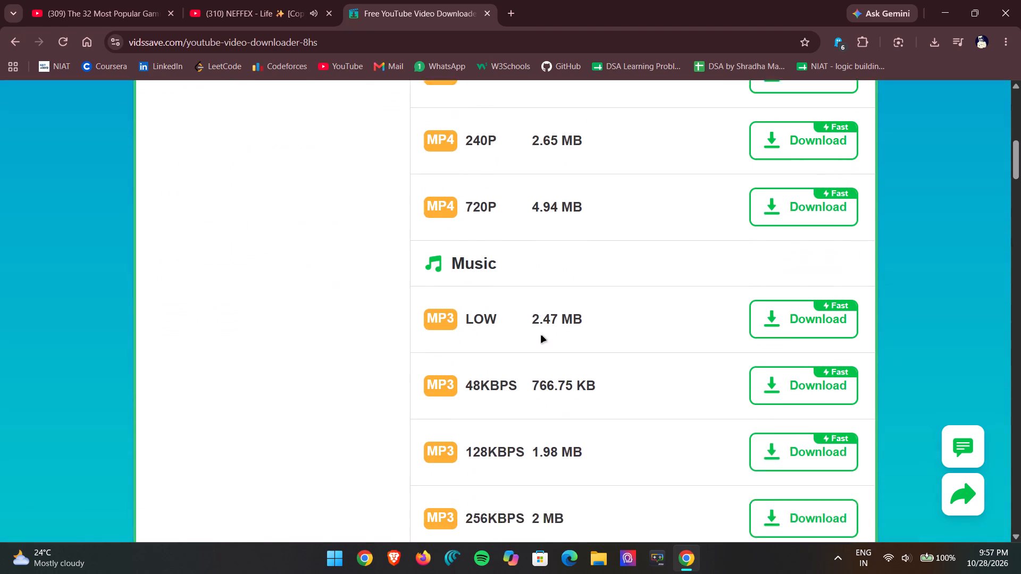
{"action": "left_click", "coordinate": [807, 299]}
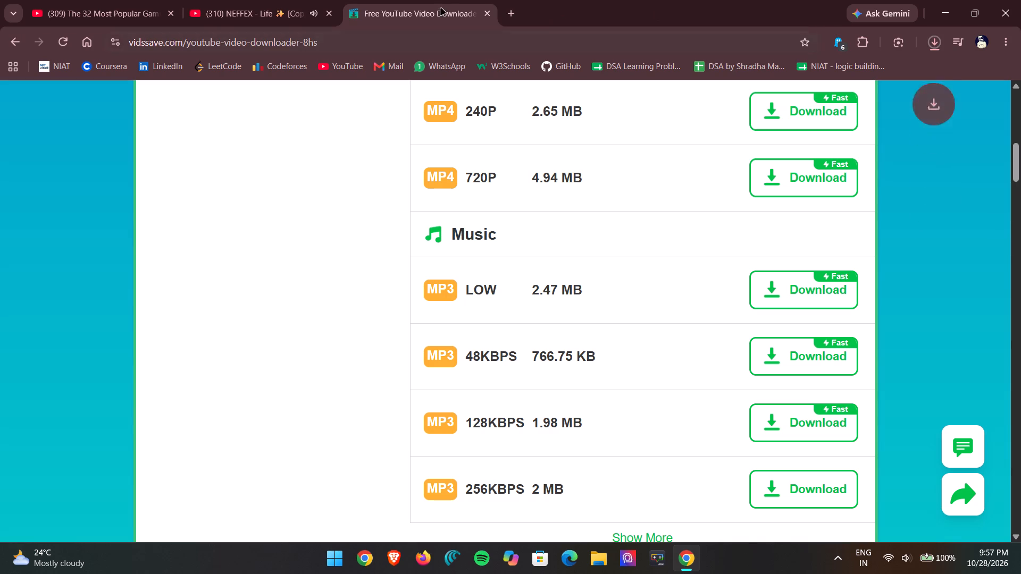
Return to the NEFFEX - Life video on YouTube and pause its playback.
{"action": "left_click", "coordinate": [277, 0]}
{"action": "left_click", "coordinate": [410, 190]}
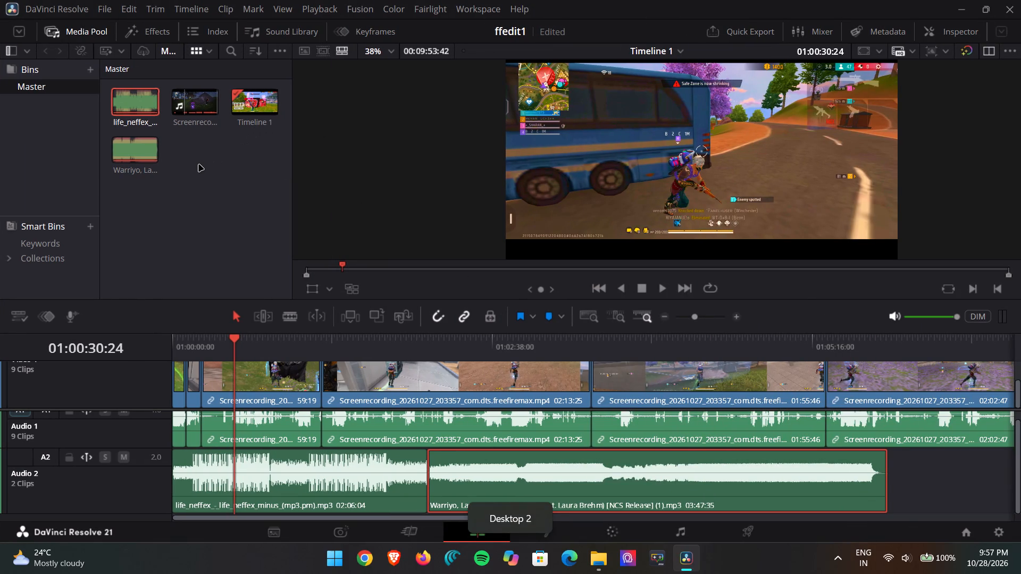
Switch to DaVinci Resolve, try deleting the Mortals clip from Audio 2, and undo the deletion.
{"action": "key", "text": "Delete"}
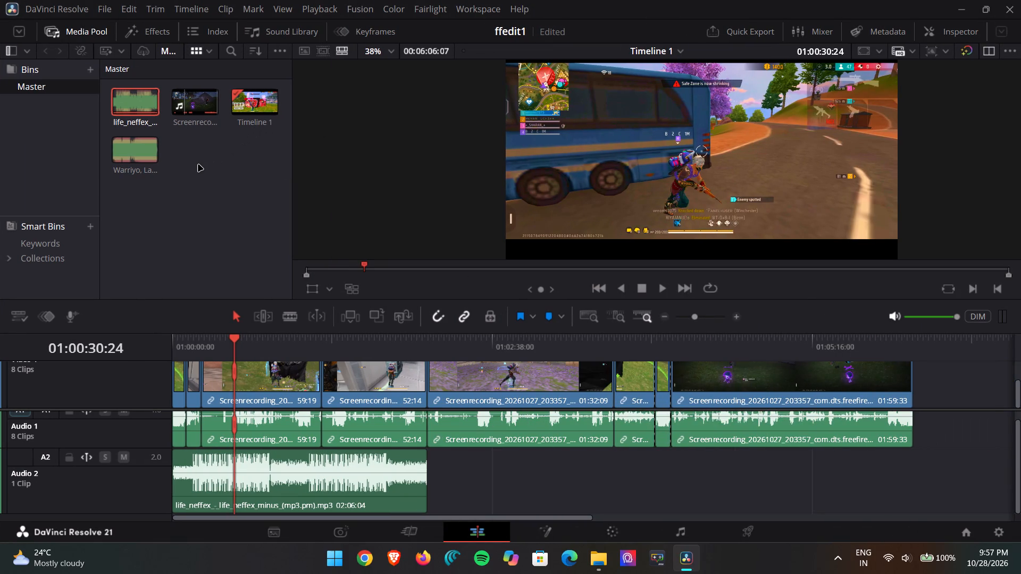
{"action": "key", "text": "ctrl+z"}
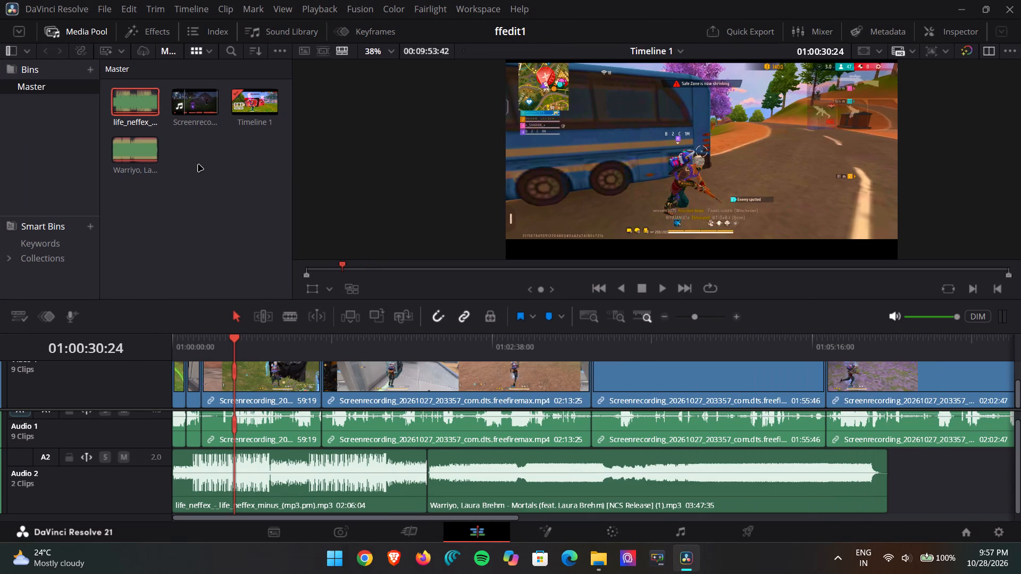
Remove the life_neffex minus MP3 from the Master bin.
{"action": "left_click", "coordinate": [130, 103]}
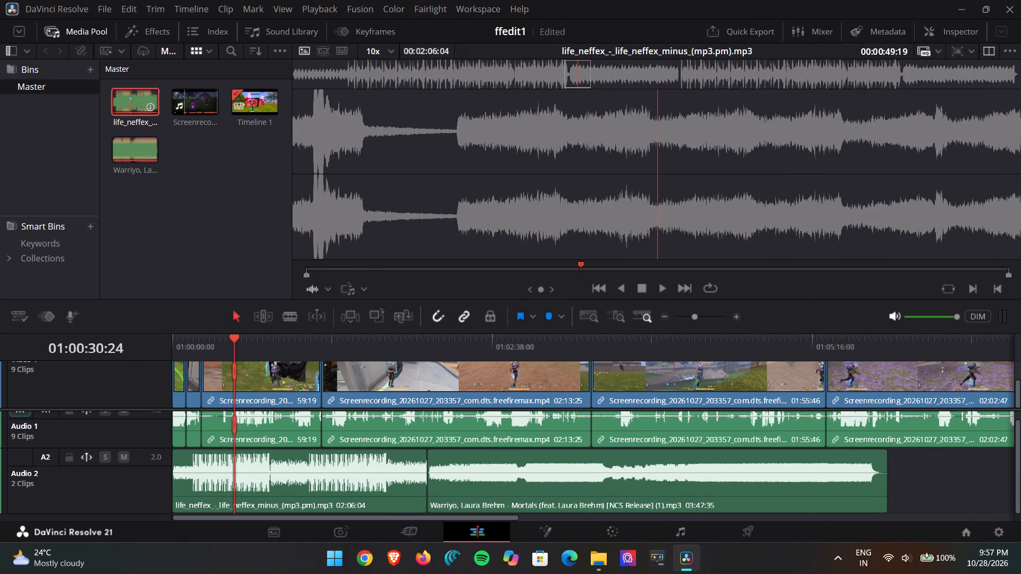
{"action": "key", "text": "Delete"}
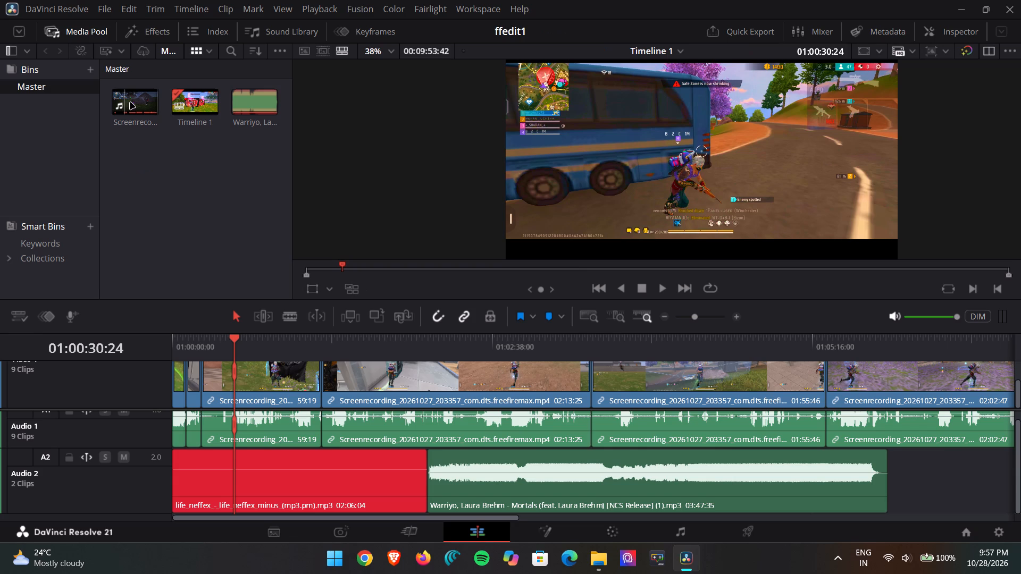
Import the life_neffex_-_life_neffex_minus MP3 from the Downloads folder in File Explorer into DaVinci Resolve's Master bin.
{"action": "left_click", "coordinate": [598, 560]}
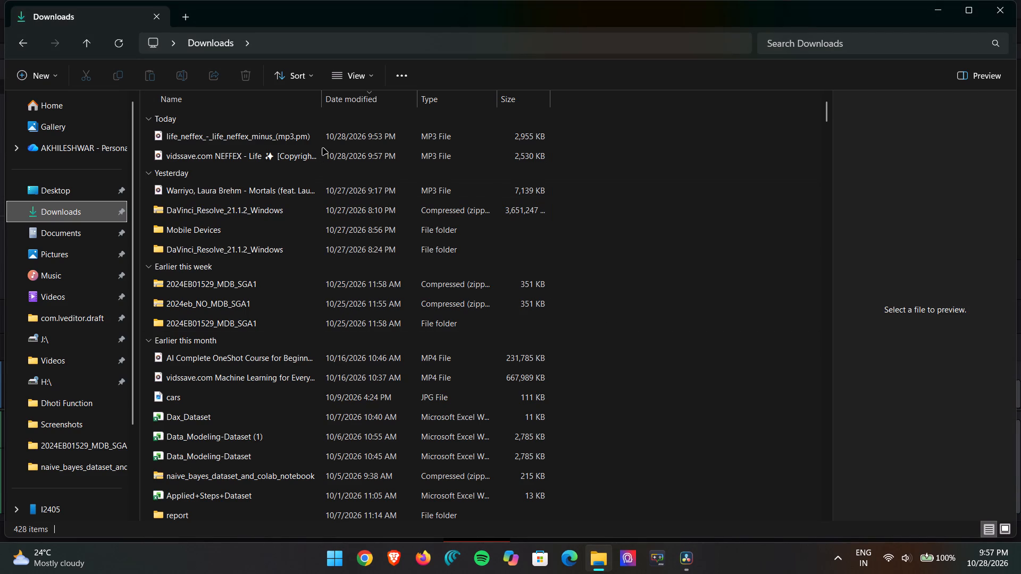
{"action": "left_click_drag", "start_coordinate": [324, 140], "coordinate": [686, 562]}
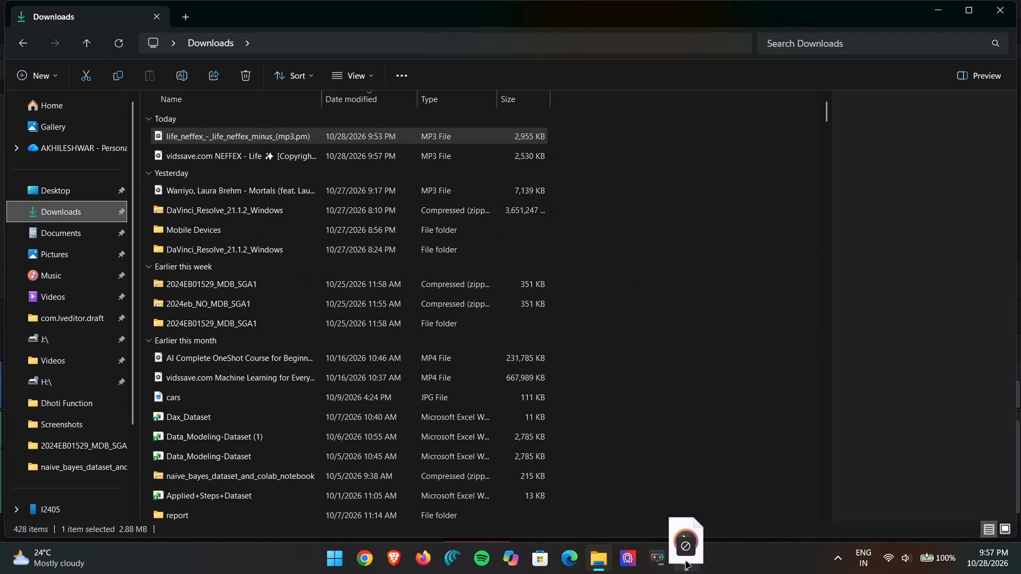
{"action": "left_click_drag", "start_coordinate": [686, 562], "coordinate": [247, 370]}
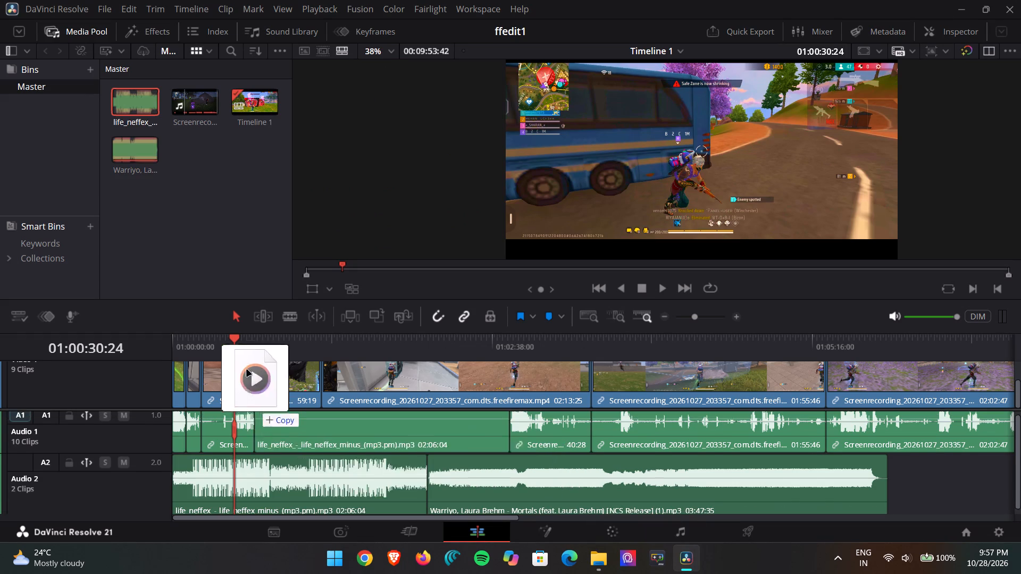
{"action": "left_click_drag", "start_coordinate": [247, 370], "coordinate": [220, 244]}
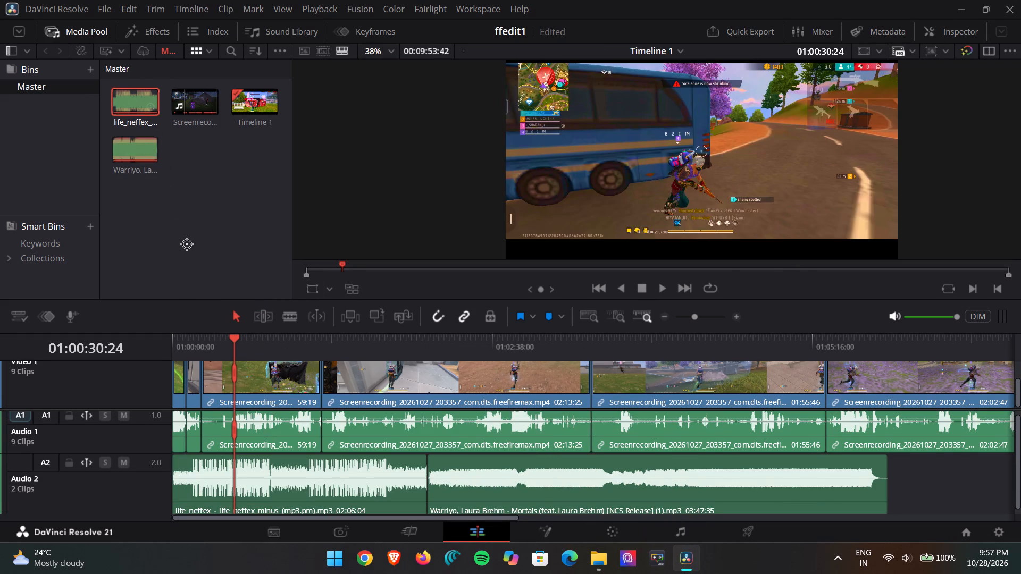
Play a few seconds of the timeline to check its background music, and stop playback.
{"action": "key", "text": "space"}
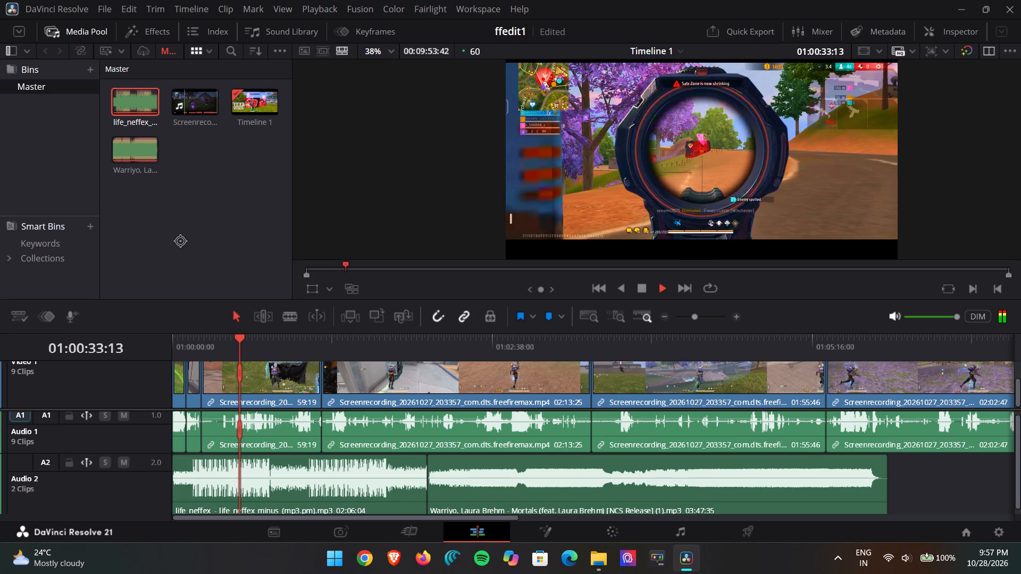
{"action": "left_click", "coordinate": [648, 290]}
Delete the life_neffex minus song from the start of Audio 2 and from the Master bin.
{"action": "left_click", "coordinate": [376, 479]}
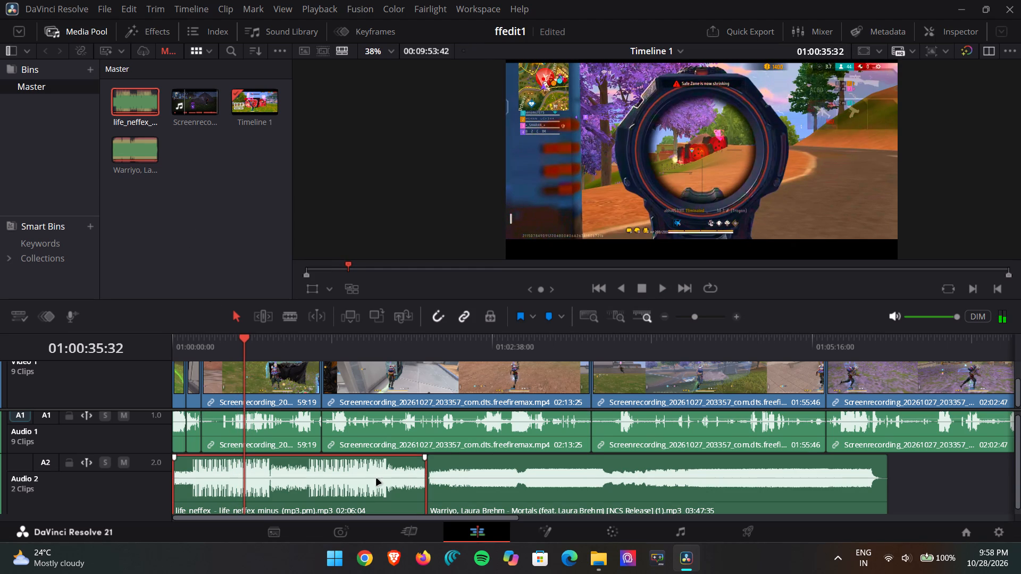
{"action": "key", "text": "Delete"}
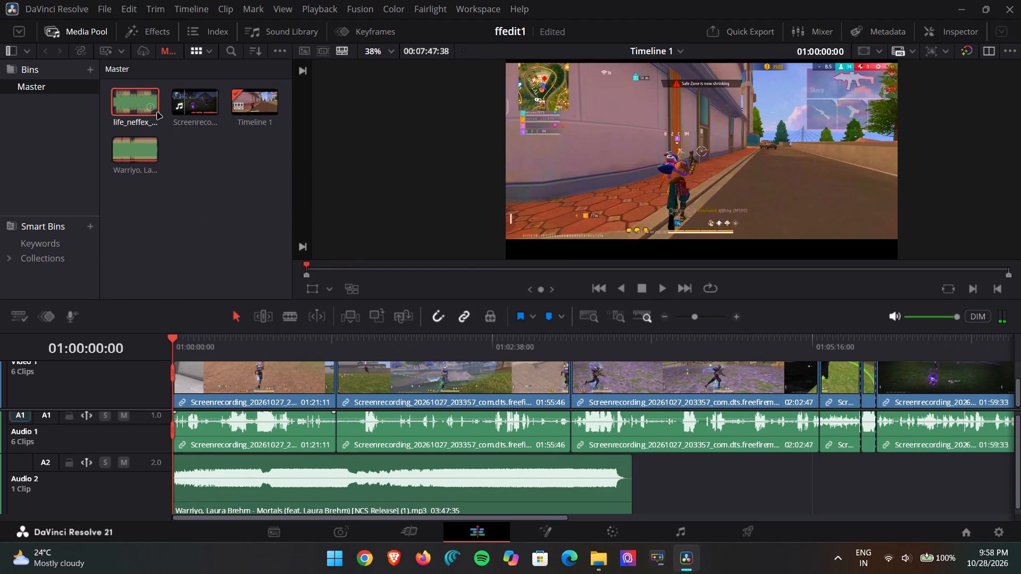
{"action": "left_click", "coordinate": [142, 103]}
{"action": "key", "text": "Delete"}
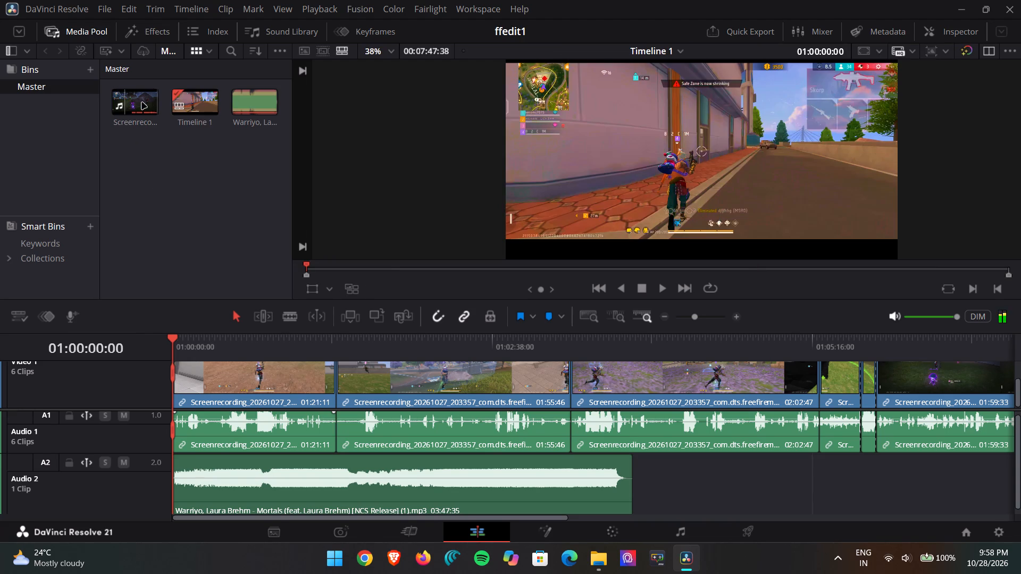
Import the vidssave.com NEFFEX - Life MP3 from the Downloads folder in File Explorer into DaVinci Resolve's Master bin.
{"action": "key", "text": "alt+Tab"}
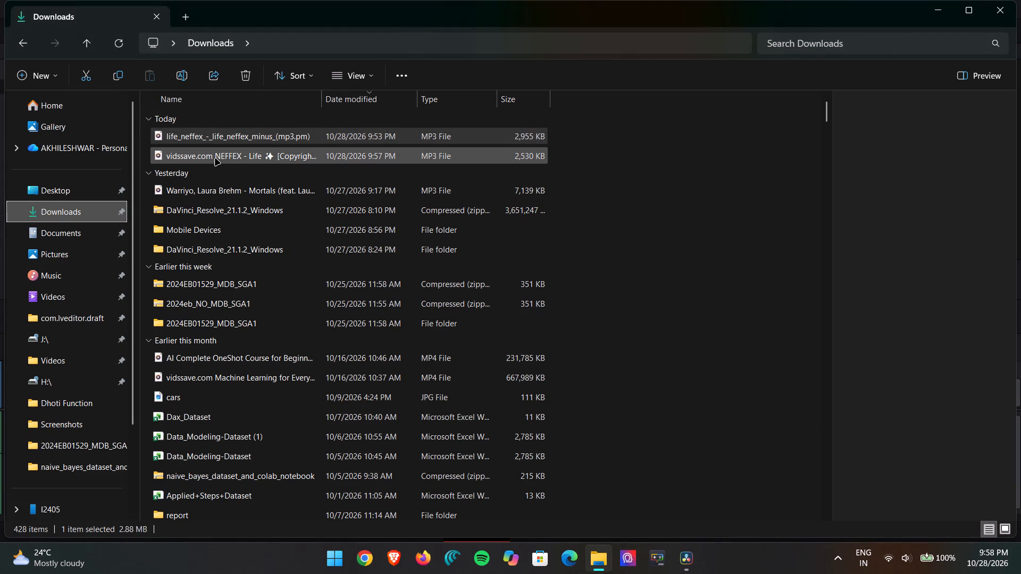
{"action": "left_click_drag", "start_coordinate": [215, 159], "coordinate": [476, 260]}
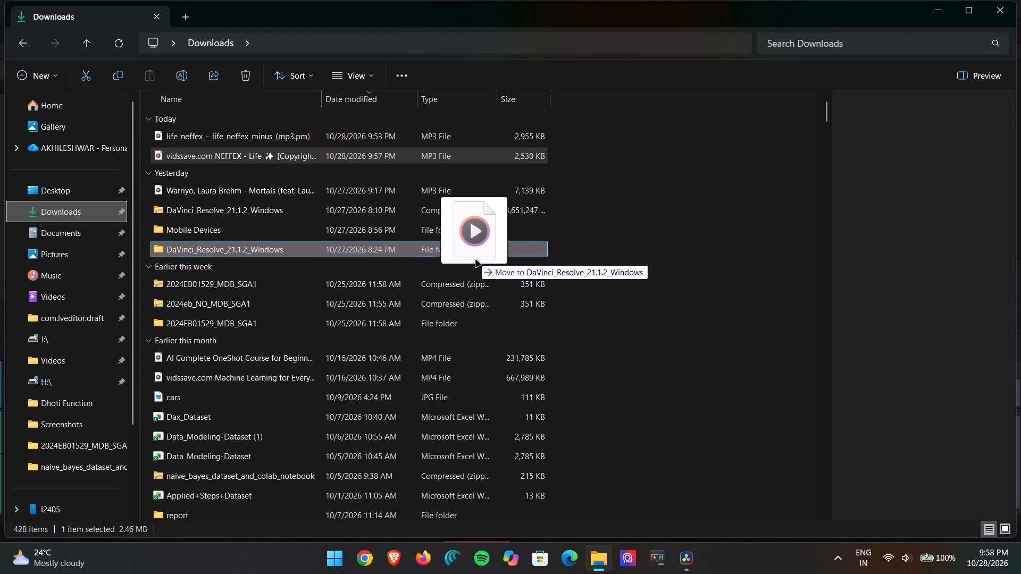
{"action": "left_click_drag", "start_coordinate": [476, 260], "coordinate": [613, 341]}
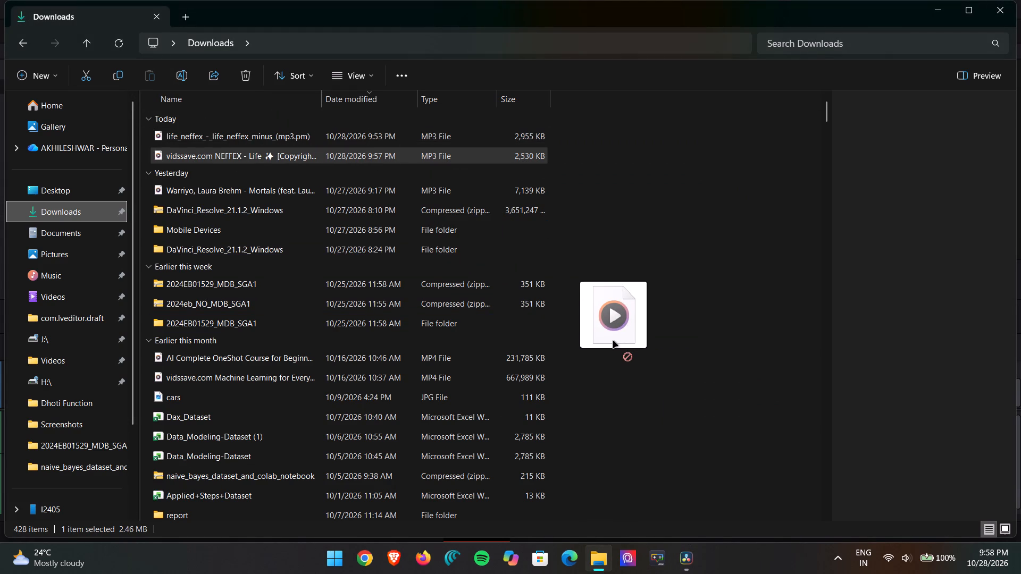
{"action": "left_click_drag", "start_coordinate": [613, 341], "coordinate": [673, 538]}
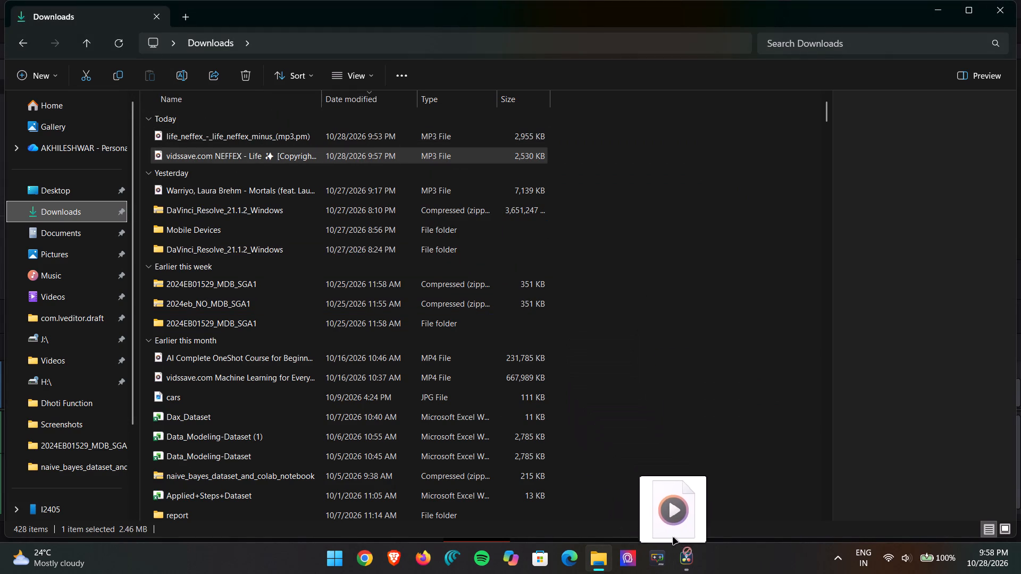
{"action": "left_click_drag", "start_coordinate": [673, 538], "coordinate": [210, 194]}
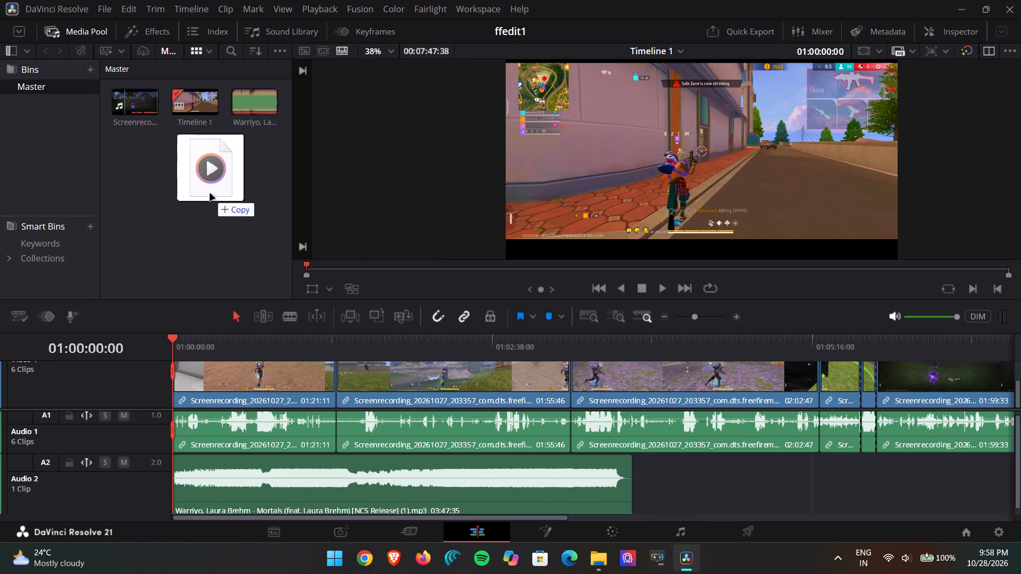
{"action": "left_click_drag", "start_coordinate": [210, 194], "coordinate": [187, 204]}
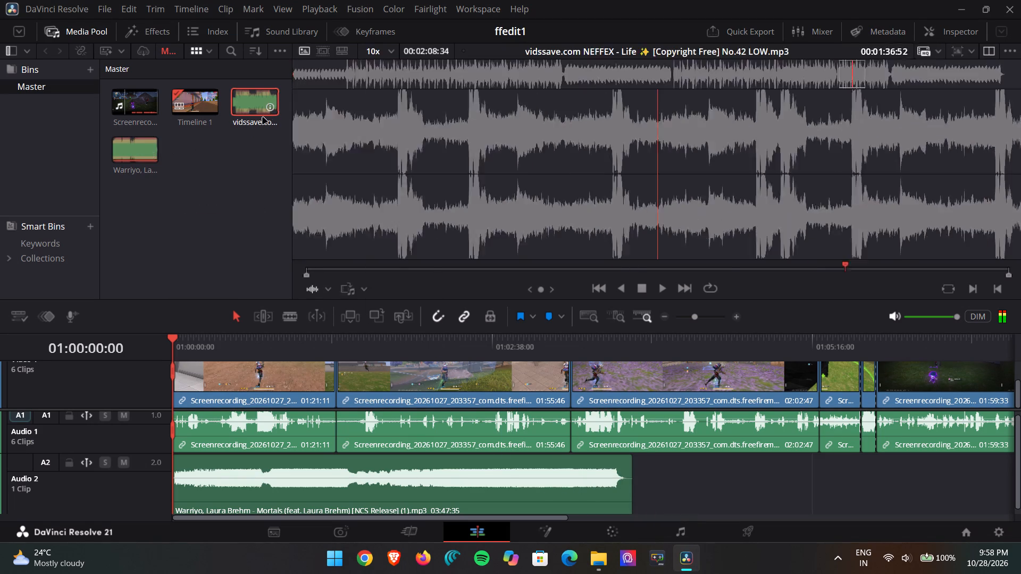
Shift the Mortals clip later on Audio 2 and place the vidssave.com NEFFEX - Life song at the track's start.
{"action": "left_click_drag", "start_coordinate": [379, 460], "coordinate": [398, 459]}
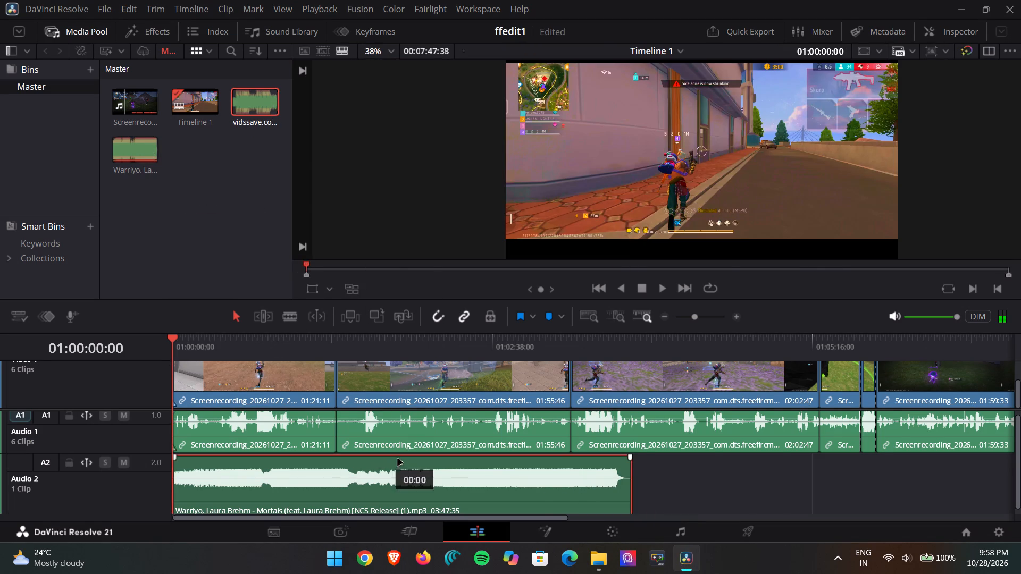
{"action": "left_click_drag", "start_coordinate": [398, 459], "coordinate": [714, 479]}
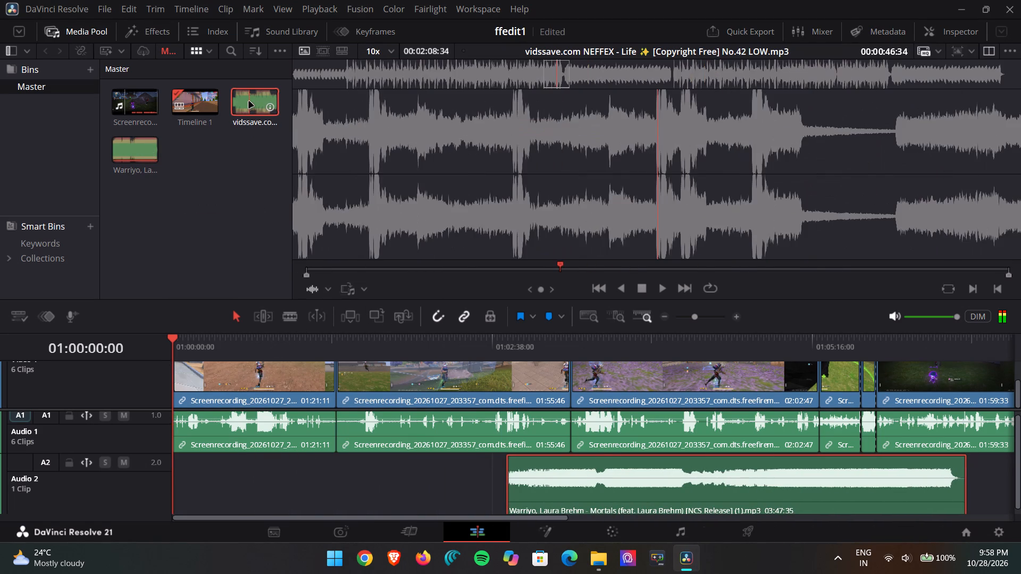
{"action": "left_click_drag", "start_coordinate": [254, 102], "coordinate": [241, 430]}
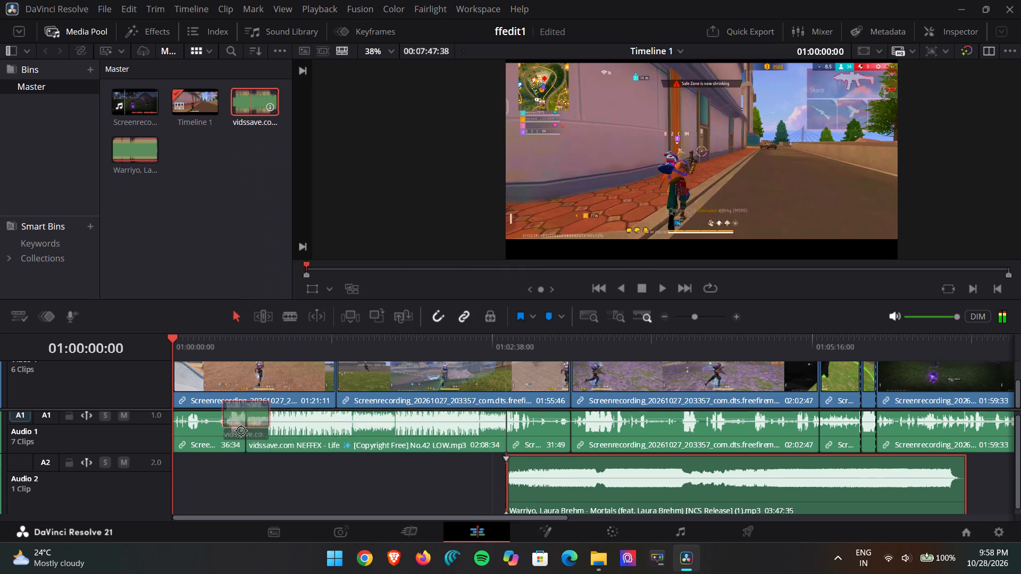
{"action": "left_click_drag", "start_coordinate": [241, 430], "coordinate": [169, 466]}
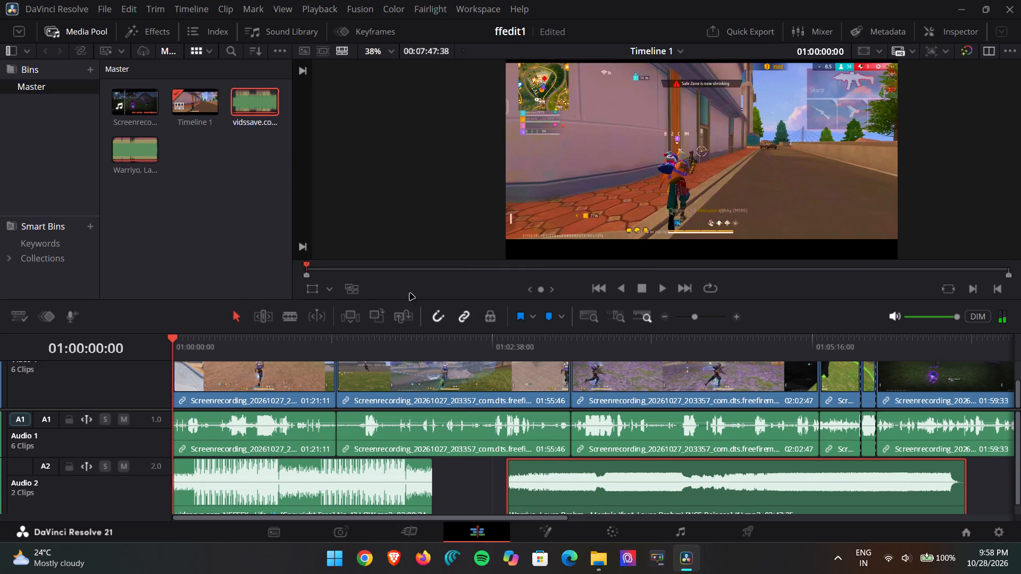
Play the timeline from its start and move the Mortals clip directly against the end of the NEFFEX - Life song.
{"action": "left_click", "coordinate": [660, 286]}
{"action": "left_click_drag", "start_coordinate": [655, 464], "coordinate": [587, 459]}
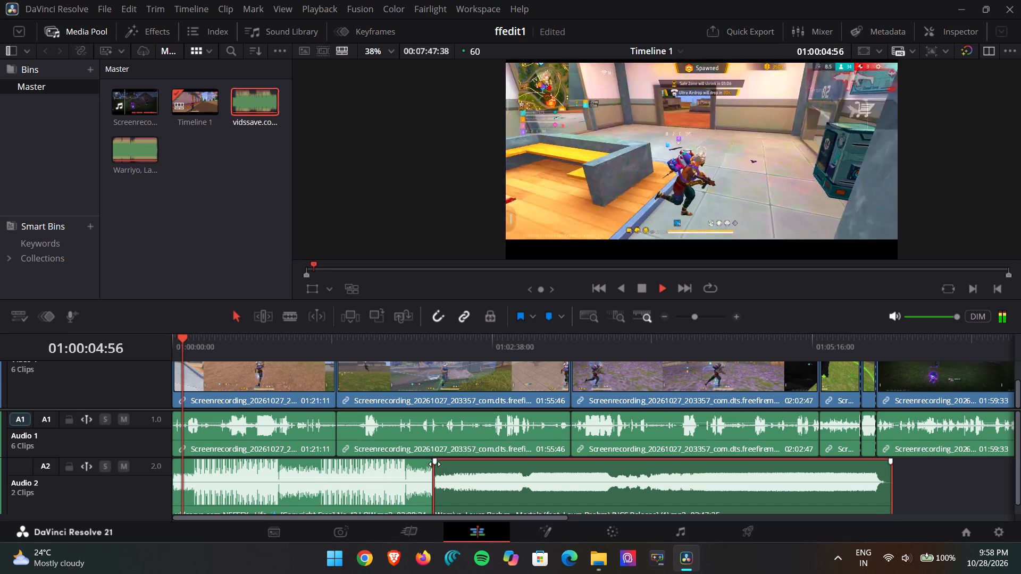
Add a short fade-in to the beginning of the Mortals clip on Audio 2.
{"action": "left_click_drag", "start_coordinate": [435, 464], "coordinate": [446, 466]}
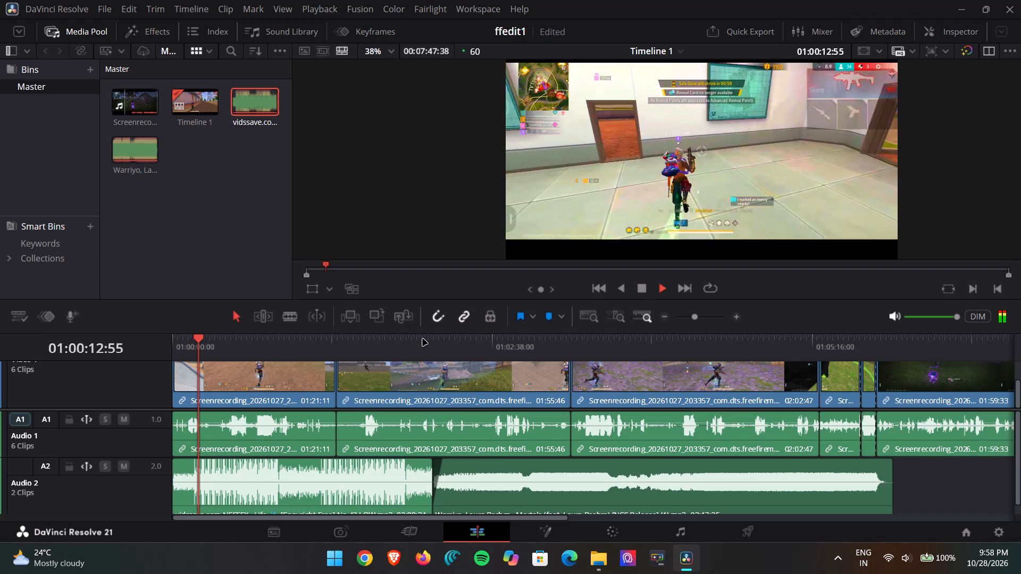
{"action": "scroll", "coordinate": [378, 386], "scroll_direction": "right", "scroll_amount": 4}
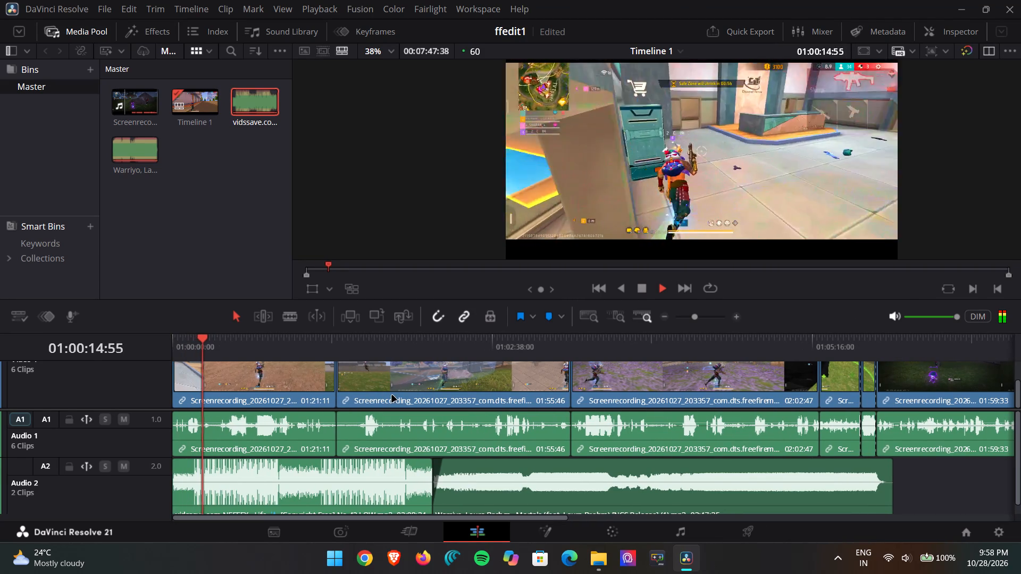
Stop playback and scrub through the timeline to review the gameplay clips and both songs, ending at the start.
{"action": "left_click", "coordinate": [649, 293]}
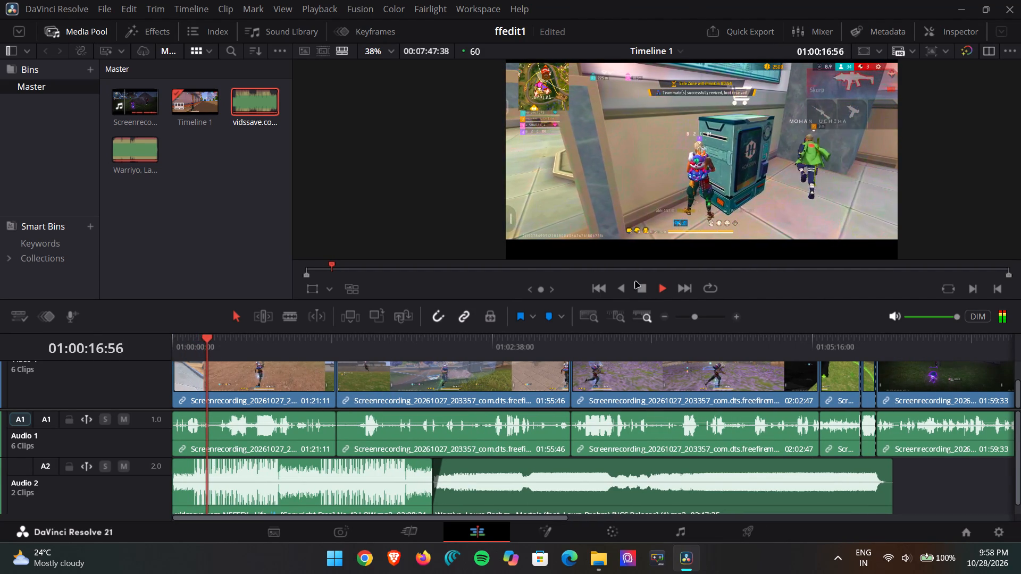
{"action": "left_click", "coordinate": [647, 291]}
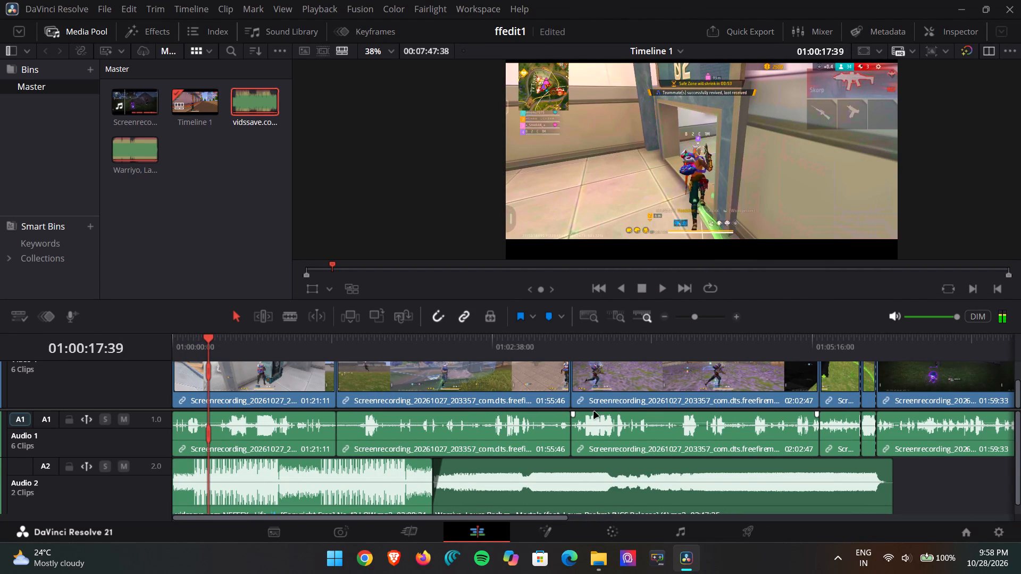
{"action": "left_click_drag", "start_coordinate": [406, 342], "coordinate": [570, 338]}
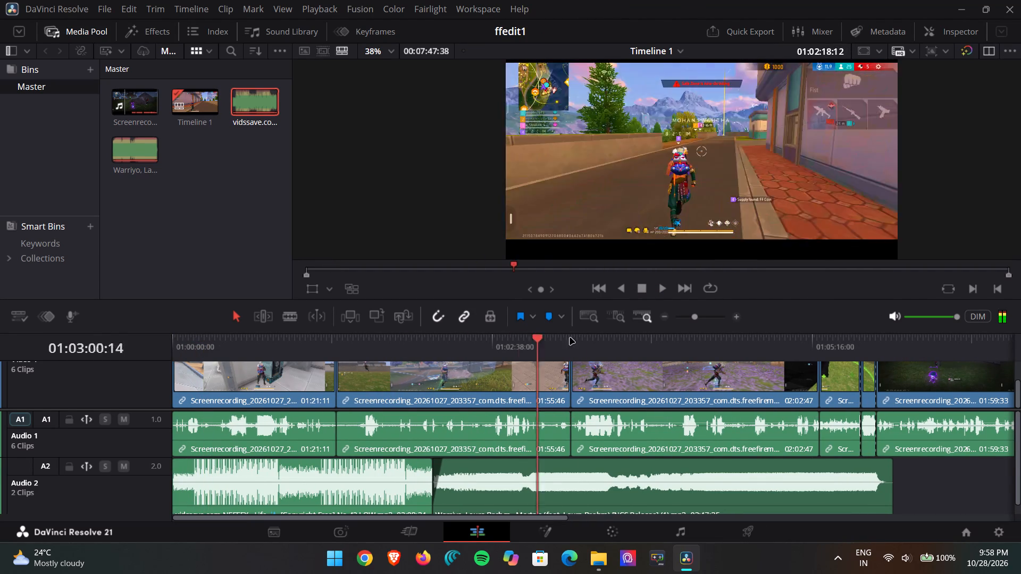
{"action": "left_click_drag", "start_coordinate": [570, 338], "coordinate": [943, 356]}
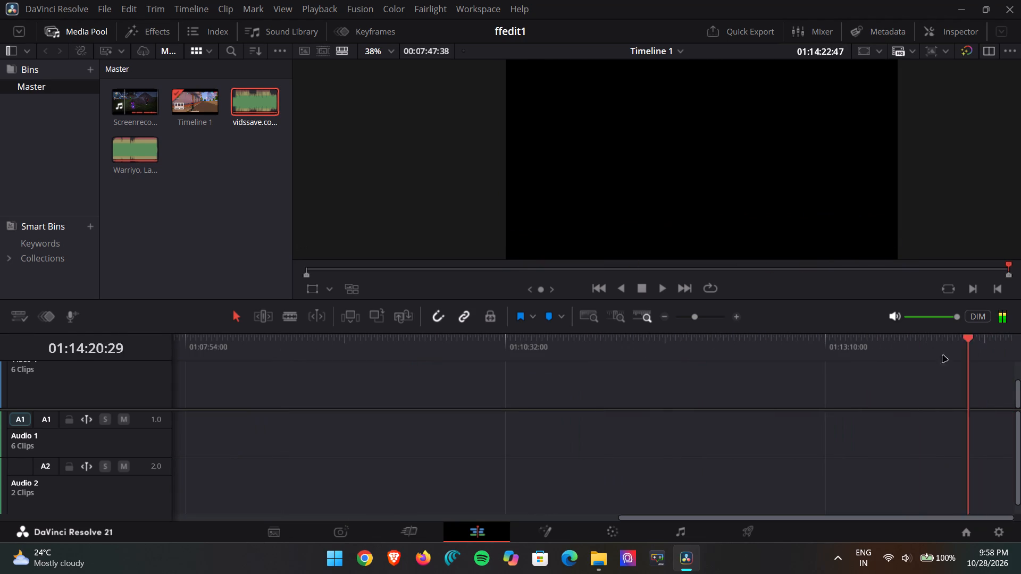
{"action": "left_click_drag", "start_coordinate": [943, 356], "coordinate": [588, 364]}
{"action": "scroll", "coordinate": [588, 364], "scroll_direction": "right", "scroll_amount": 3}
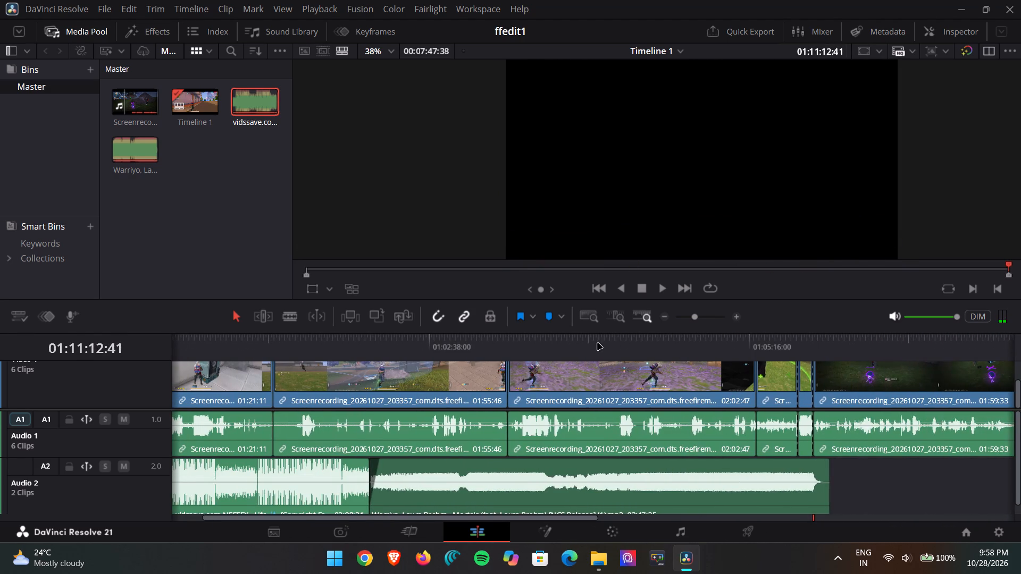
{"action": "left_click", "coordinate": [599, 342]}
{"action": "left_click_drag", "start_coordinate": [548, 346], "coordinate": [214, 353]}
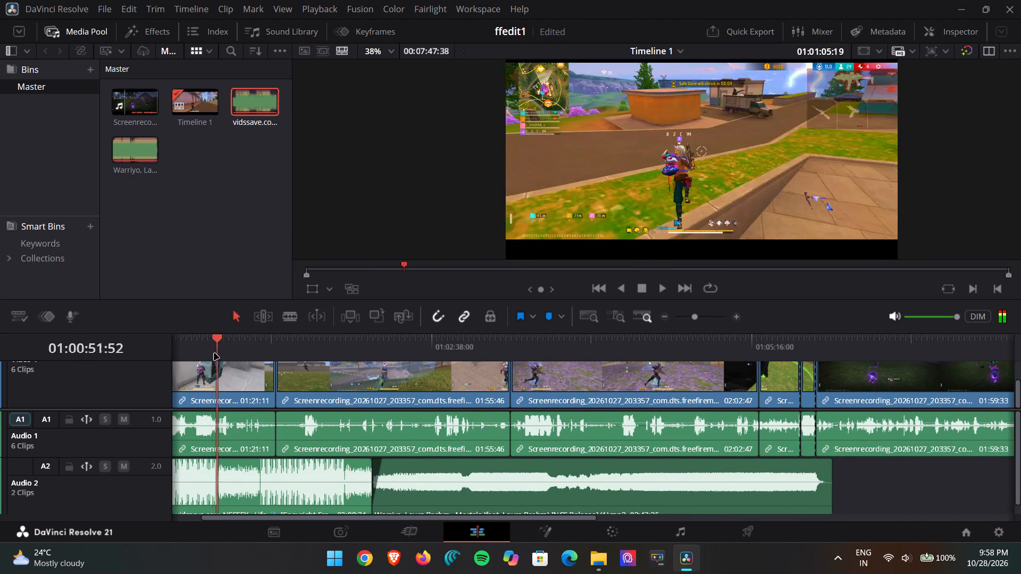
{"action": "left_click_drag", "start_coordinate": [214, 353], "coordinate": [132, 357]}
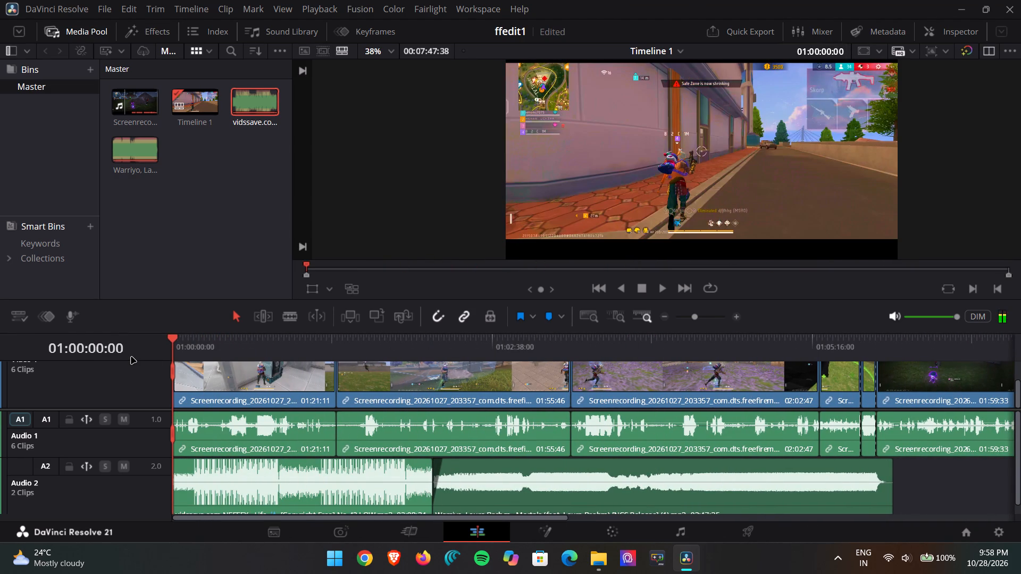
Undo the recent edits until the life_neffex song and the removed opening gameplay clips are restored, and return the playhead to the start.
{"action": "key", "text": "ctrl+z"}
{"action": "key", "text": "ctrl+z"}
{"action": "key", "text": "ctrl+z"}
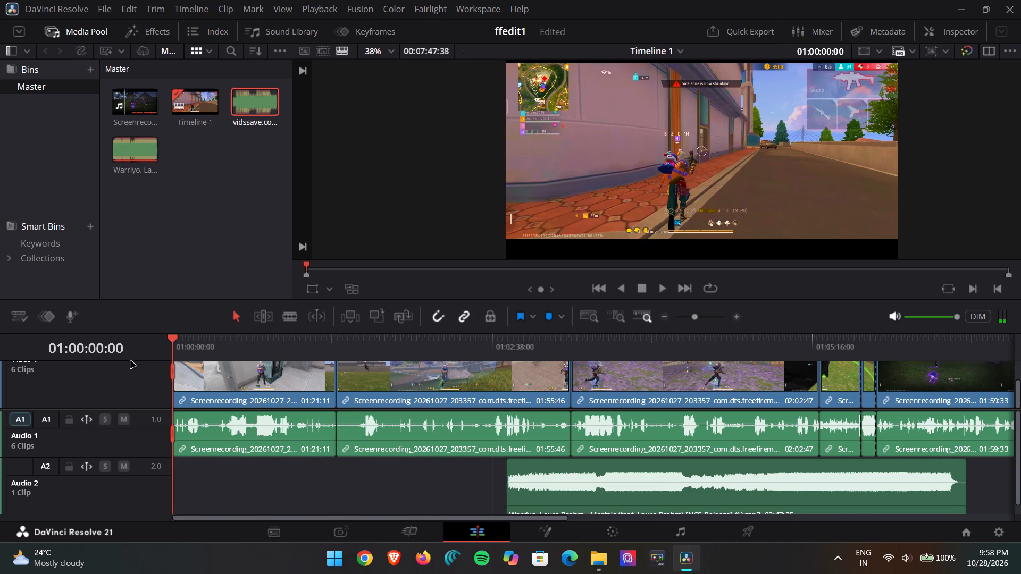
{"action": "key", "text": "ctrl+z"}
{"action": "key", "text": "ctrl+z"}
{"action": "key", "text": "ctrl+z"}
{"action": "key", "text": "ctrl+z"}
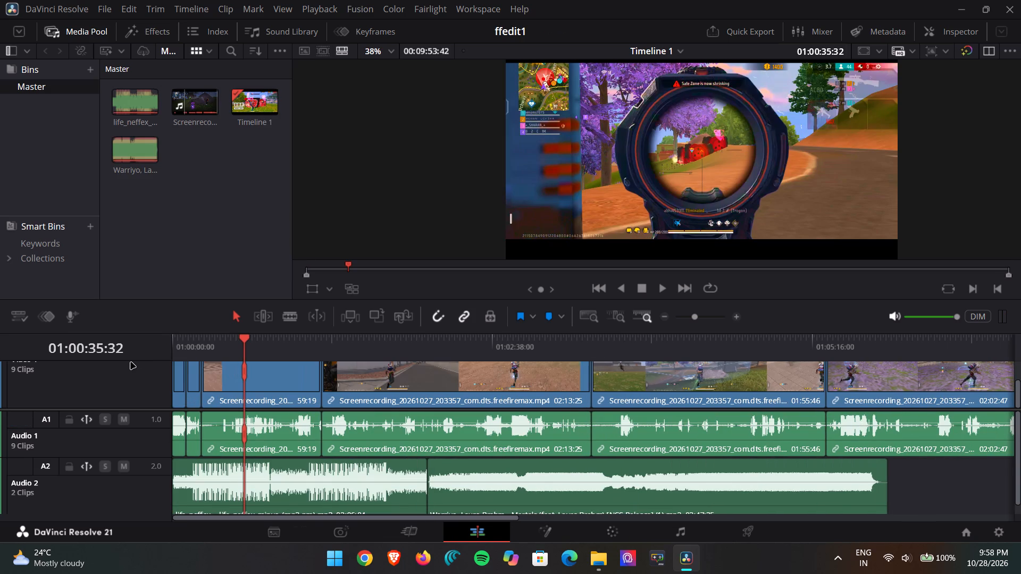
{"action": "left_click_drag", "start_coordinate": [244, 352], "coordinate": [139, 346]}
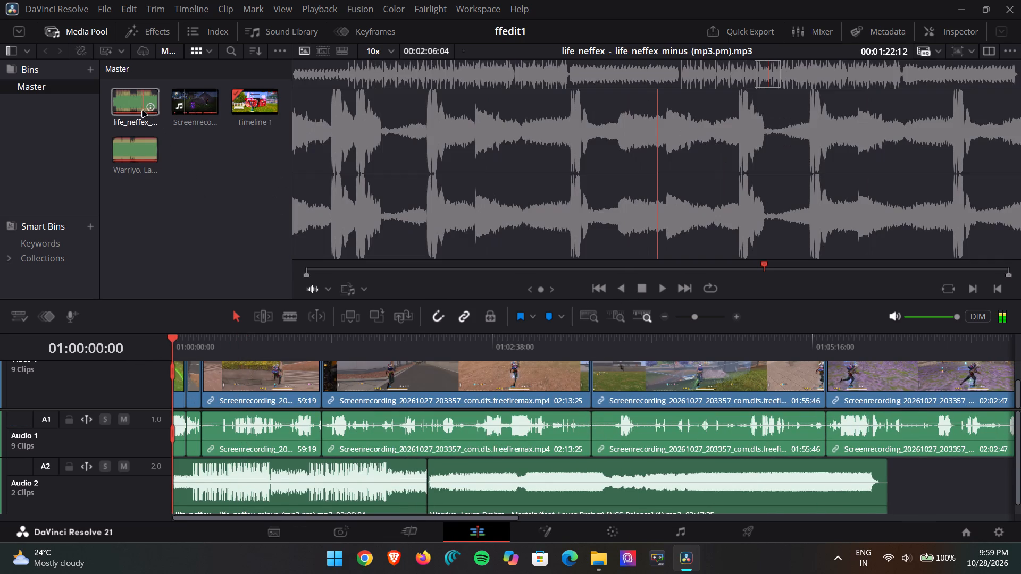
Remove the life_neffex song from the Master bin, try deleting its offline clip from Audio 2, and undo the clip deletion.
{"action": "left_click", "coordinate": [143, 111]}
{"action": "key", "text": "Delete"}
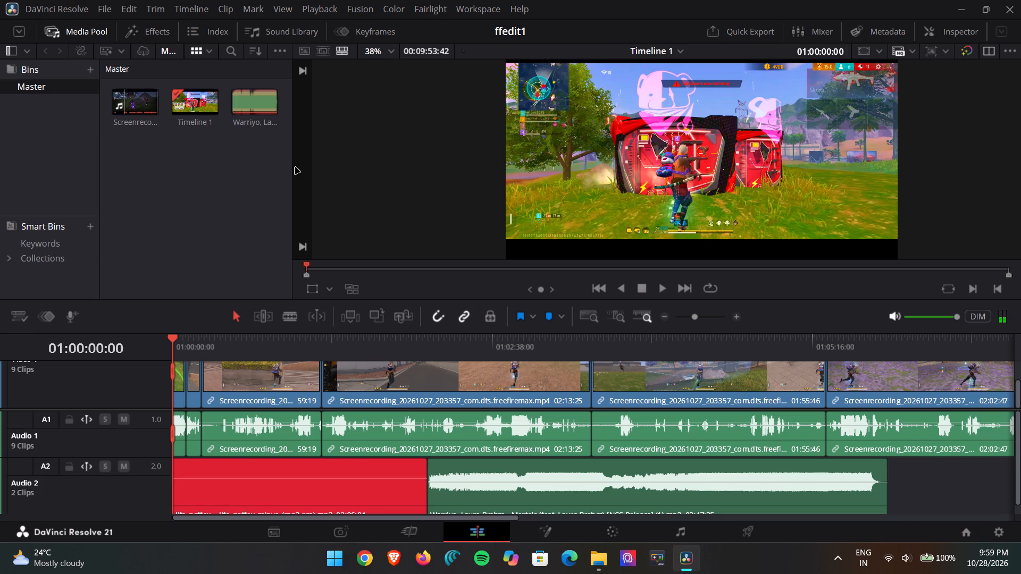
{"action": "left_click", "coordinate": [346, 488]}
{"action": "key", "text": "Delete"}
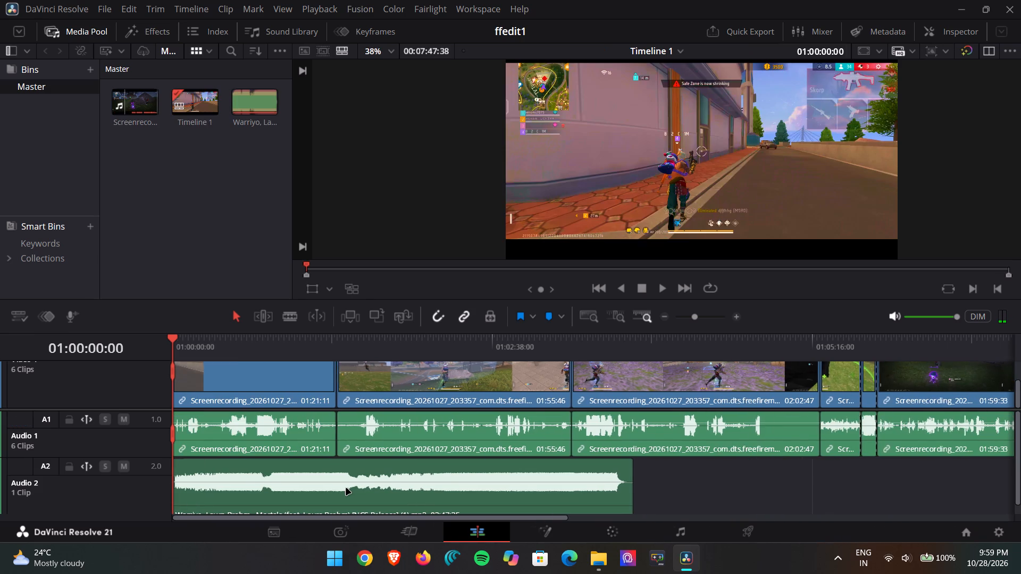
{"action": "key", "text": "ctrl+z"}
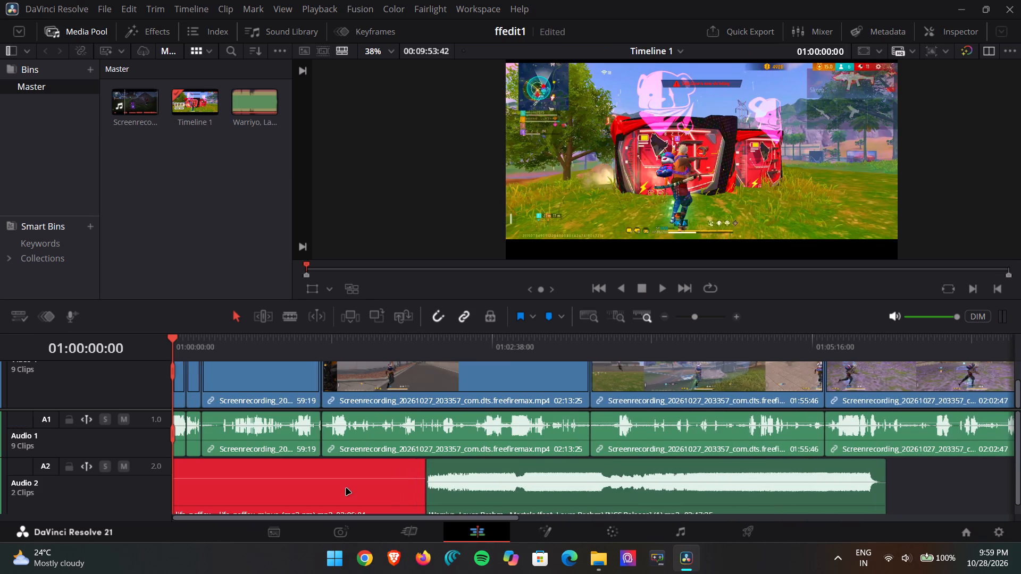
Turn off linked selection and snapping for the timeline.
{"action": "left_click", "coordinate": [315, 479]}
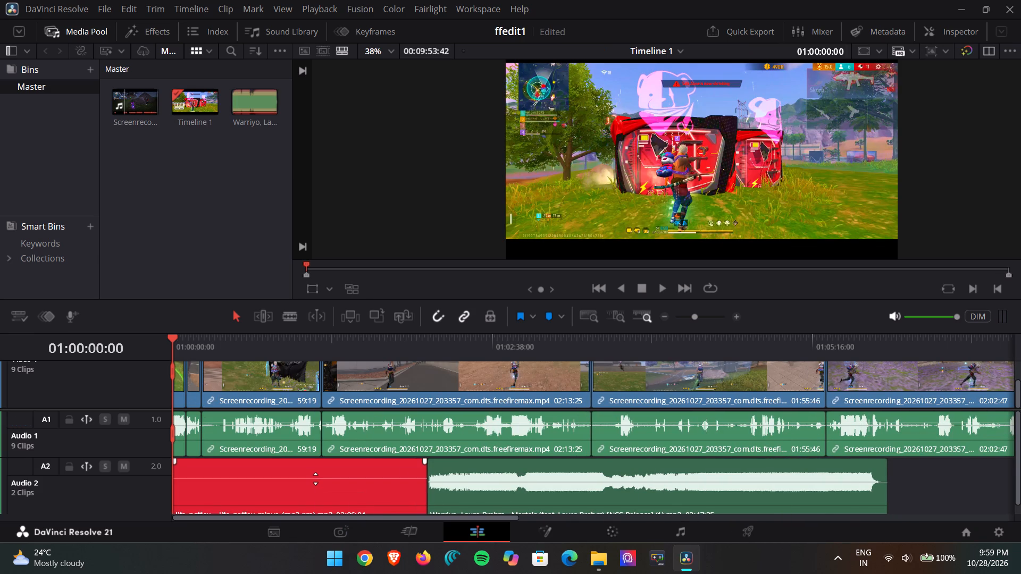
{"action": "left_click", "coordinate": [469, 319]}
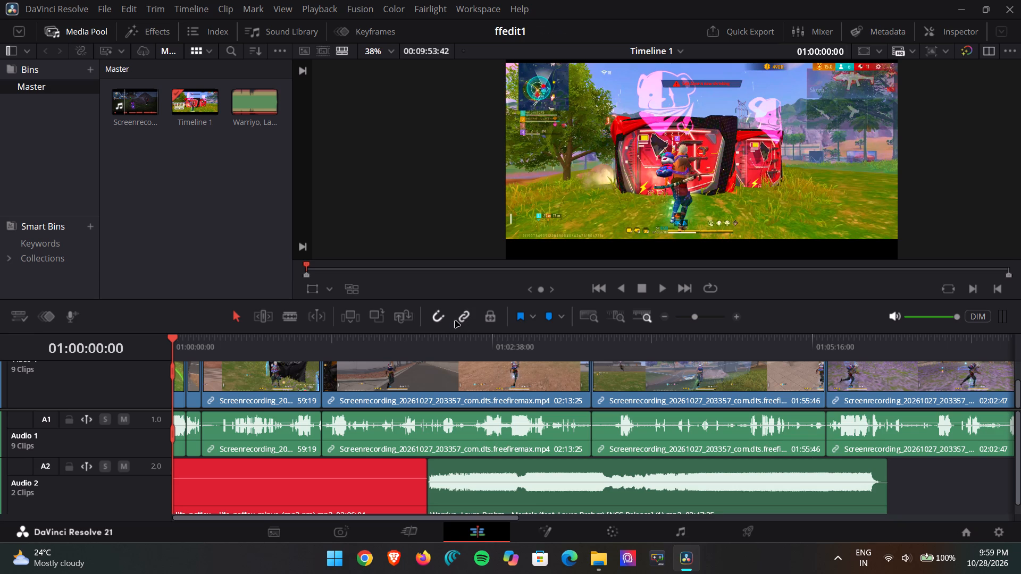
{"action": "left_click", "coordinate": [440, 320]}
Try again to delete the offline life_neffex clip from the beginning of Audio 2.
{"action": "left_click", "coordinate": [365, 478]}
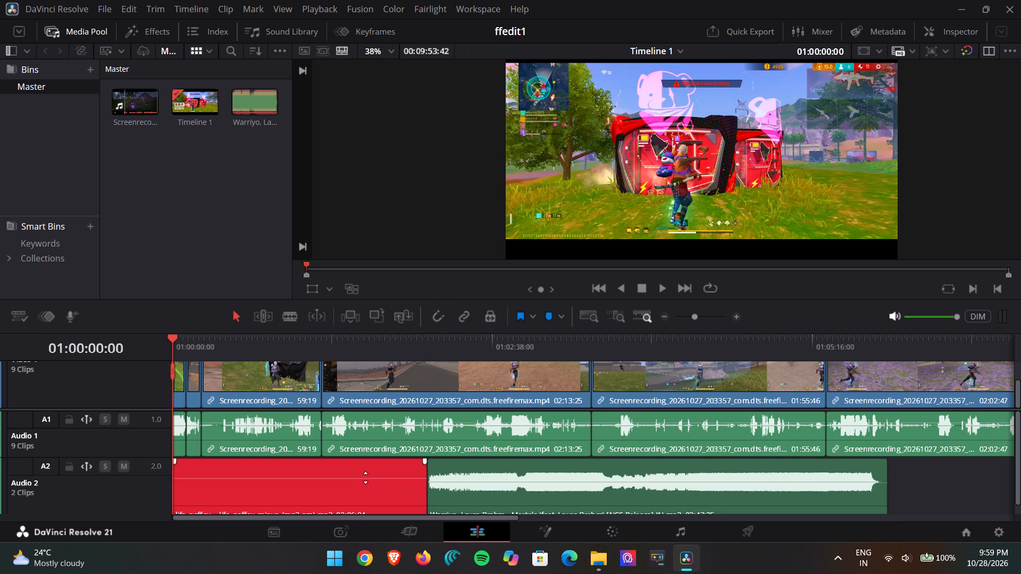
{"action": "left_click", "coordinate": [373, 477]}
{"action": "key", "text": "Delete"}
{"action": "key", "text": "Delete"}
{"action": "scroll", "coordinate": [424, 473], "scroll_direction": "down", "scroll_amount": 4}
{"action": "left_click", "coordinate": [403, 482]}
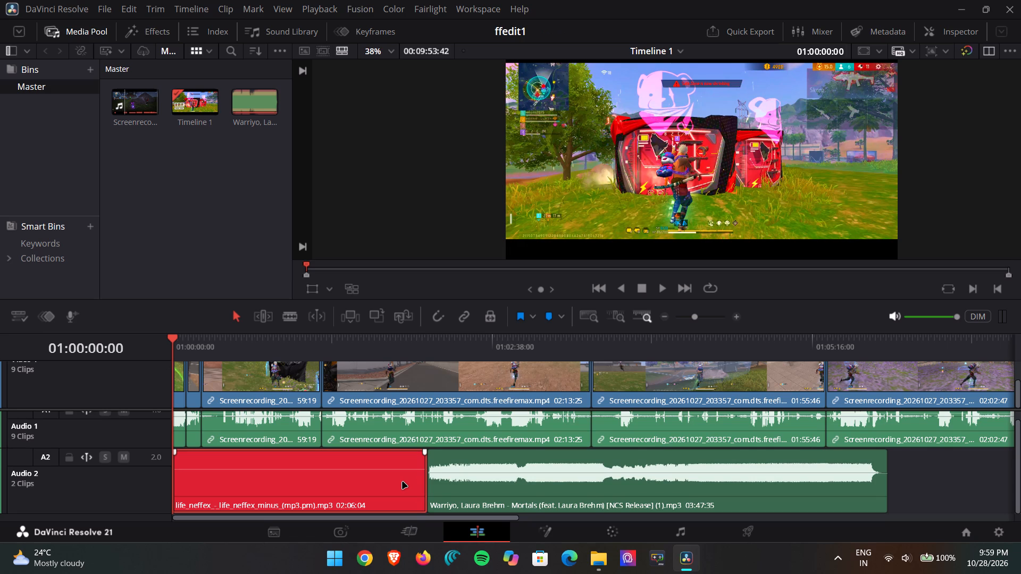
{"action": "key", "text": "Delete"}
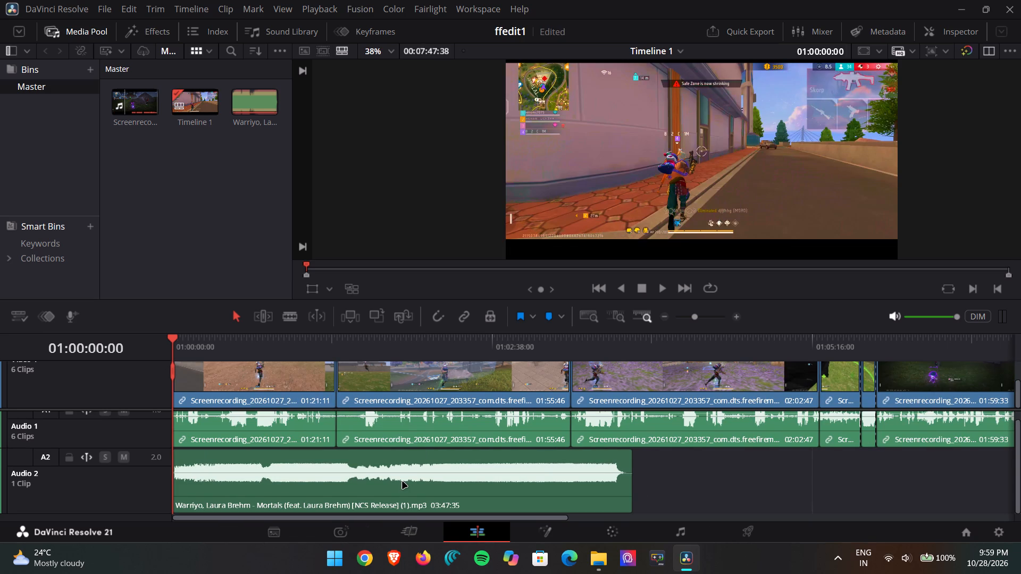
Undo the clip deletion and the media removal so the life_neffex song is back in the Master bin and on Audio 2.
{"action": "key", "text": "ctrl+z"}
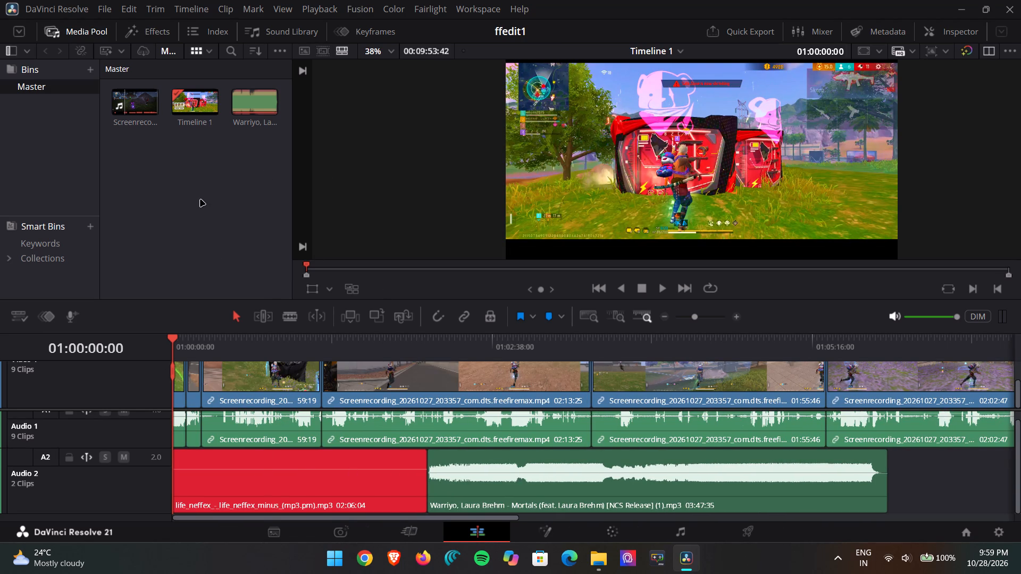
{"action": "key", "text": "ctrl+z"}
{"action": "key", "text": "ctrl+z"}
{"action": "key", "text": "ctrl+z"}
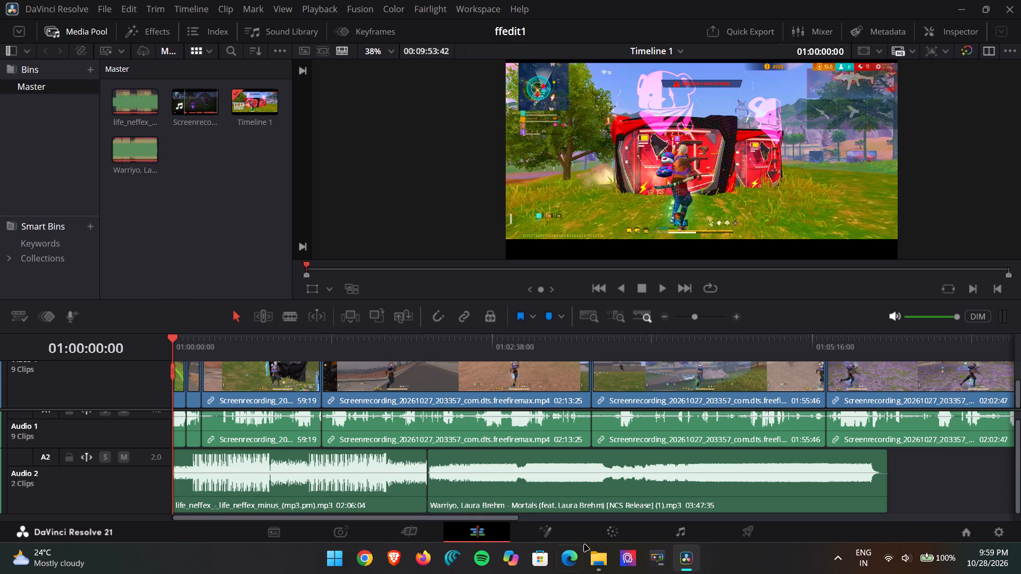
Import the vidssave.com NEFFEX - Life MP3 from File Explorer's Downloads folder into DaVinci Resolve's Master bin.
{"action": "left_click", "coordinate": [599, 551]}
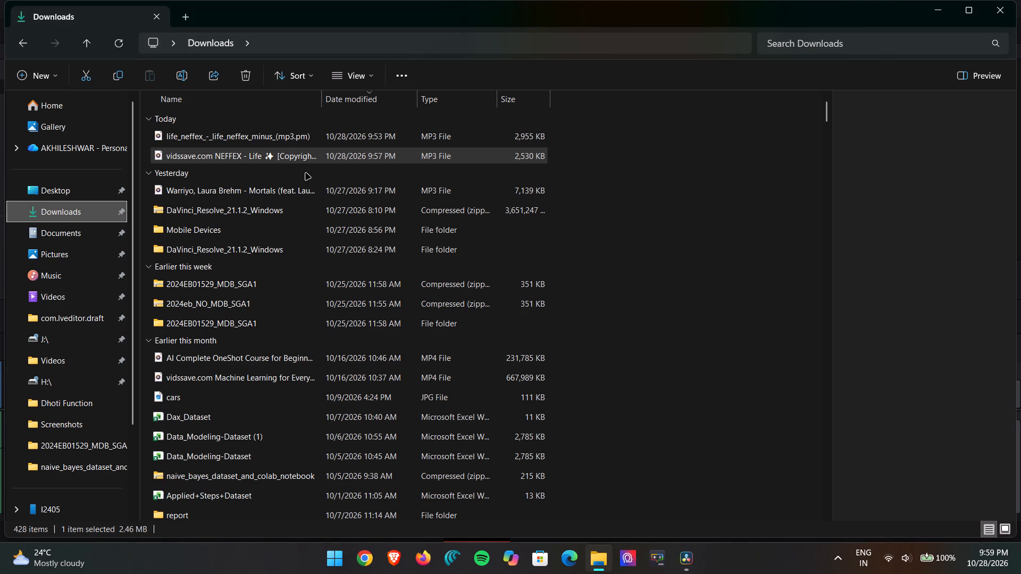
{"action": "left_click_drag", "start_coordinate": [312, 157], "coordinate": [693, 556]}
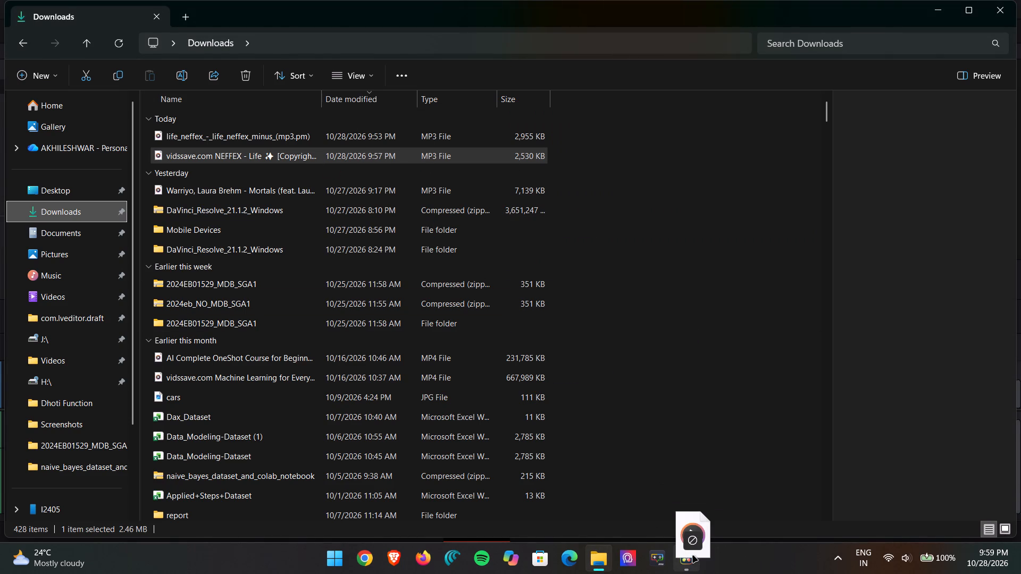
{"action": "left_click_drag", "start_coordinate": [693, 556], "coordinate": [224, 203]}
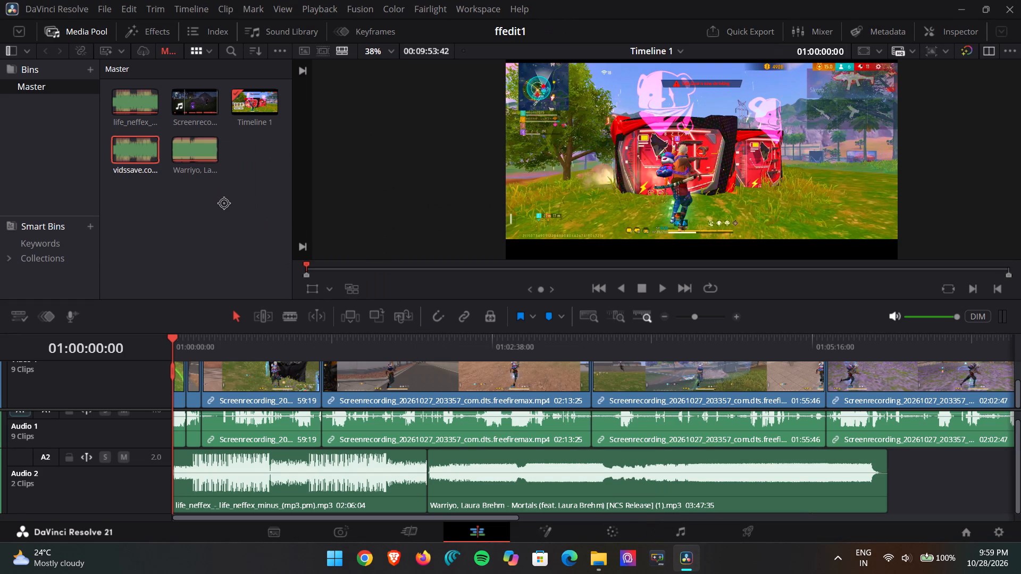
Move the life_neffex clip on Audio 2 far past the end of the gameplay and delete it there.
{"action": "left_click_drag", "start_coordinate": [378, 479], "coordinate": [484, 465]}
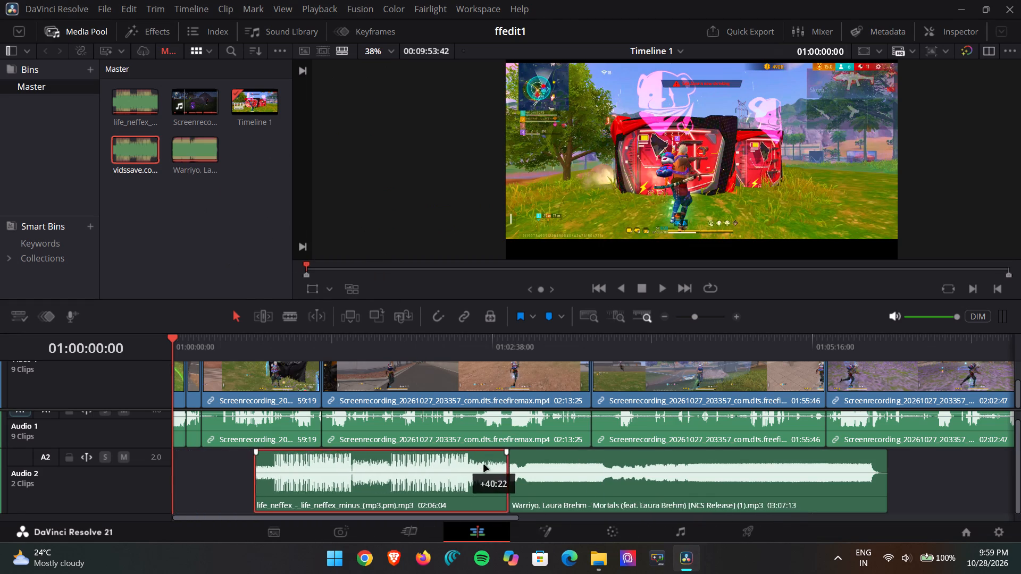
{"action": "left_click_drag", "start_coordinate": [484, 465], "coordinate": [1020, 492]}
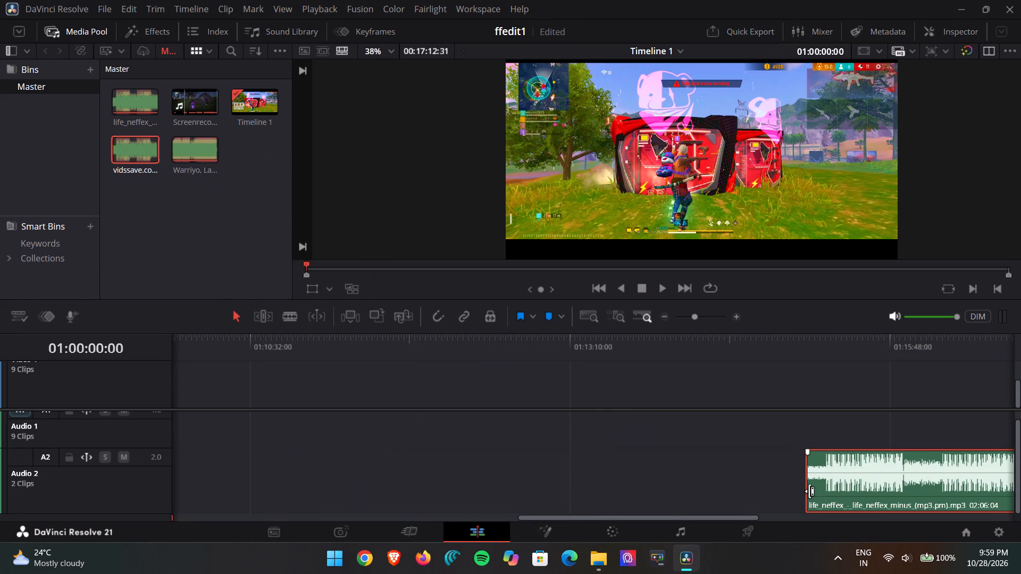
{"action": "key", "text": "Delete"}
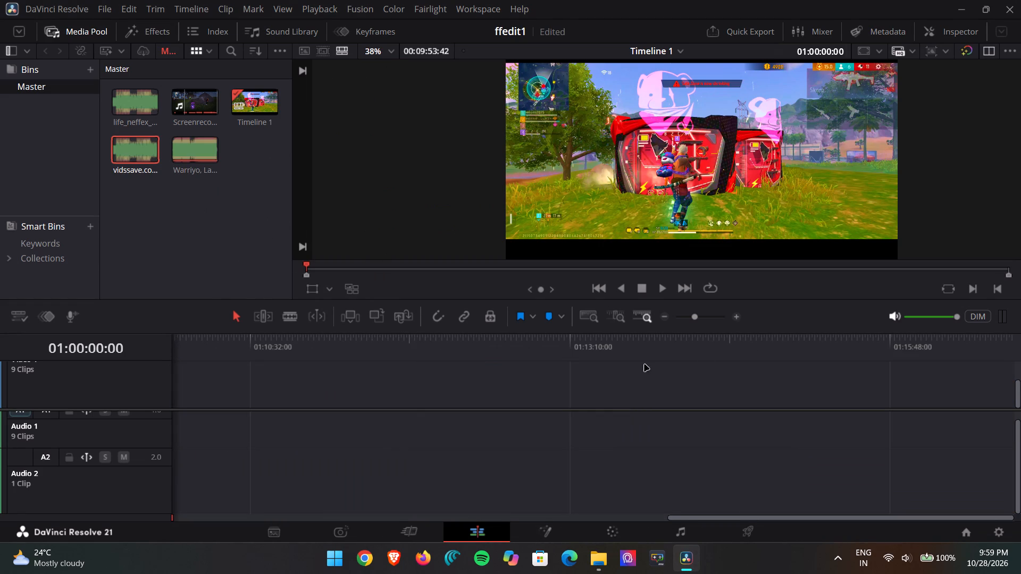
{"action": "scroll", "coordinate": [531, 445], "scroll_direction": "right", "scroll_amount": 10}
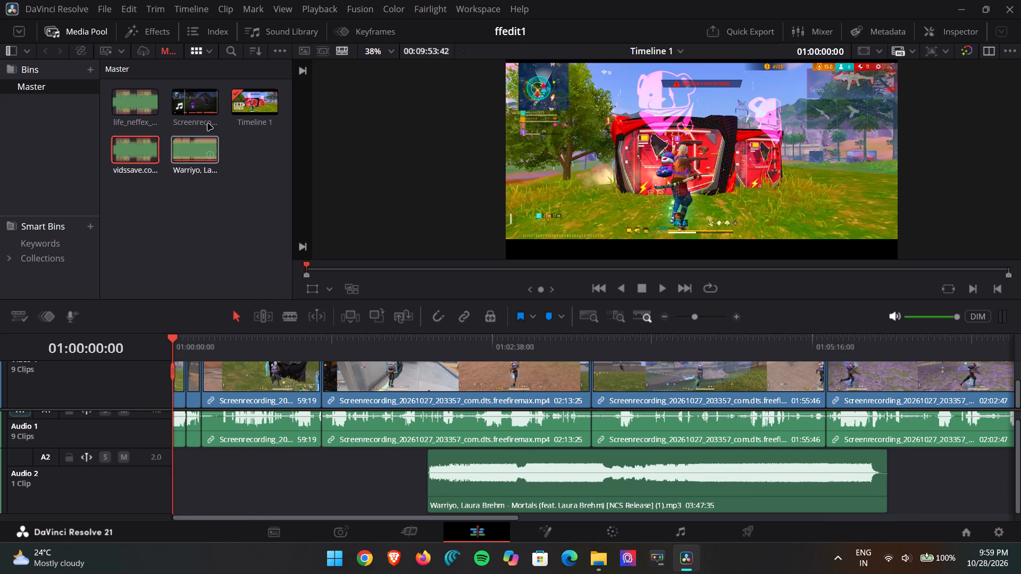
Place the vidssave.com NEFFEX - Life song at the start of Audio 2, ahead of the Mortals clip.
{"action": "left_click_drag", "start_coordinate": [131, 154], "coordinate": [203, 379]}
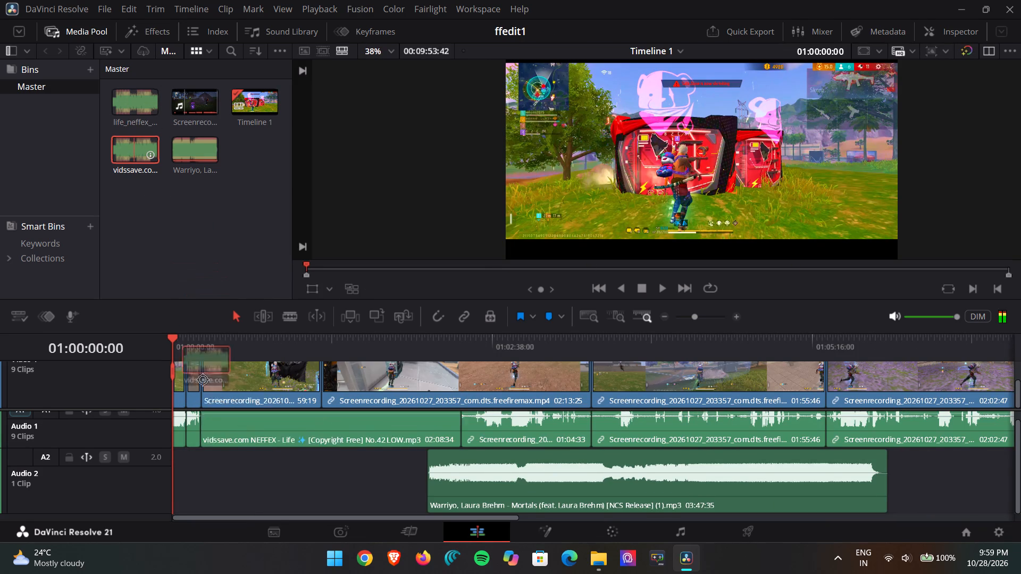
{"action": "left_click_drag", "start_coordinate": [203, 379], "coordinate": [168, 466]}
Delete the unused life_neffex song from the Master bin.
{"action": "left_click", "coordinate": [121, 107]}
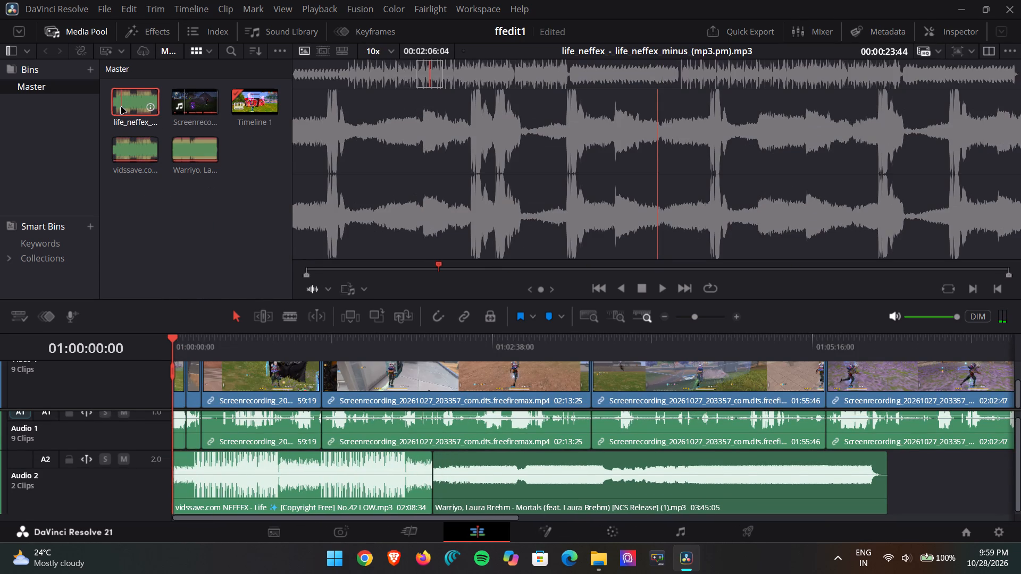
{"action": "key", "text": "Delete"}
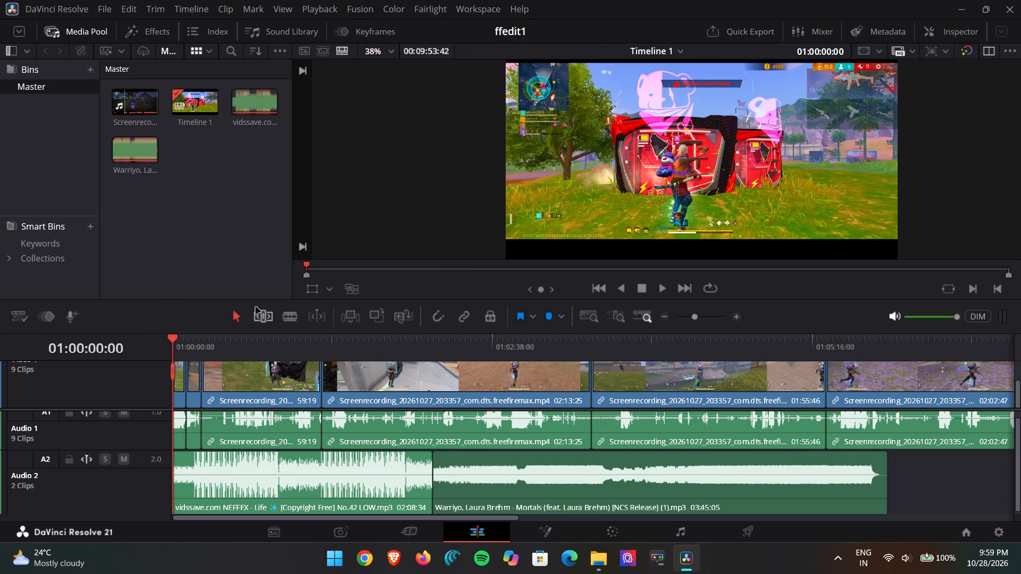
Play the timeline from its start to check the replaced background song.
{"action": "left_click", "coordinate": [639, 289]}
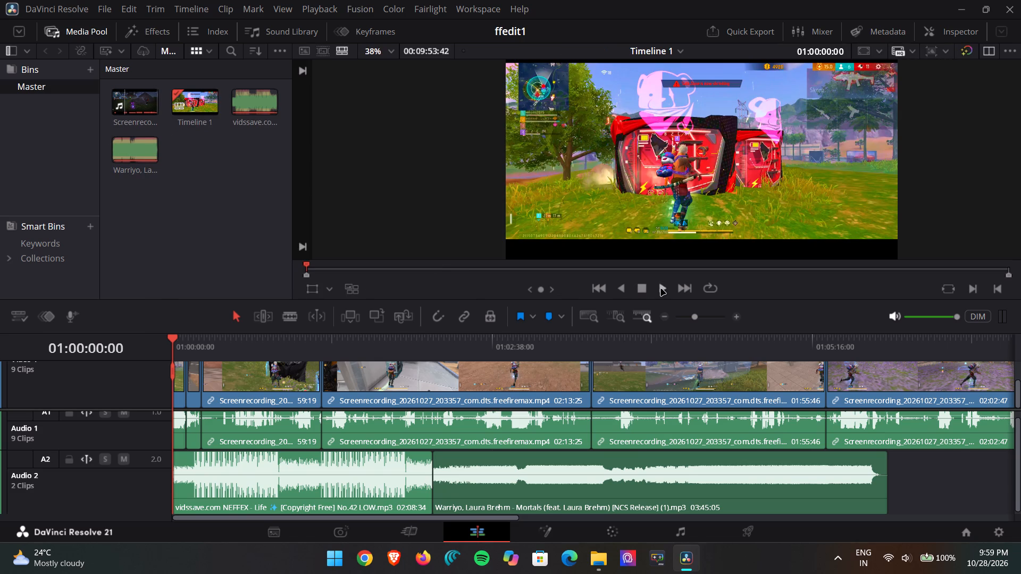
{"action": "left_click", "coordinate": [661, 289]}
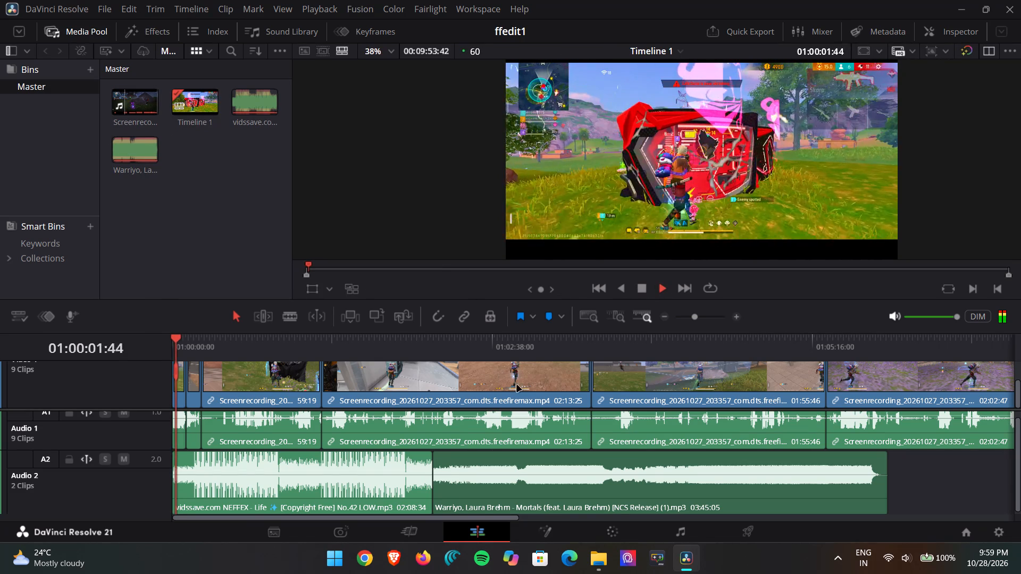
Add a short fade-in to the start of the Mortals clip on Audio 2.
{"action": "left_click_drag", "start_coordinate": [433, 454], "coordinate": [446, 461]}
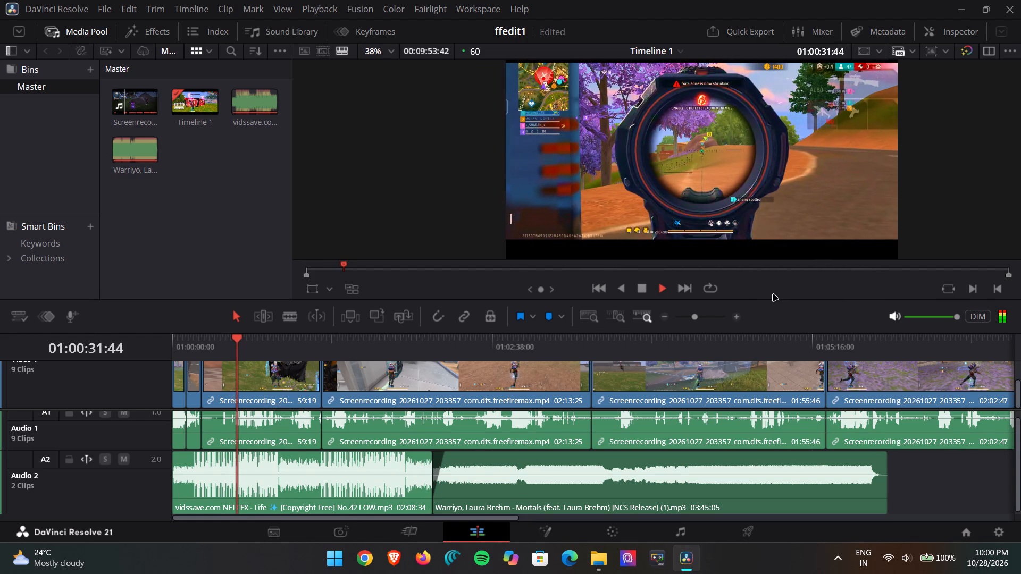
Pause playback and lower the NEFFEX - Life clip's volume on Audio 2 to -4.23 dB, sampling the sound between adjustments.
{"action": "left_click", "coordinate": [637, 289]}
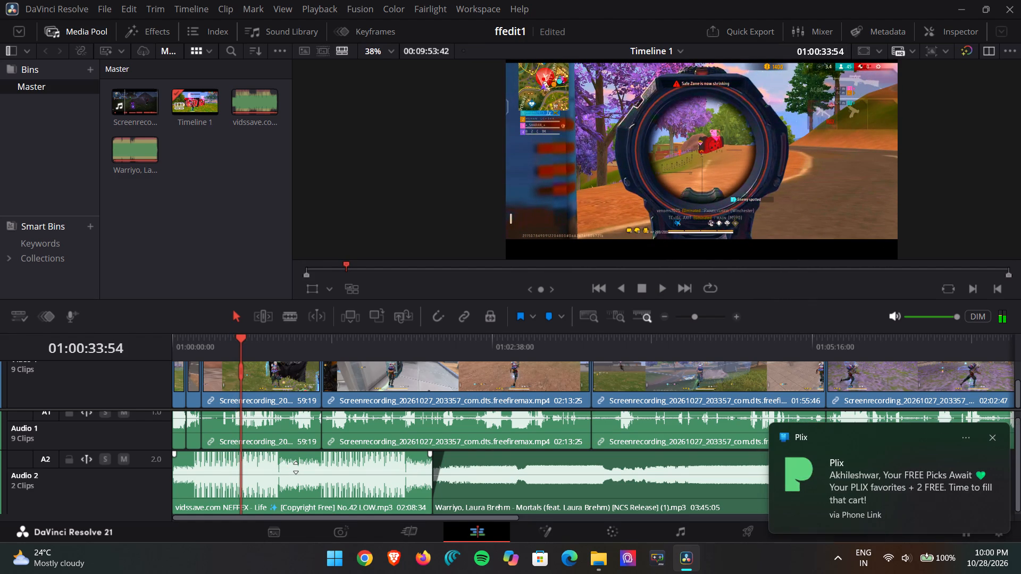
{"action": "left_click", "coordinate": [296, 468]}
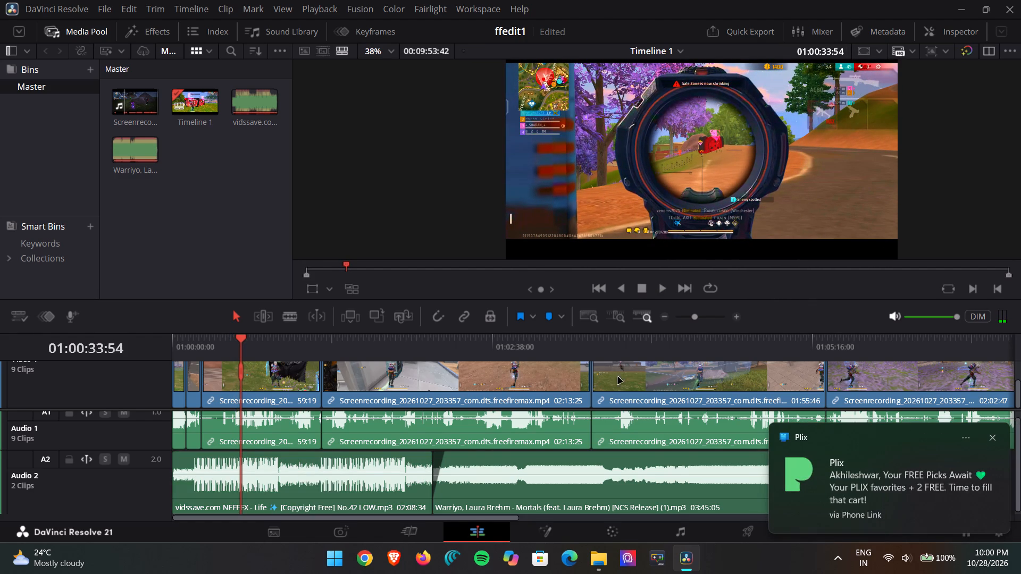
{"action": "left_click", "coordinate": [645, 291]}
{"action": "left_click", "coordinate": [665, 287]}
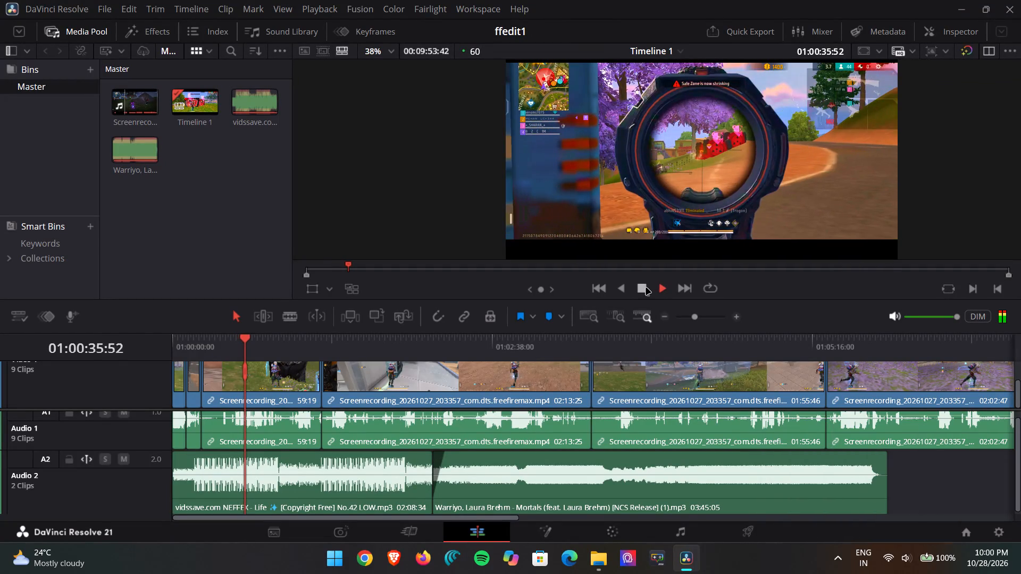
{"action": "left_click", "coordinate": [645, 288]}
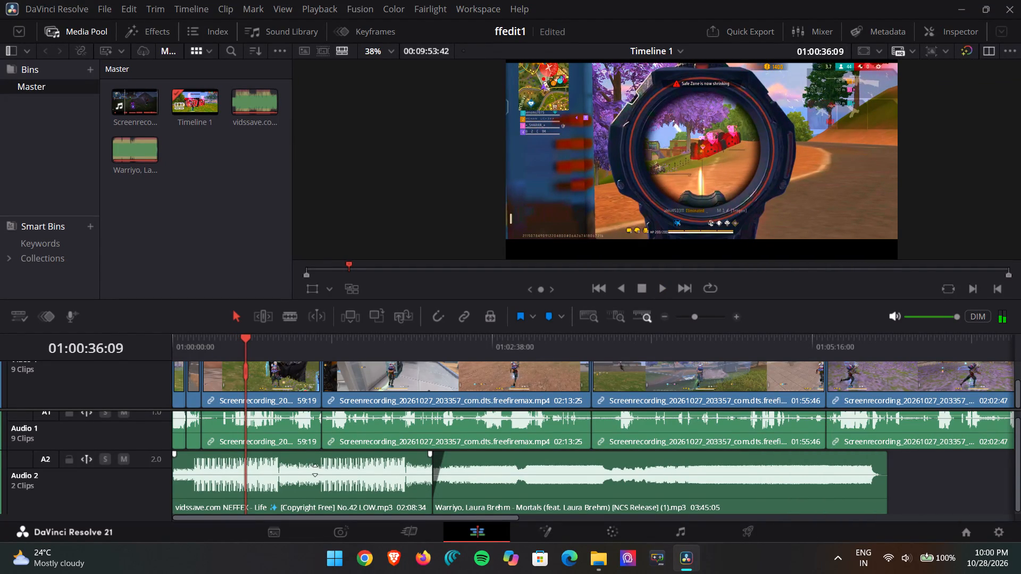
{"action": "left_click", "coordinate": [313, 471]}
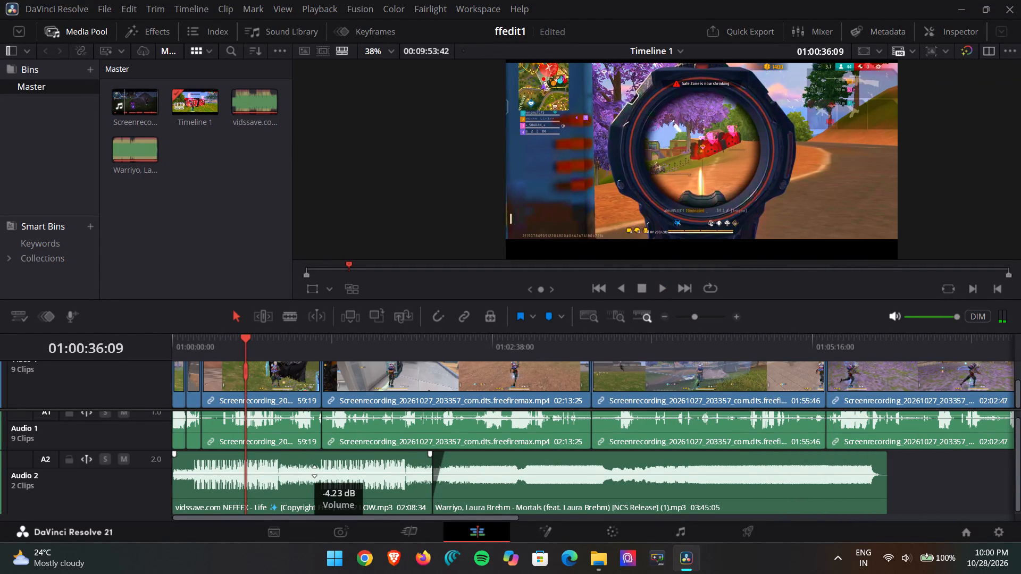
Replay the scoped shooting section around 01:00:35 to 01:00:40 to check the song's level against the gameplay audio.
{"action": "left_click", "coordinate": [664, 291]}
{"action": "left_click", "coordinate": [623, 290]}
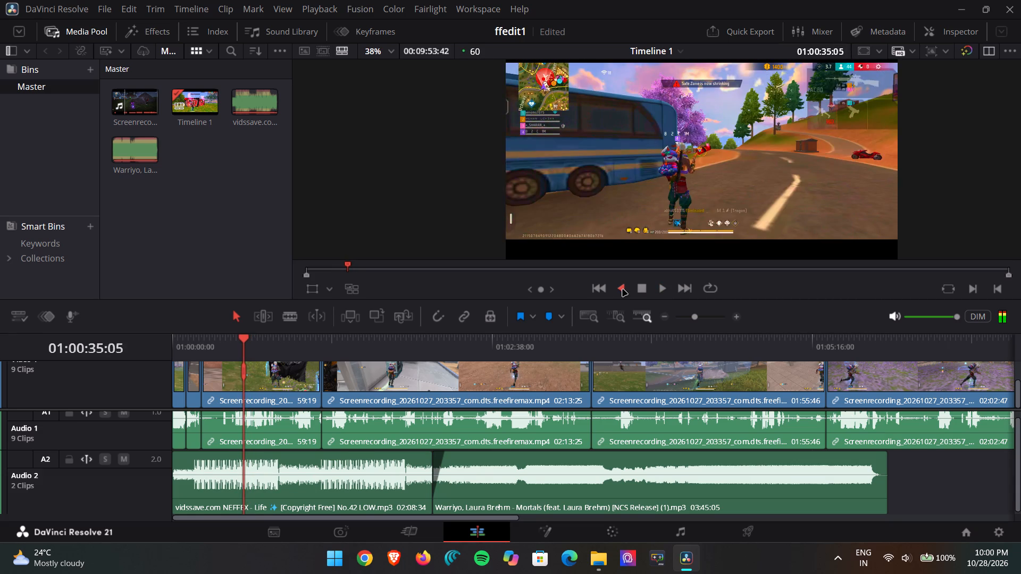
{"action": "left_click", "coordinate": [660, 289]}
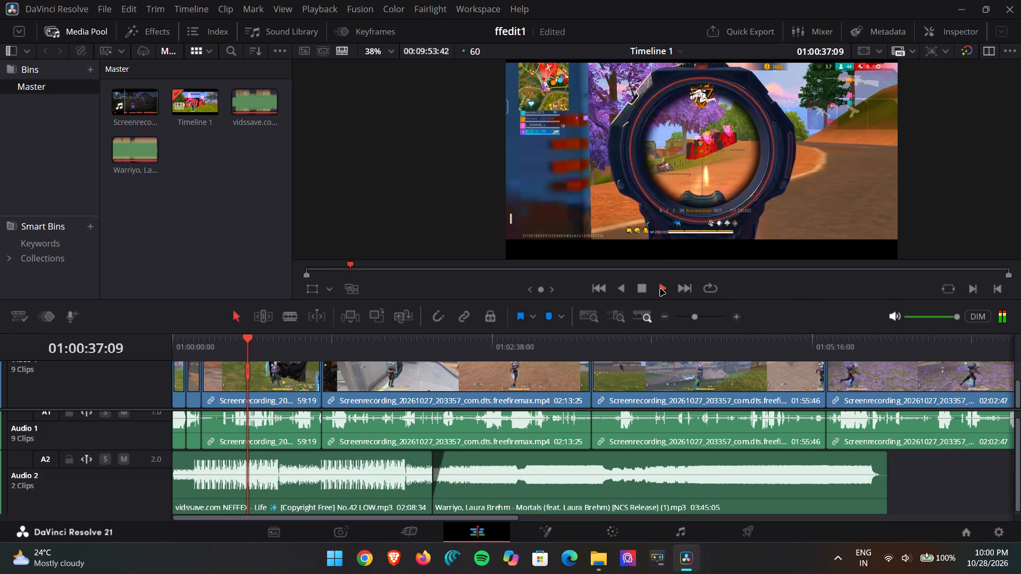
{"action": "left_click", "coordinate": [649, 289]}
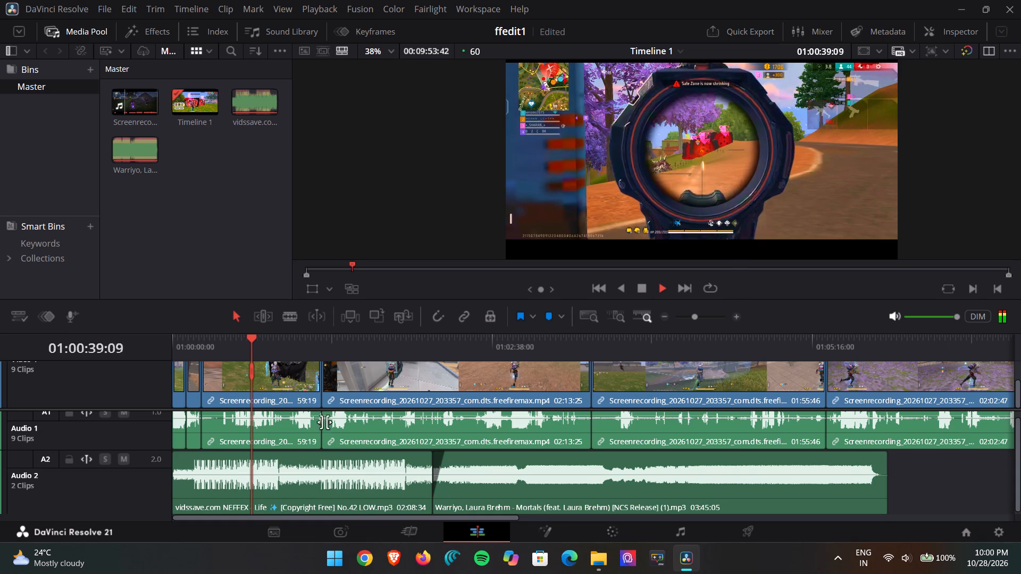
{"action": "left_click", "coordinate": [643, 285]}
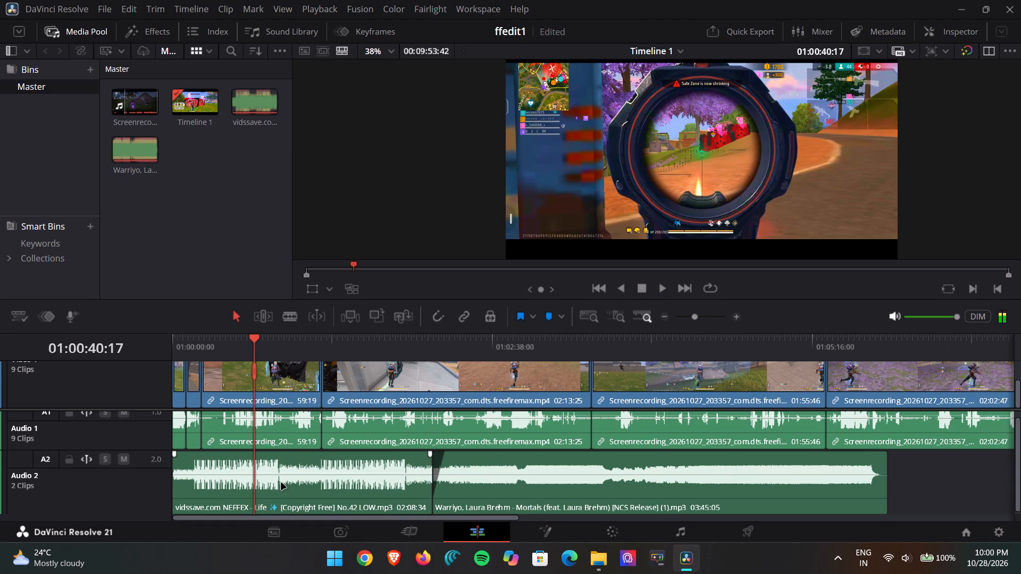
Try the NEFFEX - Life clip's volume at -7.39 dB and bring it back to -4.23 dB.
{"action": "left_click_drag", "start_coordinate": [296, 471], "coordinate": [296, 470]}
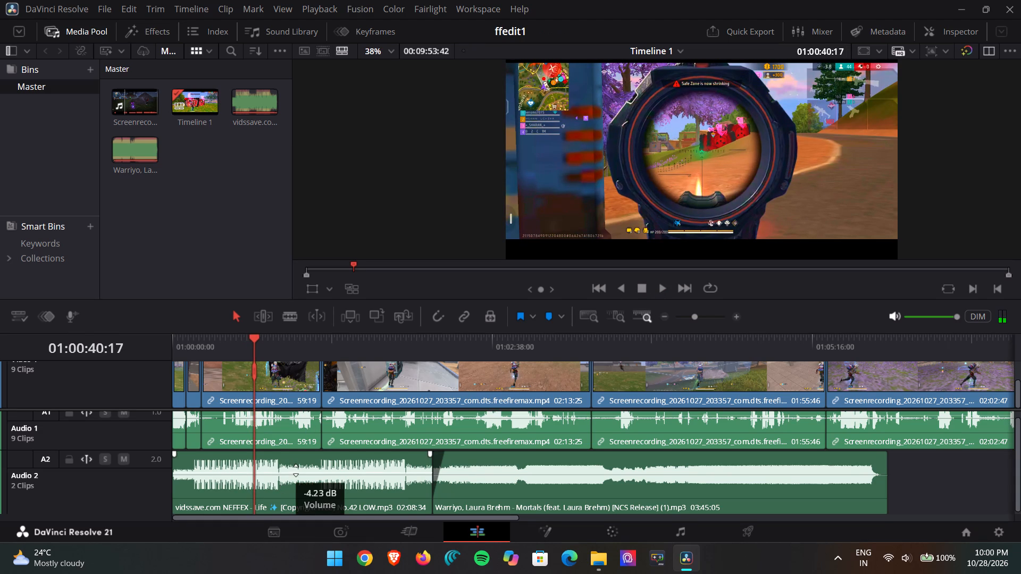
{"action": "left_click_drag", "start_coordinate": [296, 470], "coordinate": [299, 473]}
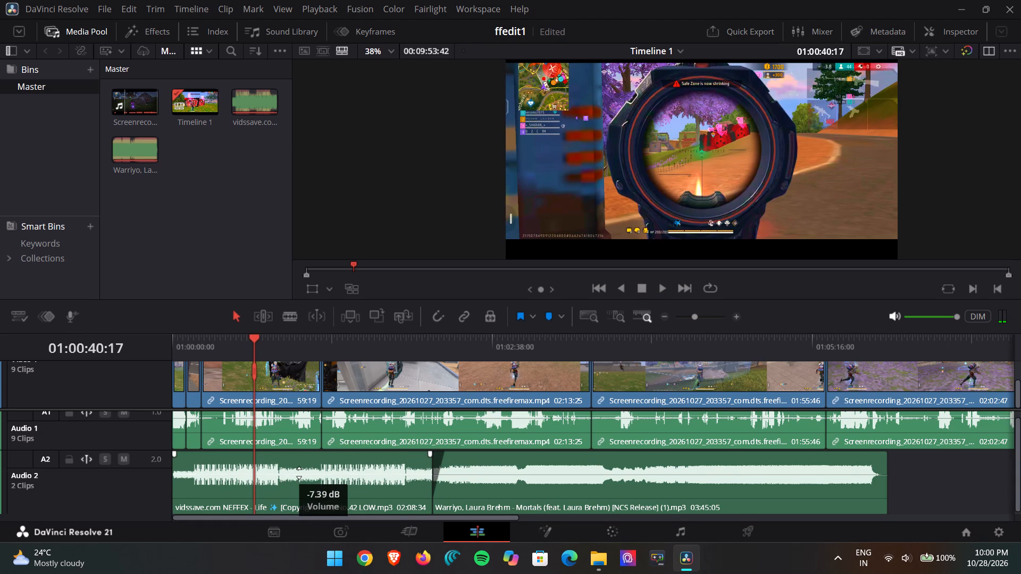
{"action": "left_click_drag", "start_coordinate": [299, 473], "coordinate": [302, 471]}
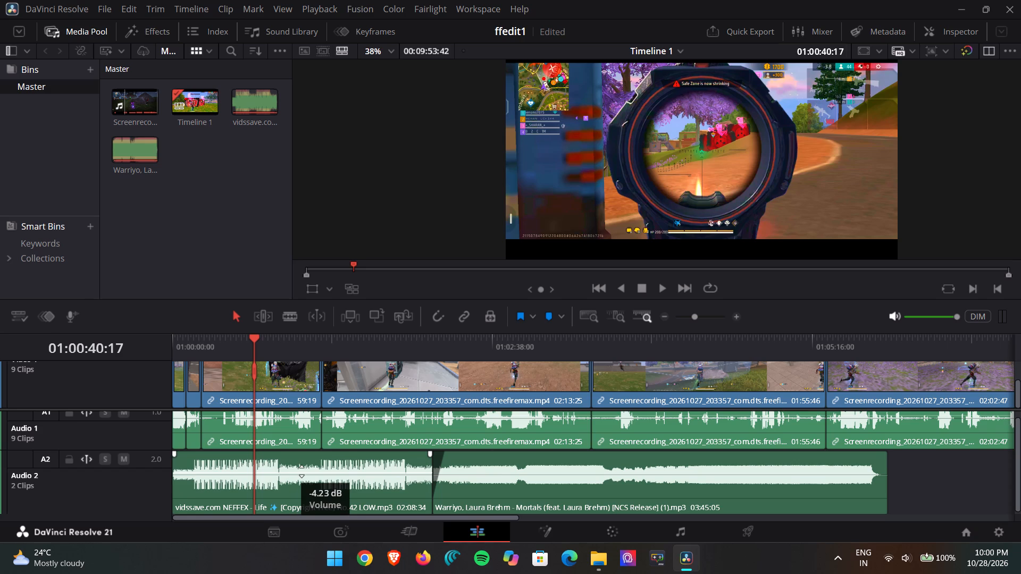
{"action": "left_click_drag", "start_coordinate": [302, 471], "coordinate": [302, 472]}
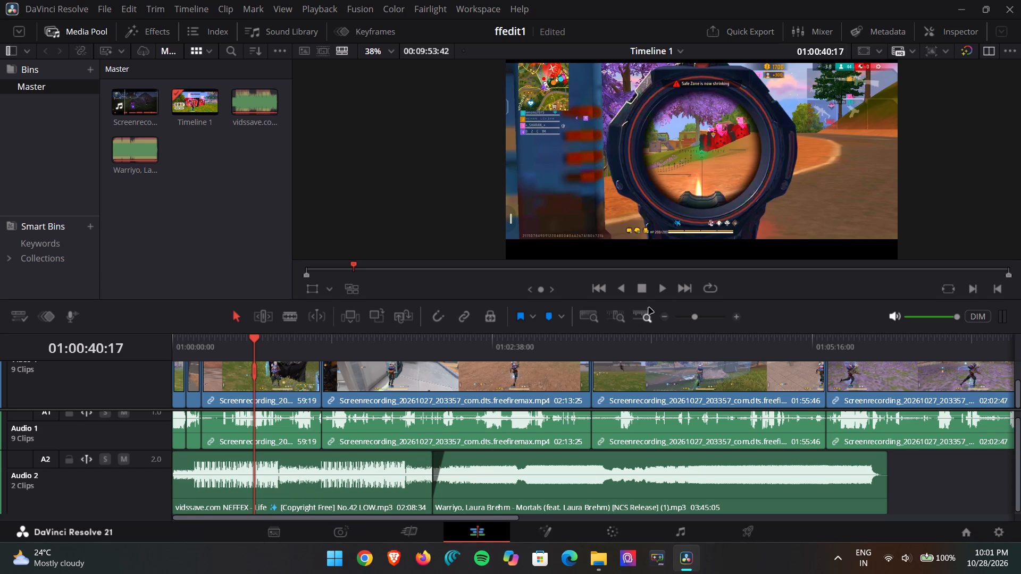
Resume playback from 01:00:40:17 to listen to the music and gameplay balance.
{"action": "left_click", "coordinate": [663, 286]}
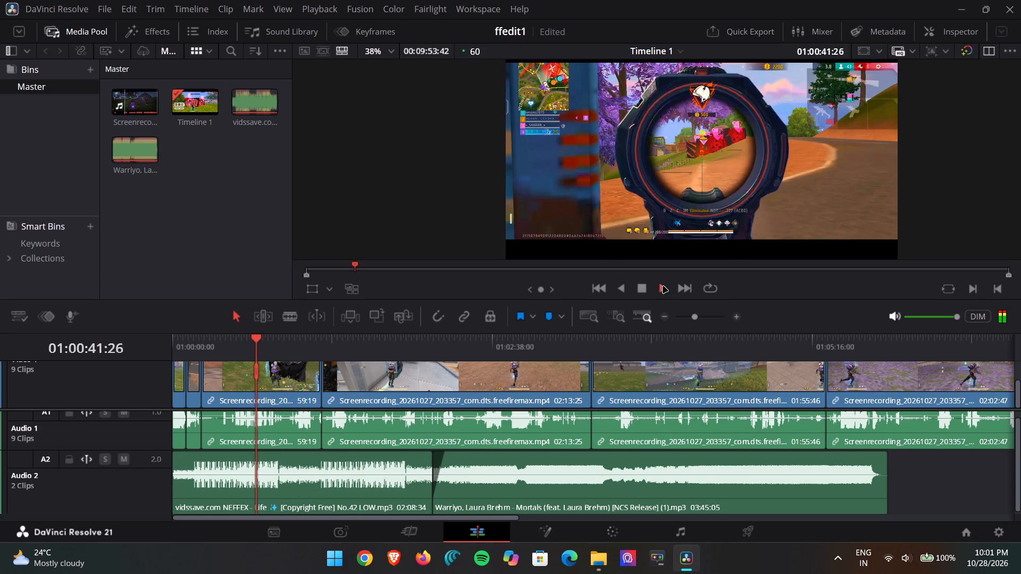
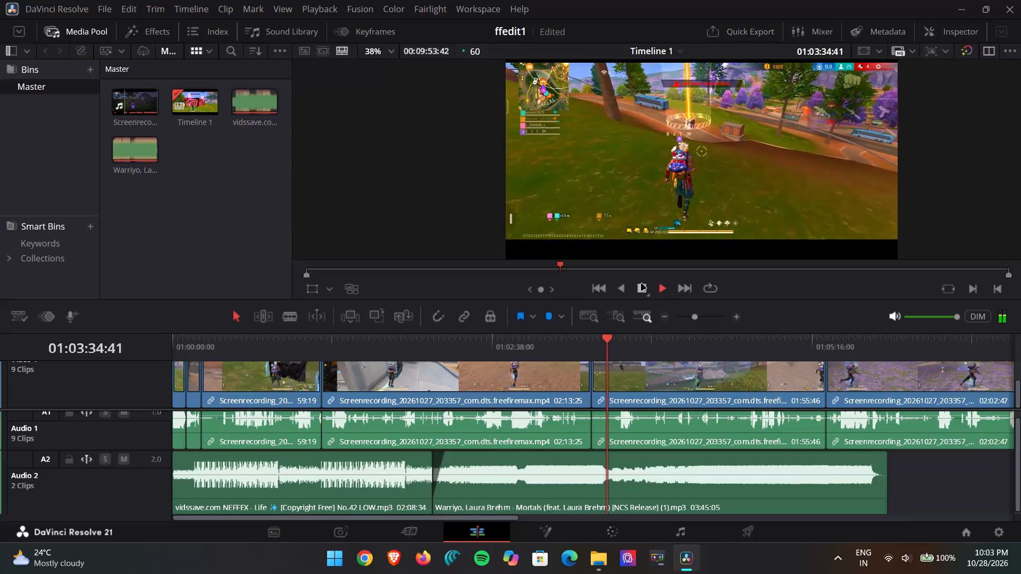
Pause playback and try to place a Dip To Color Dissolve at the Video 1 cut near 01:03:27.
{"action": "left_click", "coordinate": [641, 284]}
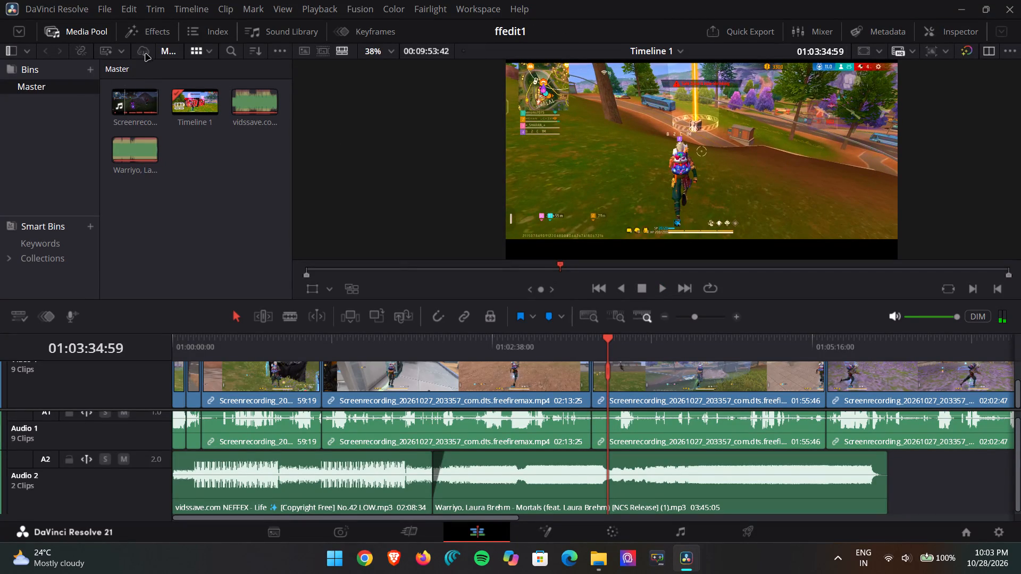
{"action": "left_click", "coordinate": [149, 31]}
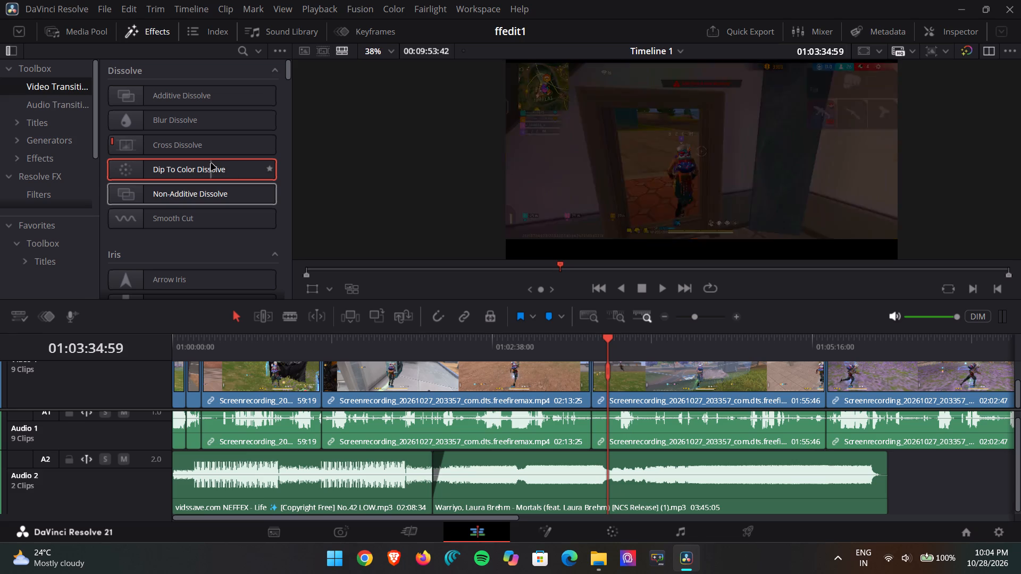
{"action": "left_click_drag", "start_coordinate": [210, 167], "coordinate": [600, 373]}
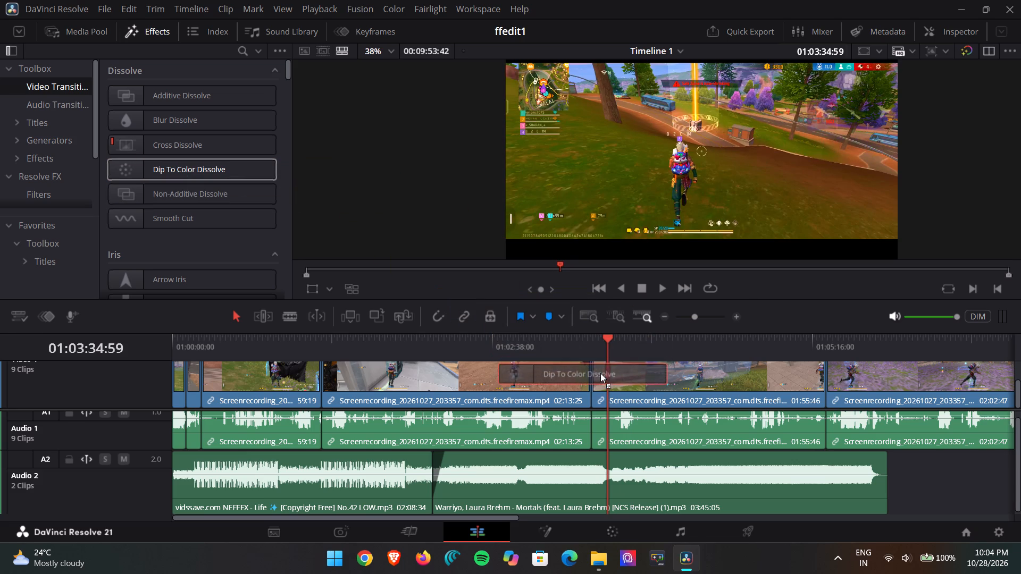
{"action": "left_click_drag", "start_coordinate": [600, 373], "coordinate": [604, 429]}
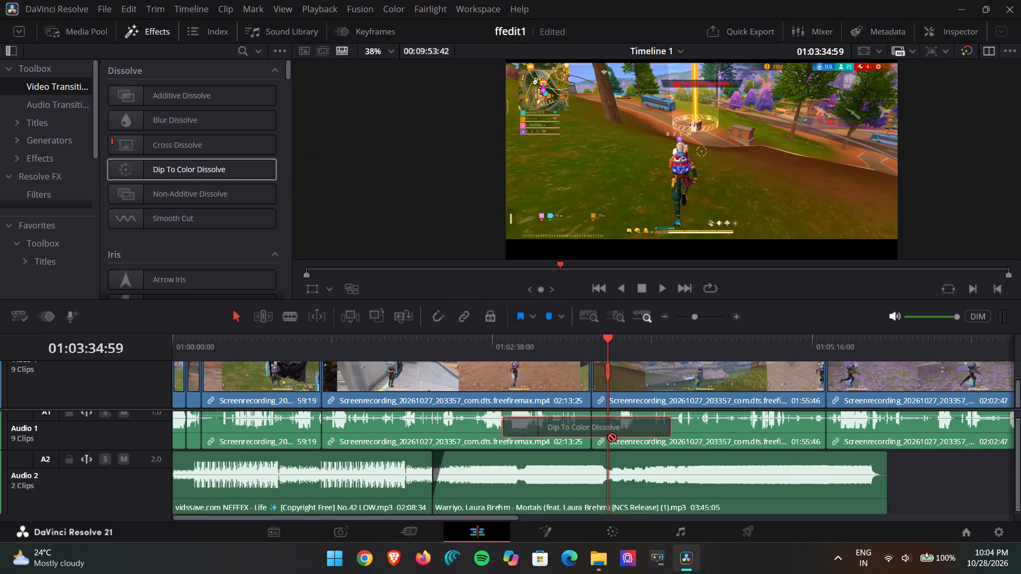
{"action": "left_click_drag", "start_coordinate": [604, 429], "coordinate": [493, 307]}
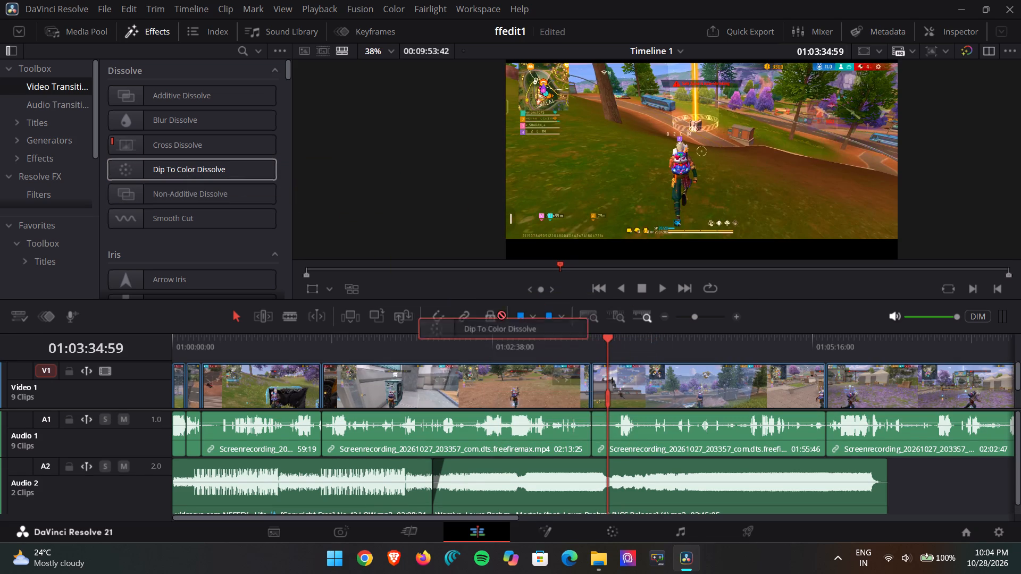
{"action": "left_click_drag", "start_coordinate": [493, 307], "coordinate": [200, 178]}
Reduce the height of the Audio 2 track so its full waveform and clip names fit in the timeline.
{"action": "scroll", "coordinate": [545, 433], "scroll_direction": "up", "scroll_amount": 5}
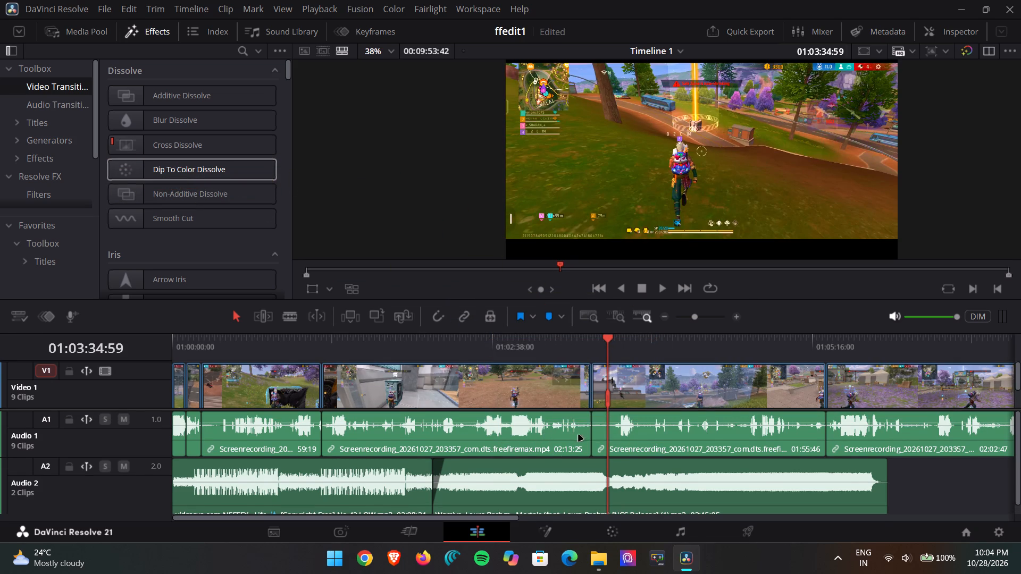
{"action": "scroll", "coordinate": [581, 427], "scroll_direction": "down", "scroll_amount": 4}
{"action": "left_click", "coordinate": [111, 472]}
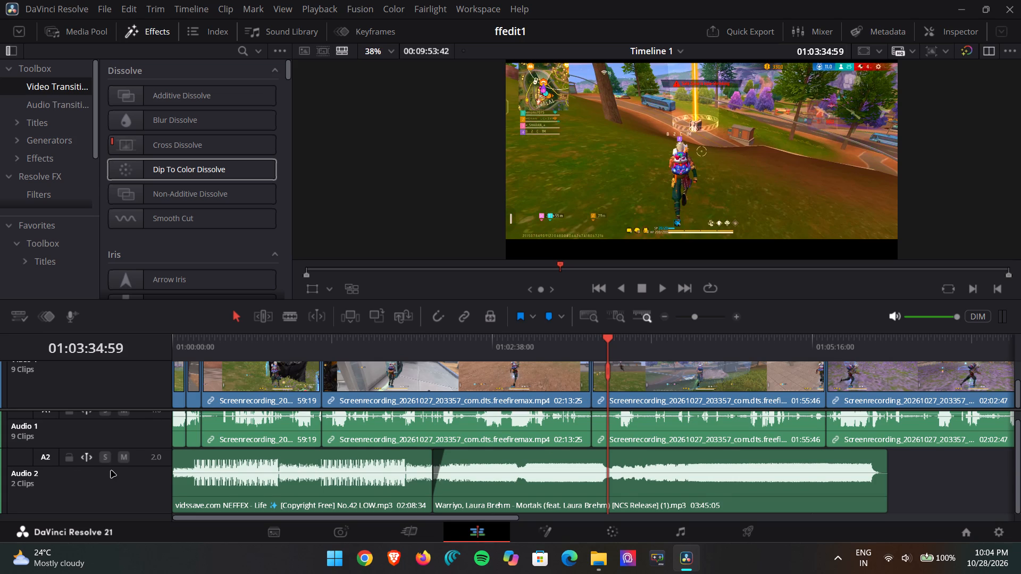
{"action": "left_click", "coordinate": [128, 514]}
{"action": "left_click_drag", "start_coordinate": [126, 513], "coordinate": [128, 499]}
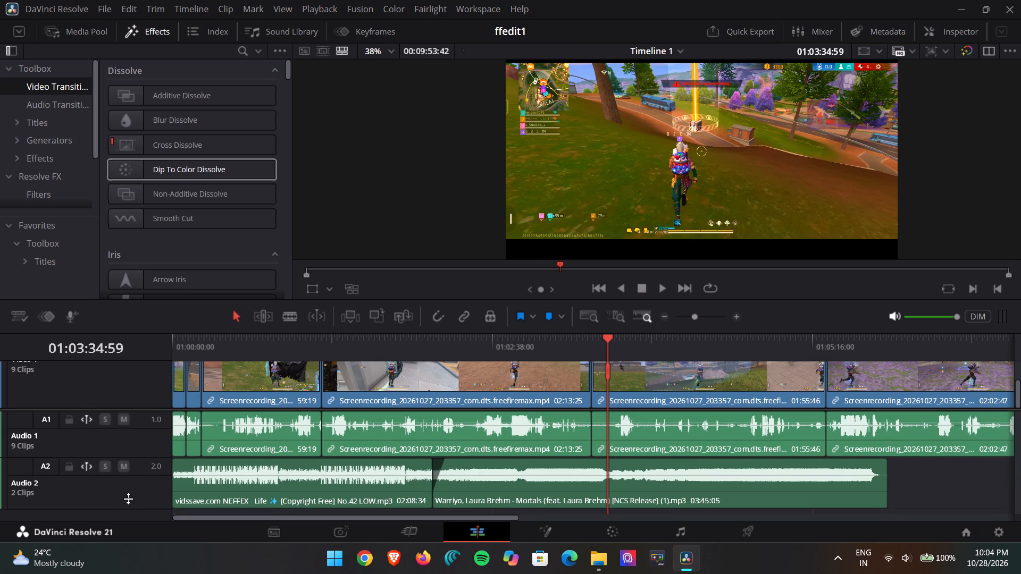
{"action": "left_click_drag", "start_coordinate": [128, 499], "coordinate": [128, 496]}
{"action": "scroll", "coordinate": [603, 415], "scroll_direction": "up", "scroll_amount": 5}
{"action": "scroll", "coordinate": [615, 384], "scroll_direction": "down", "scroll_amount": 3}
{"action": "scroll", "coordinate": [622, 435], "scroll_direction": "up", "scroll_amount": 3}
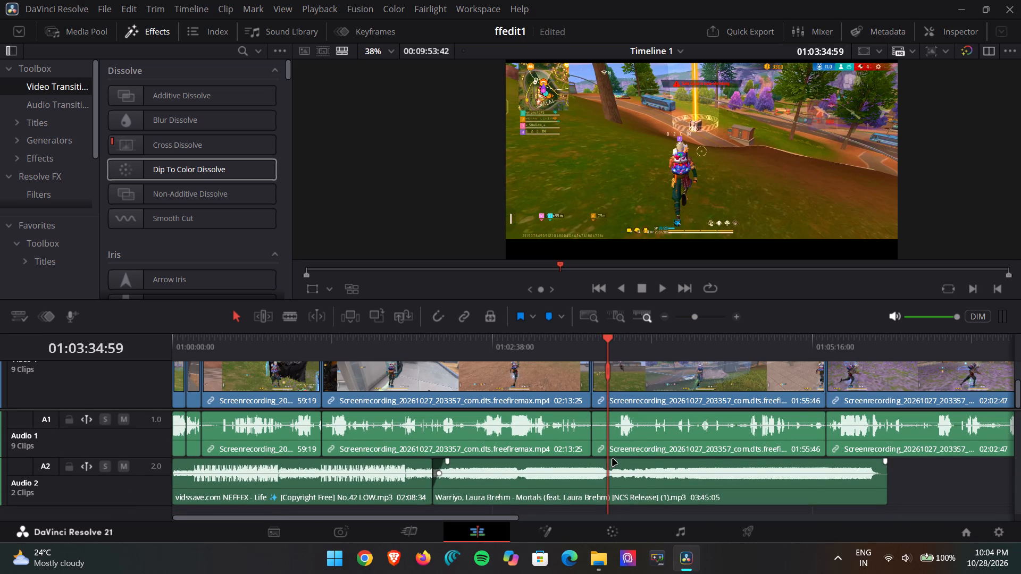
{"action": "scroll", "coordinate": [613, 459], "scroll_direction": "up", "scroll_amount": 6}
{"action": "scroll", "coordinate": [826, 418], "scroll_direction": "down", "scroll_amount": 6}
{"action": "scroll", "coordinate": [739, 396], "scroll_direction": "up", "scroll_amount": 7}
{"action": "scroll", "coordinate": [706, 406], "scroll_direction": "down", "scroll_amount": 3}
Lower the divider between the video and audio tracks to show the whole Video 1 track.
{"action": "left_click_drag", "start_coordinate": [130, 410], "coordinate": [130, 458]}
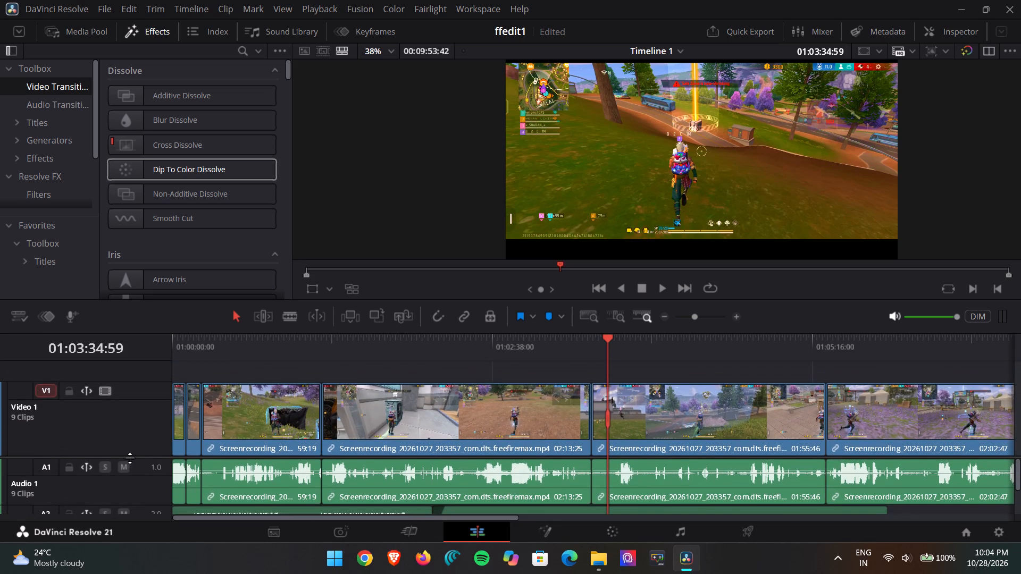
{"action": "left_click_drag", "start_coordinate": [130, 458], "coordinate": [128, 449]}
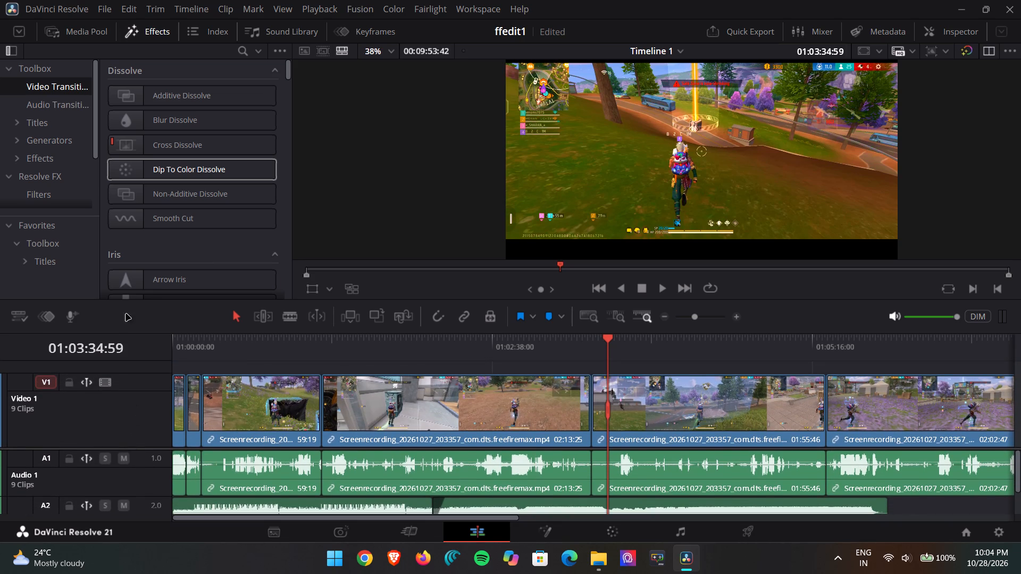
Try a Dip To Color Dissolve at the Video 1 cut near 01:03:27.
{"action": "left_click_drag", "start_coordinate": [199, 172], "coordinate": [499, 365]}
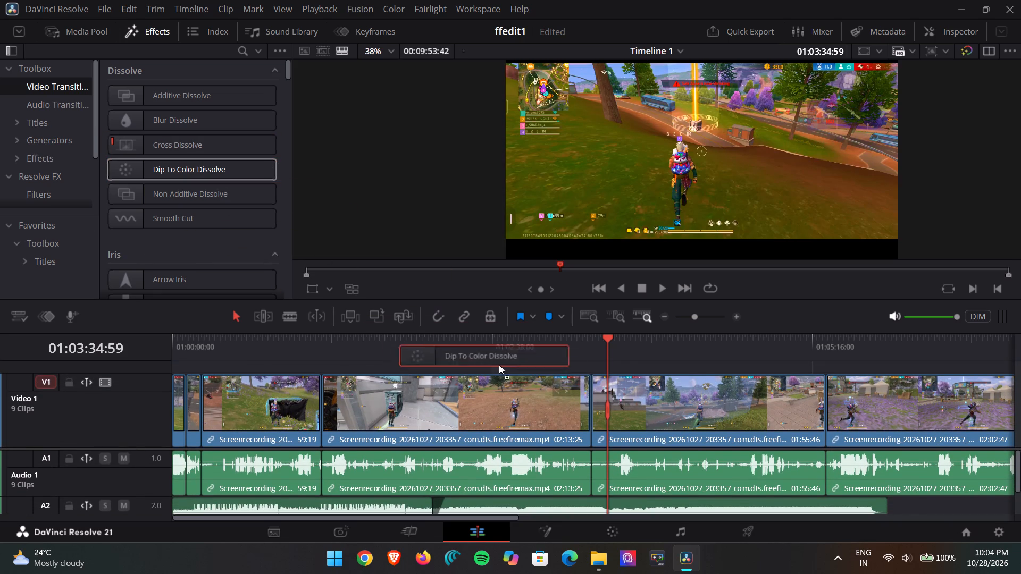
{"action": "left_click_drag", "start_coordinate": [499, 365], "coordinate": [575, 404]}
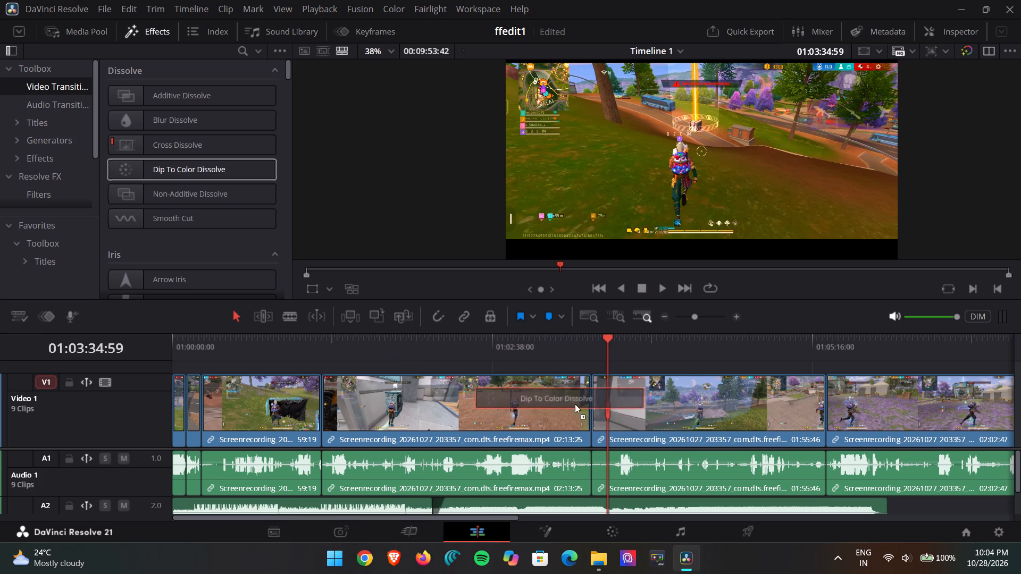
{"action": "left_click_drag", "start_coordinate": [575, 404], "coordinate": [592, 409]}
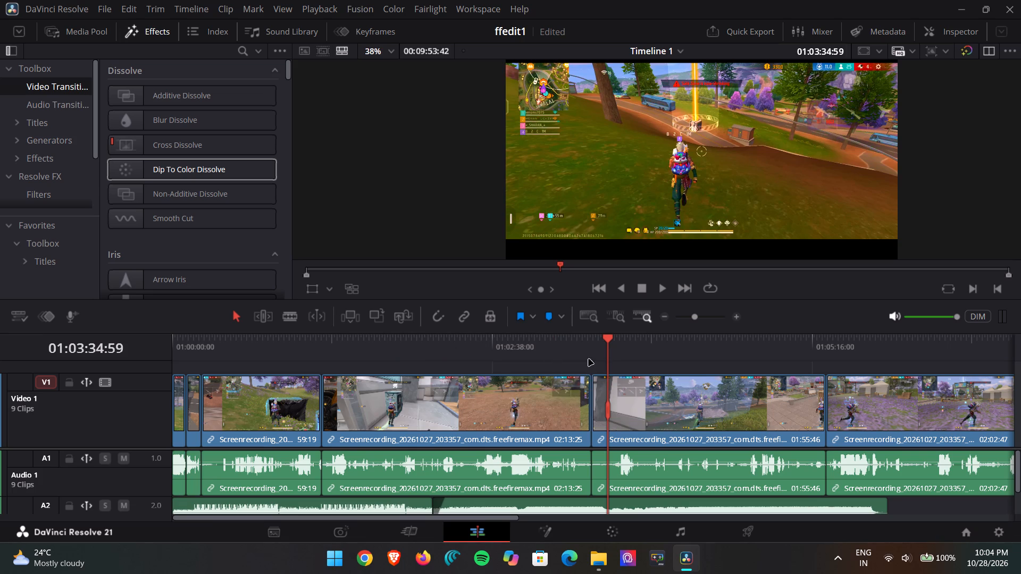
Play back the section from about 01:02:48 through the cut near 01:03:27 to check the transition.
{"action": "left_click_drag", "start_coordinate": [600, 361], "coordinate": [499, 360]}
{"action": "left_click_drag", "start_coordinate": [612, 354], "coordinate": [514, 351]}
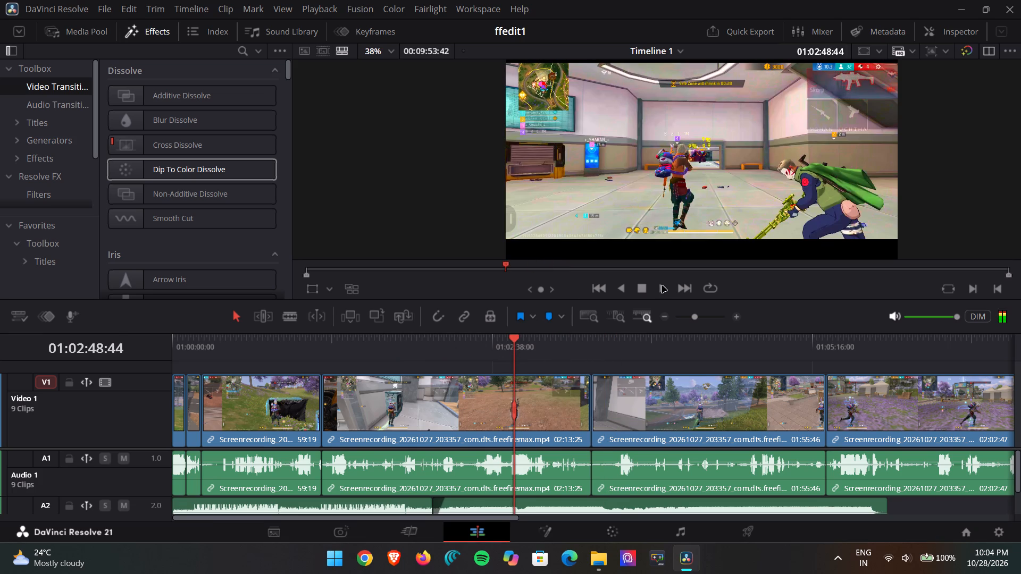
{"action": "left_click", "coordinate": [660, 288]}
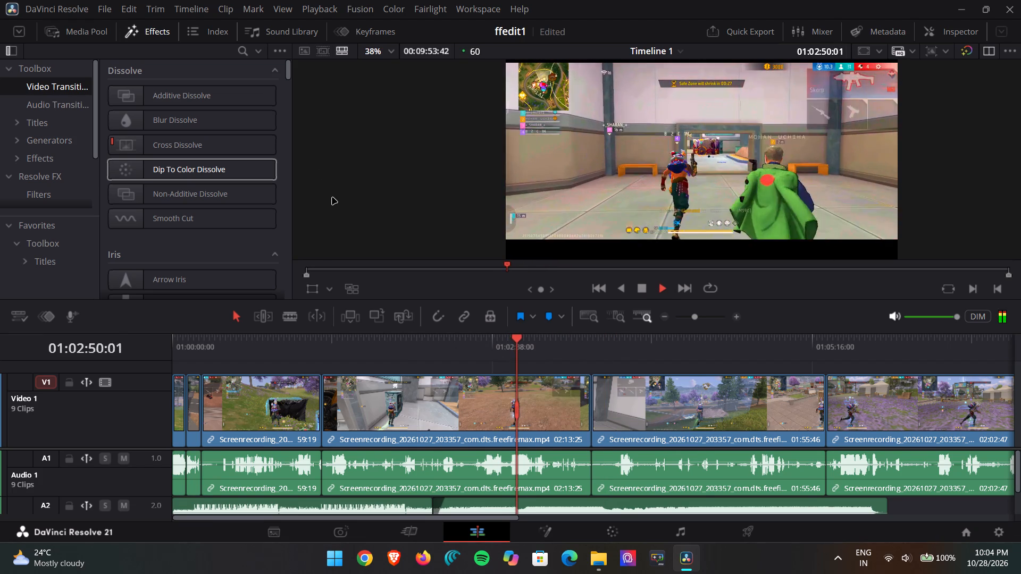
{"action": "left_click", "coordinate": [573, 348]}
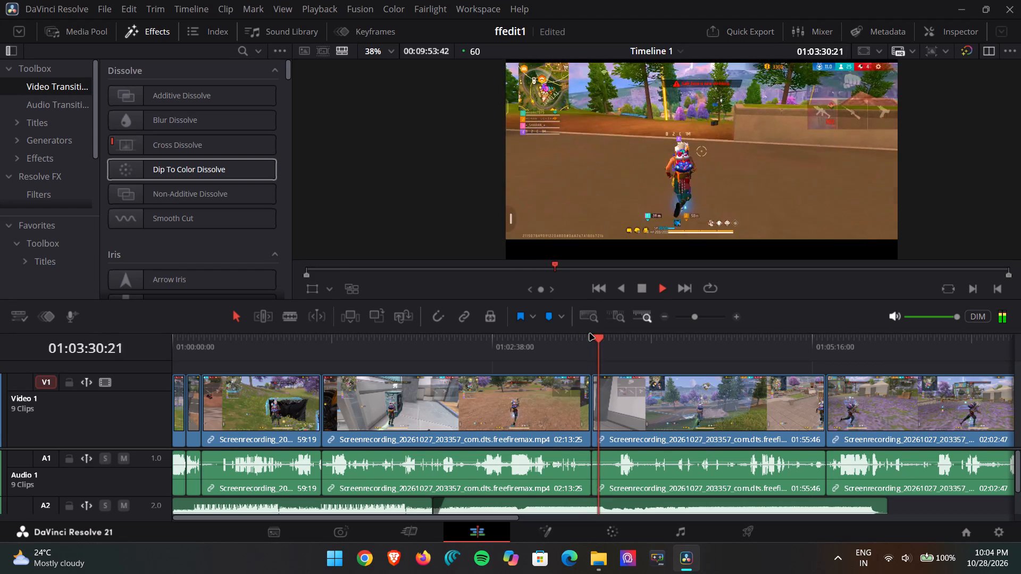
{"action": "left_click", "coordinate": [526, 345]}
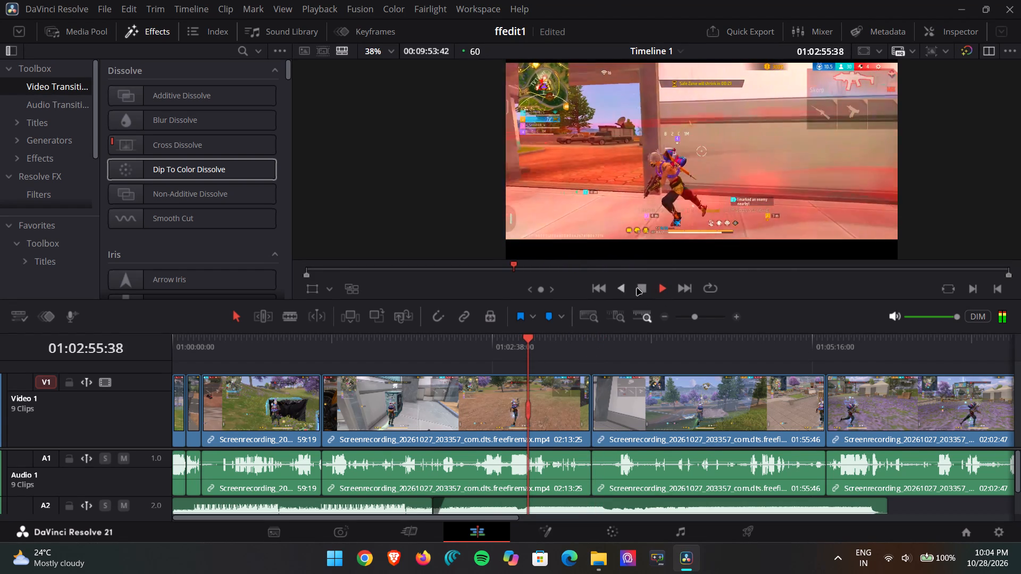
{"action": "left_click", "coordinate": [581, 351]}
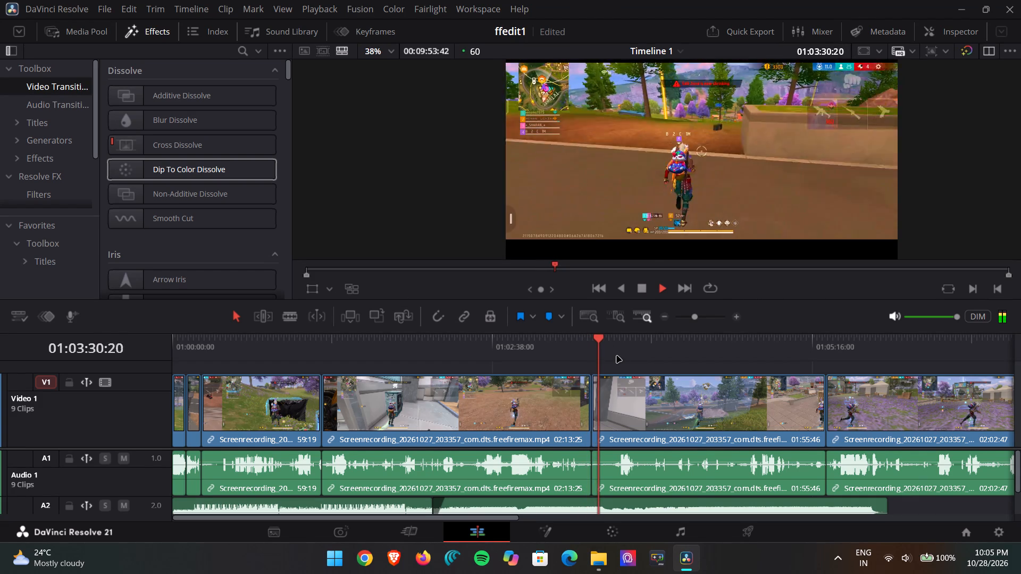
Undo the last edit and apply Dip To Color Dissolve again at the Video 1 cut near 01:03:27.
{"action": "key", "text": "ctrl+z"}
{"action": "left_click", "coordinate": [578, 352]}
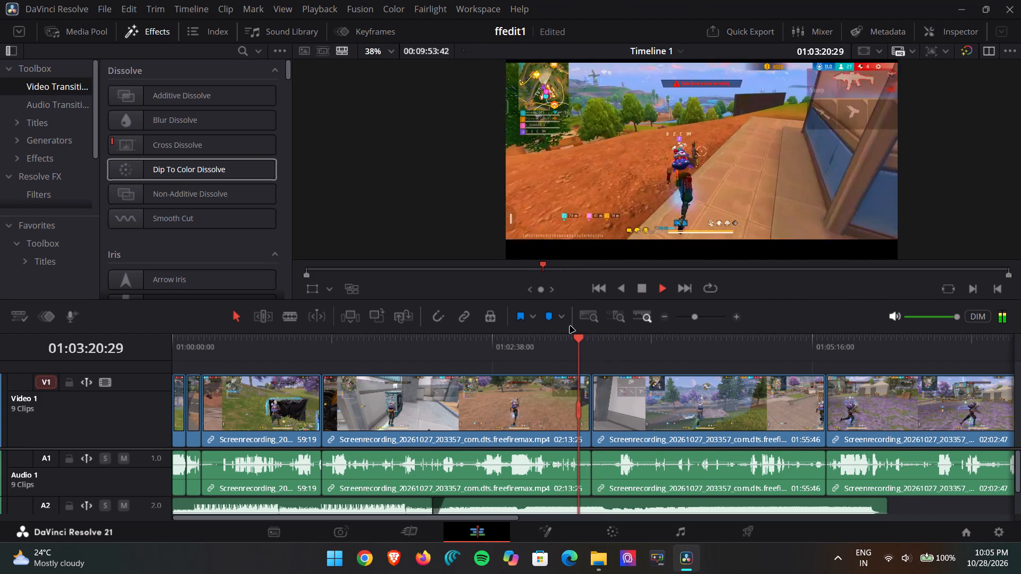
{"action": "left_click_drag", "start_coordinate": [195, 172], "coordinate": [593, 407]}
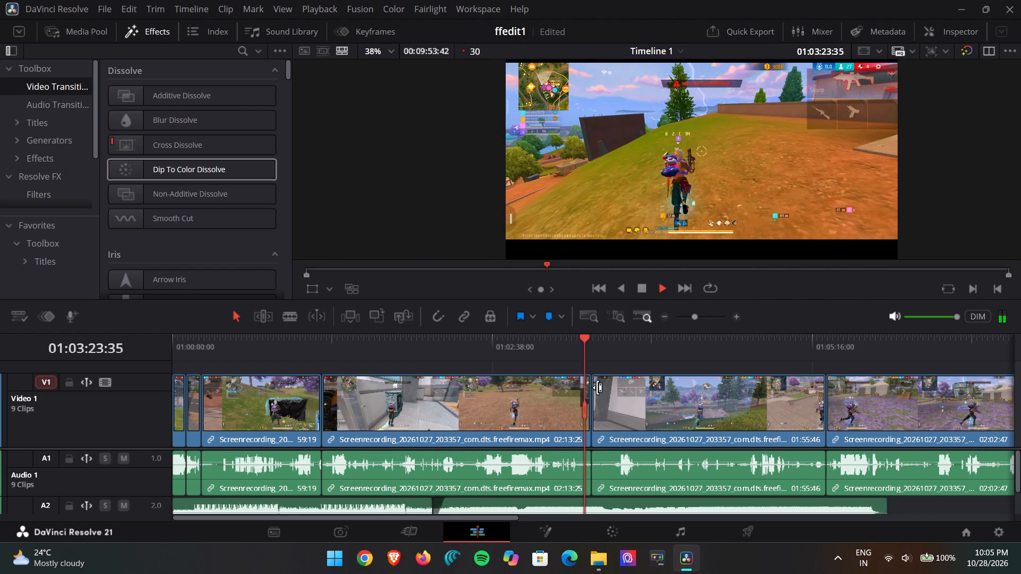
{"action": "scroll", "coordinate": [606, 361], "scroll_direction": "up", "scroll_amount": 4}
{"action": "scroll", "coordinate": [599, 383], "scroll_direction": "down", "scroll_amount": 7}
{"action": "scroll", "coordinate": [601, 388], "scroll_direction": "up", "scroll_amount": 7}
{"action": "scroll", "coordinate": [601, 388], "scroll_direction": "down", "scroll_amount": 6}
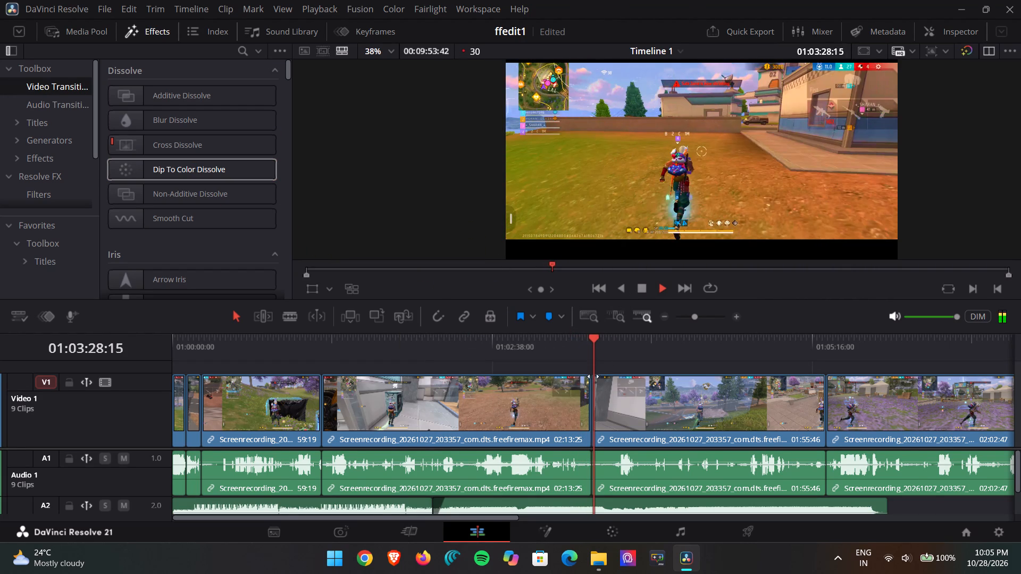
Add a short fade-in at the start of the Video 1 clip that begins near 01:03:27.
{"action": "left_click_drag", "start_coordinate": [592, 358], "coordinate": [675, 363]}
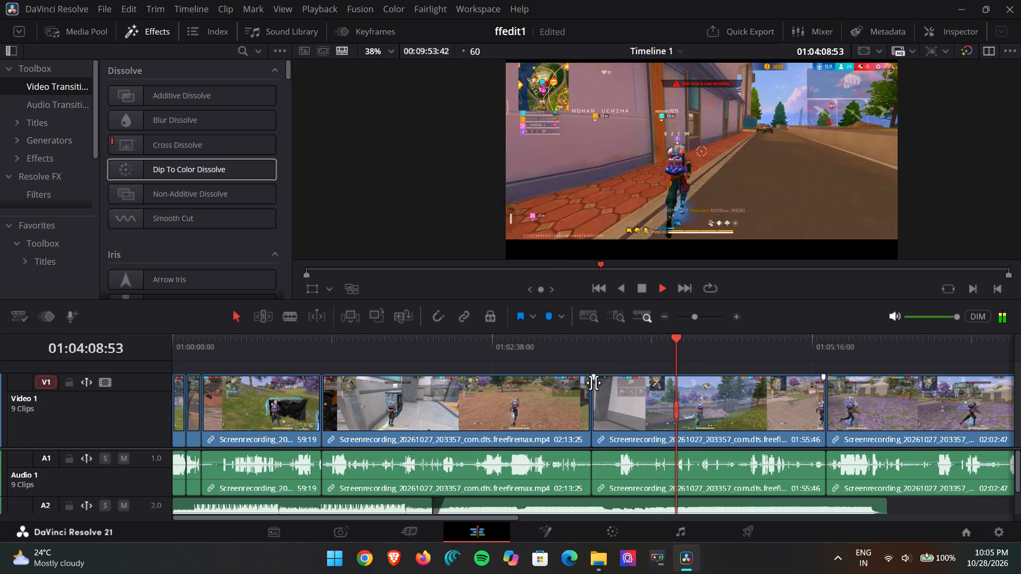
{"action": "left_click", "coordinate": [593, 383]}
{"action": "left_click_drag", "start_coordinate": [595, 377], "coordinate": [599, 376]}
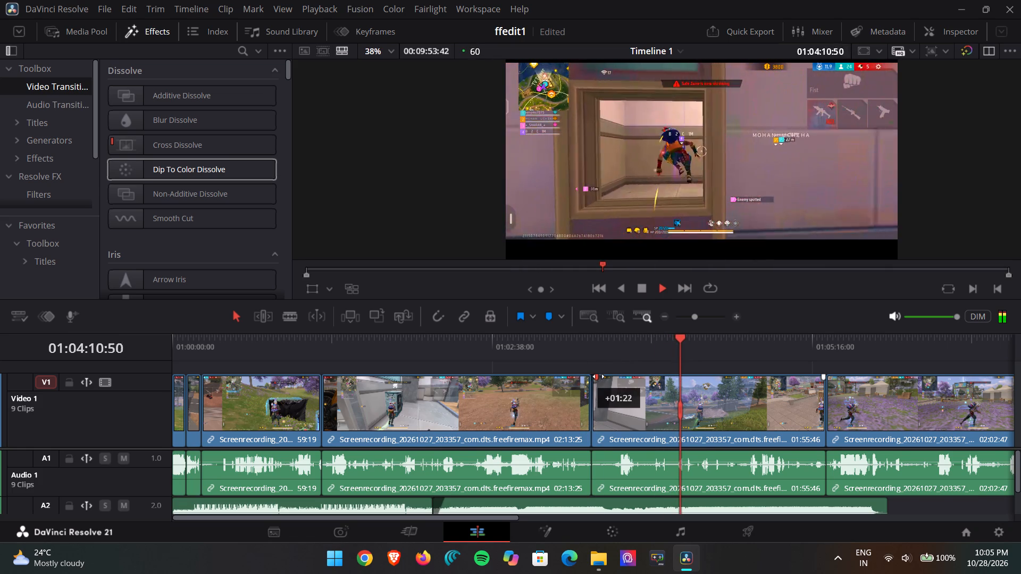
{"action": "left_click_drag", "start_coordinate": [599, 376], "coordinate": [602, 375]}
Replay the section around the cut near 01:03:27 several times to check the clip's fade-in.
{"action": "left_click", "coordinate": [583, 356]}
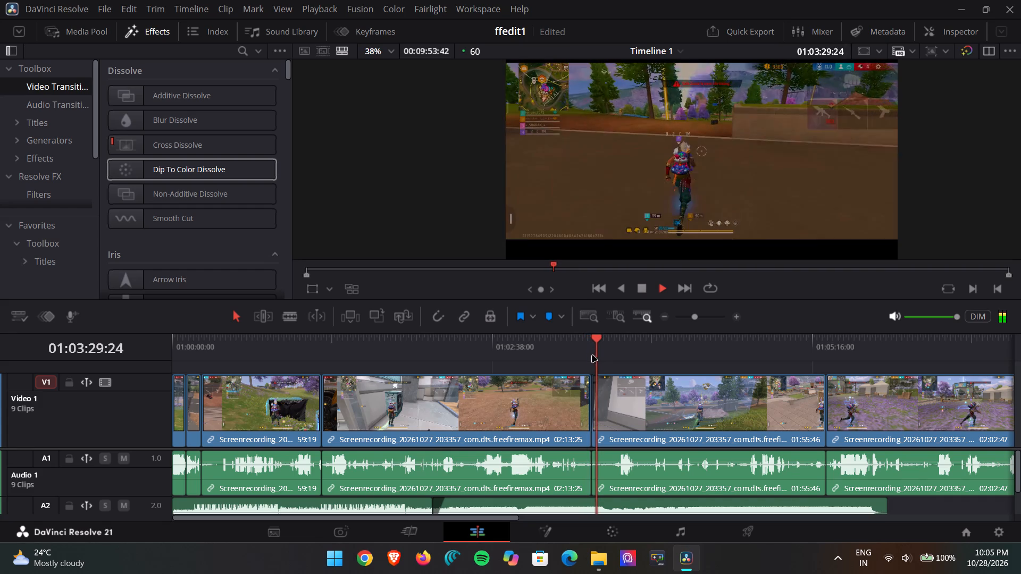
{"action": "left_click", "coordinate": [620, 353]}
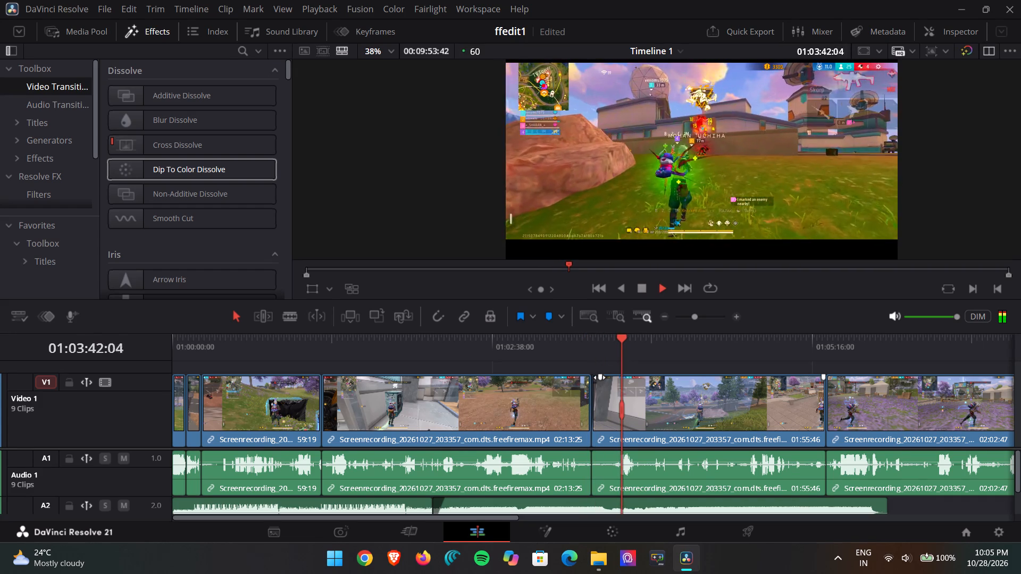
{"action": "left_click", "coordinate": [600, 377]}
{"action": "left_click", "coordinate": [574, 354]}
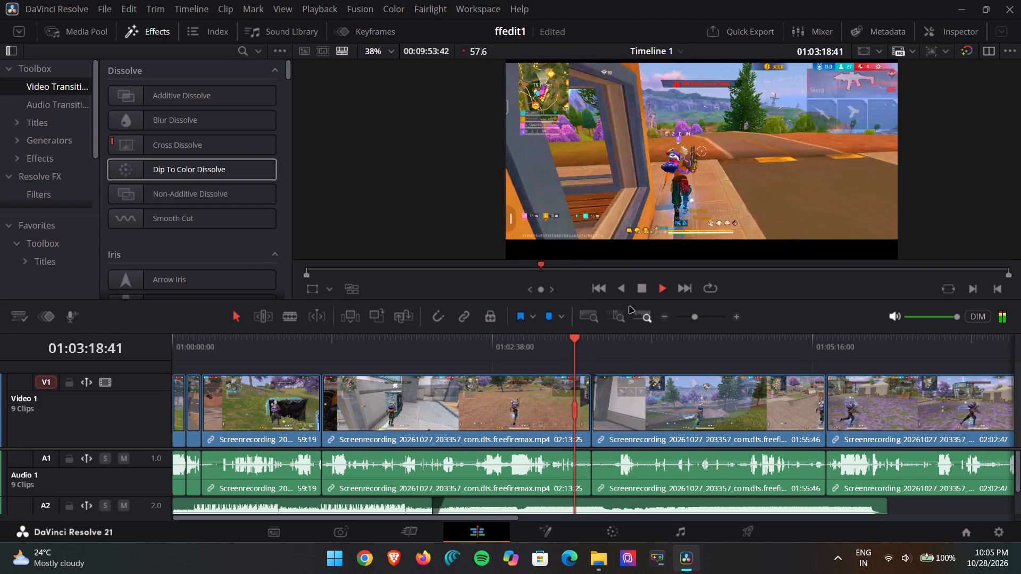
{"action": "left_click", "coordinate": [589, 352]}
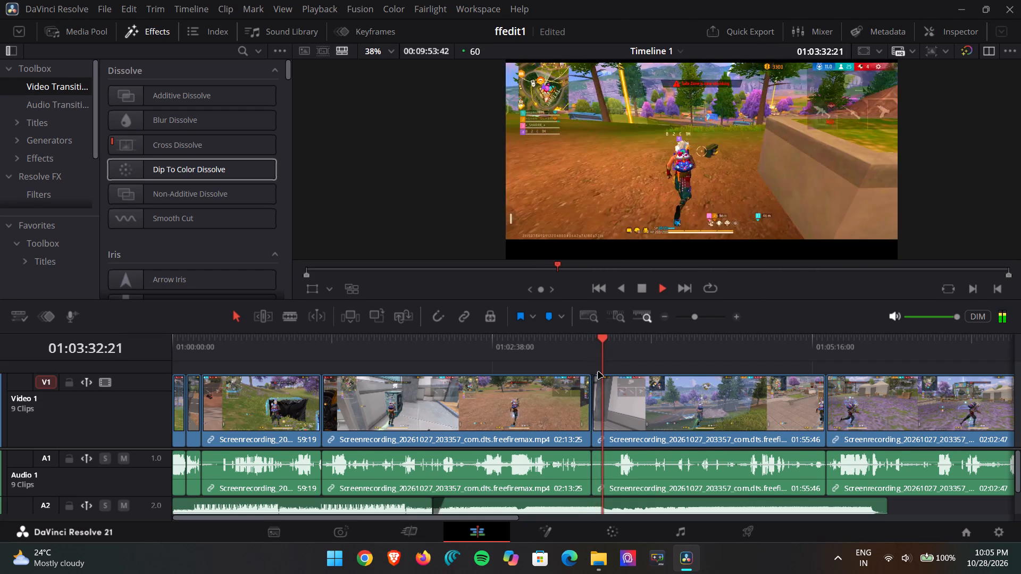
{"action": "left_click", "coordinate": [634, 349]}
{"action": "left_click_drag", "start_coordinate": [634, 349], "coordinate": [579, 334]}
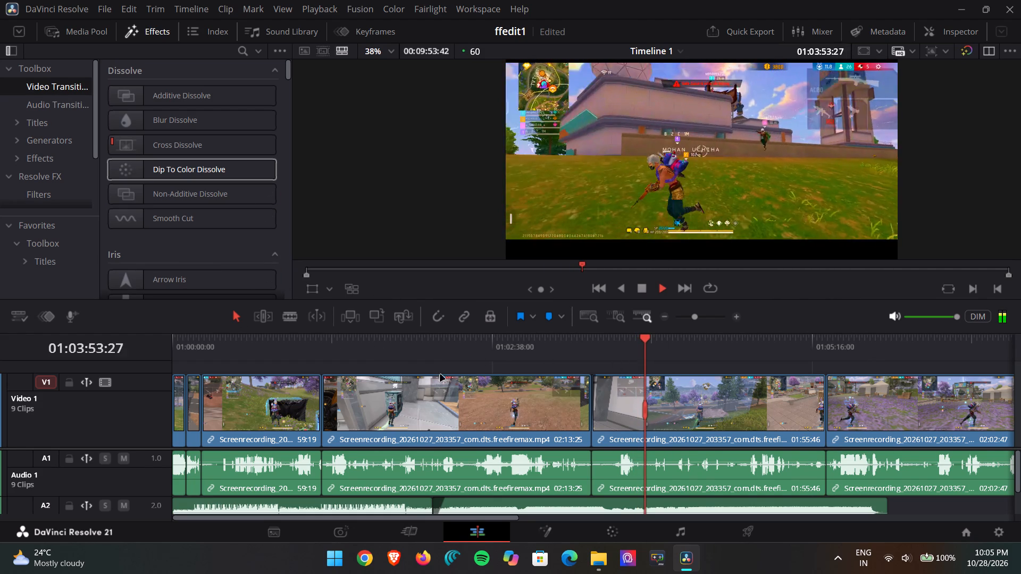
Turn off the destination control and the auto track selector for Video 1.
{"action": "left_click", "coordinate": [48, 379]}
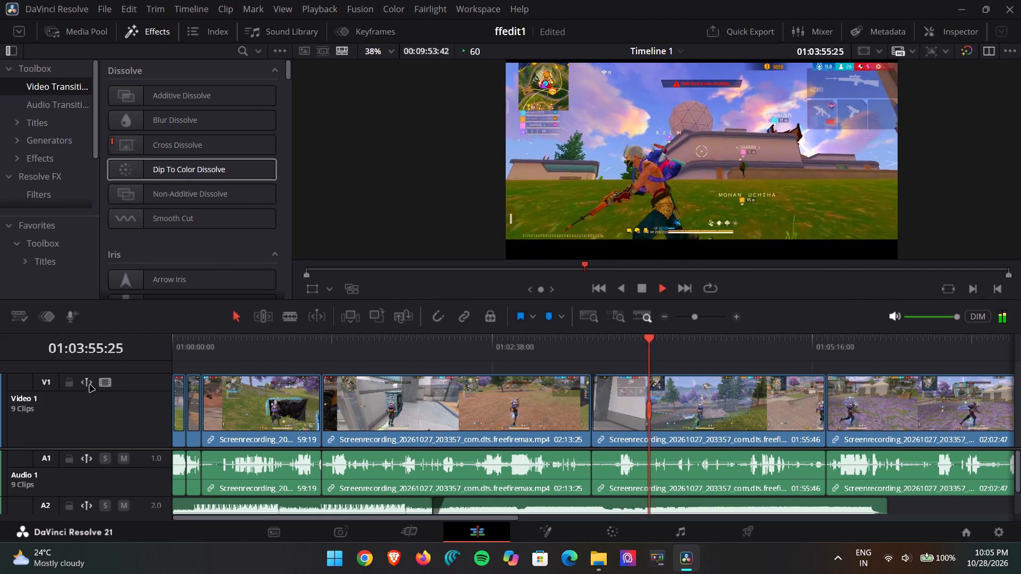
{"action": "left_click", "coordinate": [51, 379]}
{"action": "left_click", "coordinate": [52, 384]}
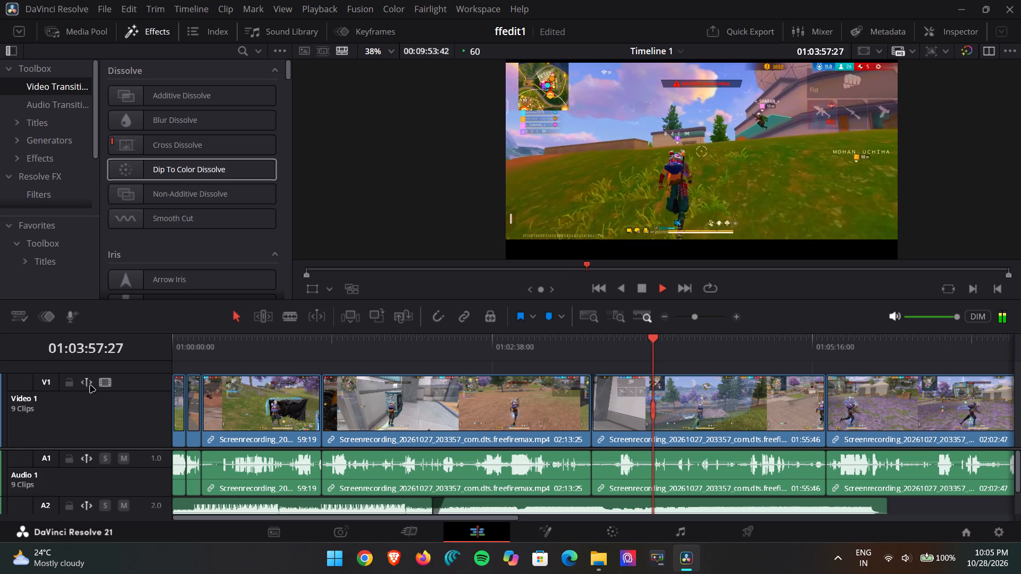
{"action": "left_click", "coordinate": [78, 381]}
{"action": "left_click", "coordinate": [84, 385]}
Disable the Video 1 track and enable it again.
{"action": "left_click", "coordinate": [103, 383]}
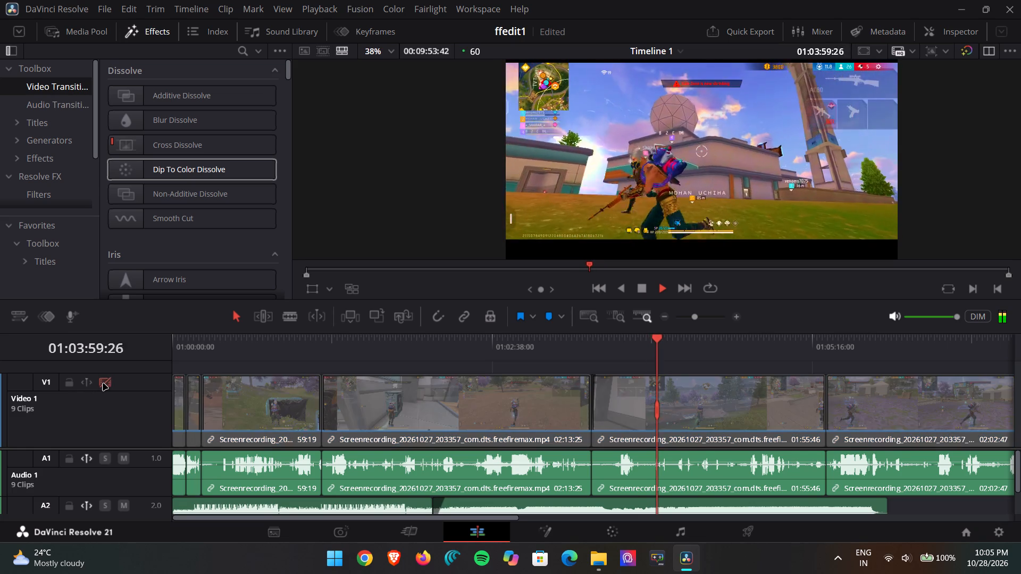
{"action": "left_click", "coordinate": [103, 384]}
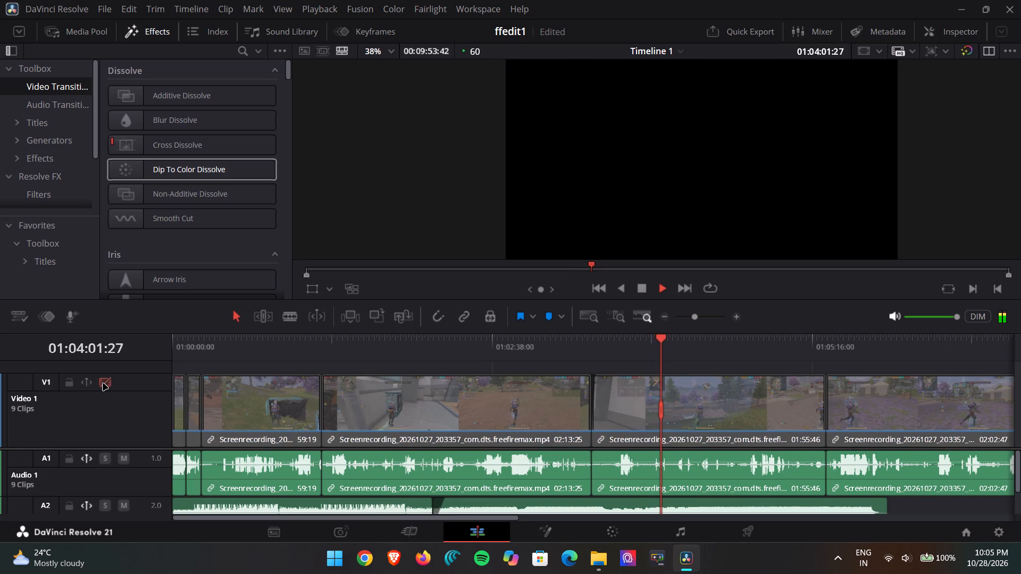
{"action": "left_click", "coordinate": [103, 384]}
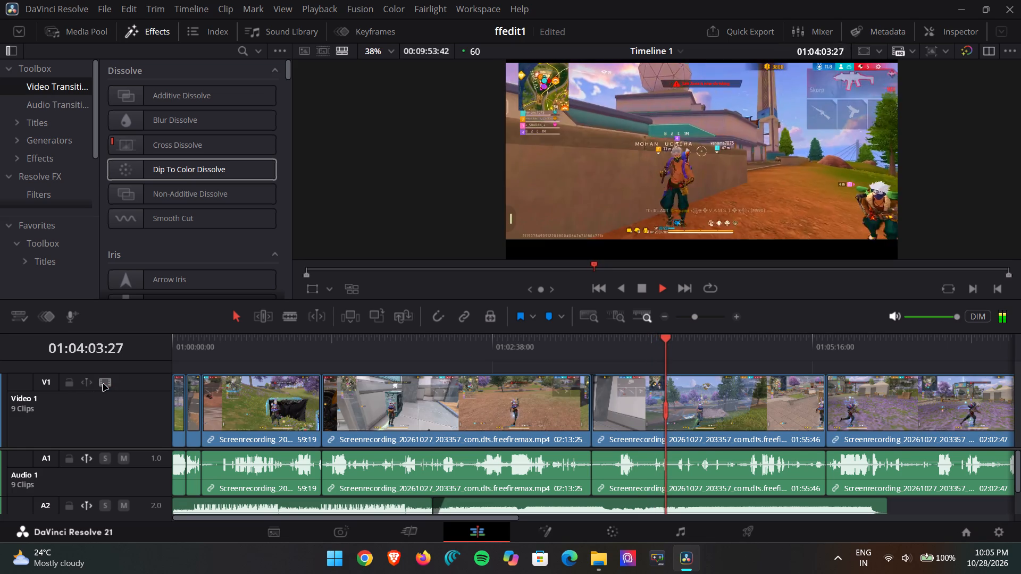
Replay the cut near 01:03:27 several times to check how the Video 1 clip fades in.
{"action": "left_click", "coordinate": [576, 354]}
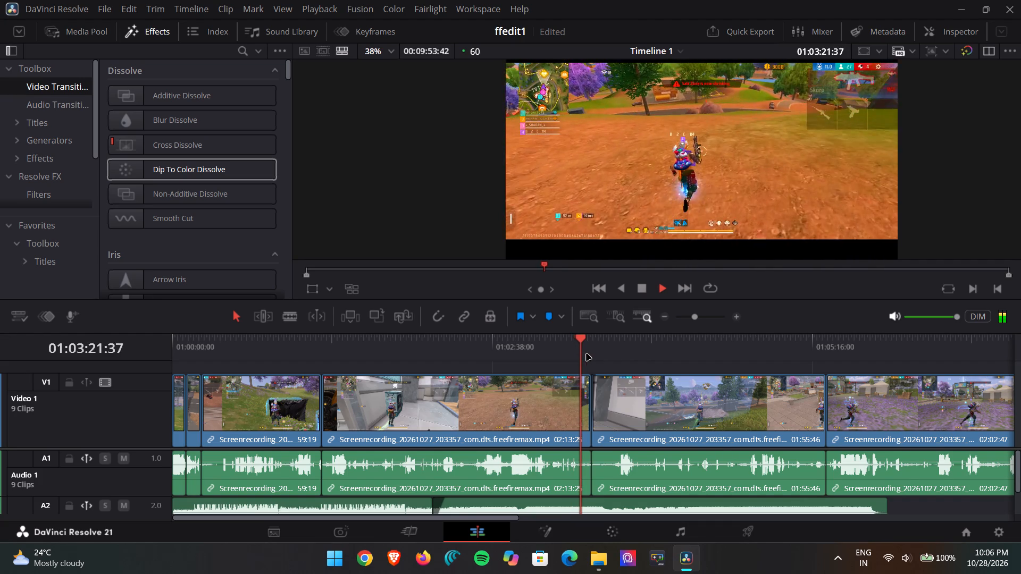
{"action": "left_click", "coordinate": [587, 354]}
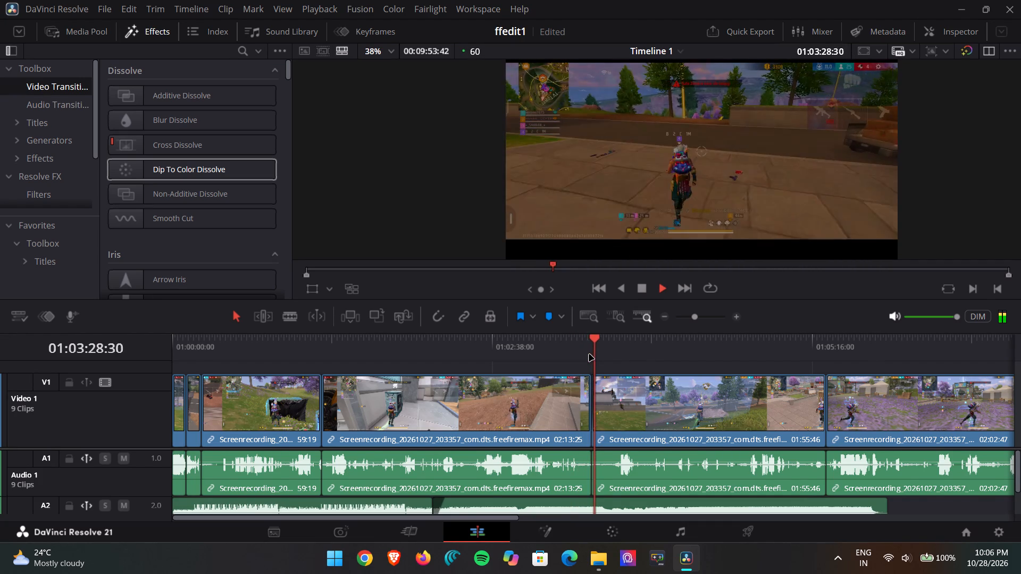
{"action": "left_click", "coordinate": [610, 355]}
{"action": "left_click", "coordinate": [600, 377]}
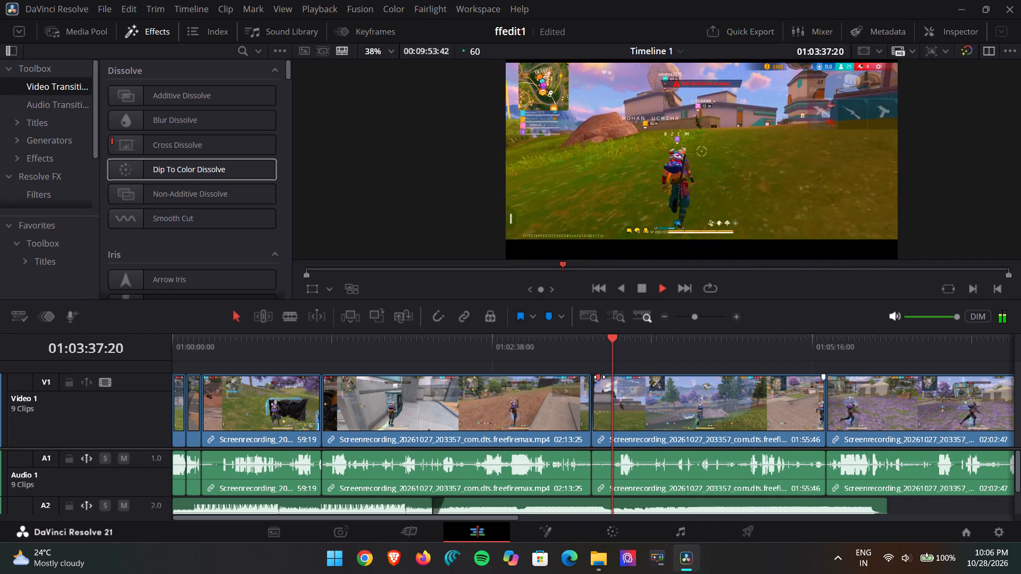
{"action": "left_click", "coordinate": [587, 365]}
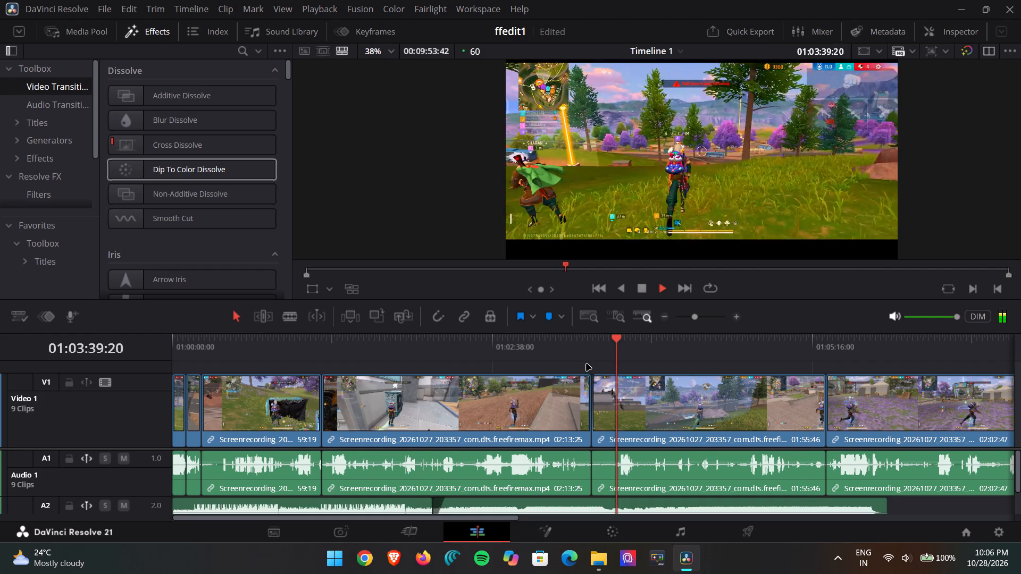
{"action": "left_click", "coordinate": [587, 364]}
{"action": "left_click_drag", "start_coordinate": [608, 364], "coordinate": [590, 360]}
{"action": "left_click", "coordinate": [593, 353]}
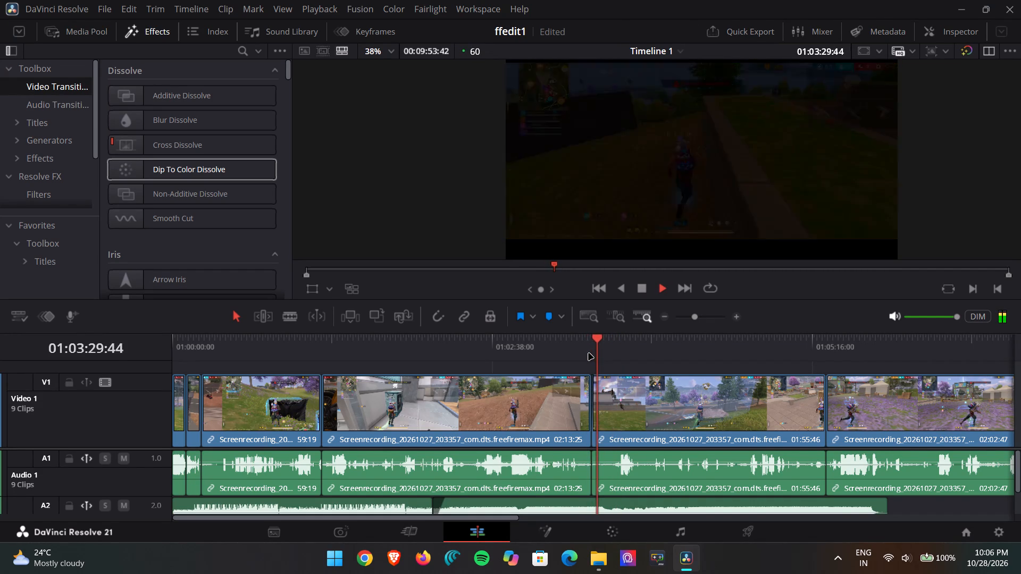
{"action": "left_click_drag", "start_coordinate": [589, 353], "coordinate": [581, 351]}
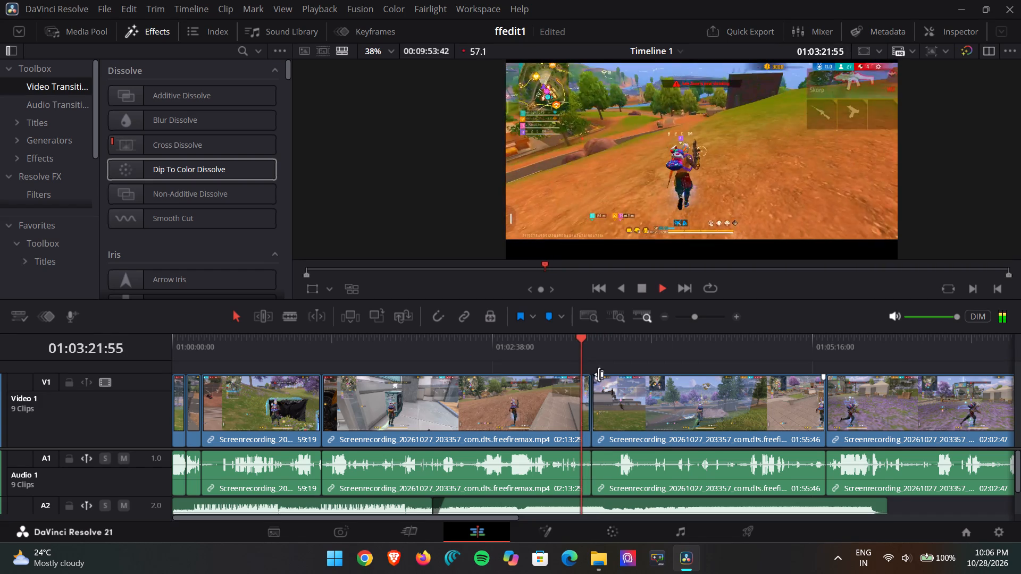
Remove the fade-in from the start of the Video 1 clip that begins near 01:03:27 and replay the cut.
{"action": "left_click_drag", "start_coordinate": [595, 376], "coordinate": [590, 374]}
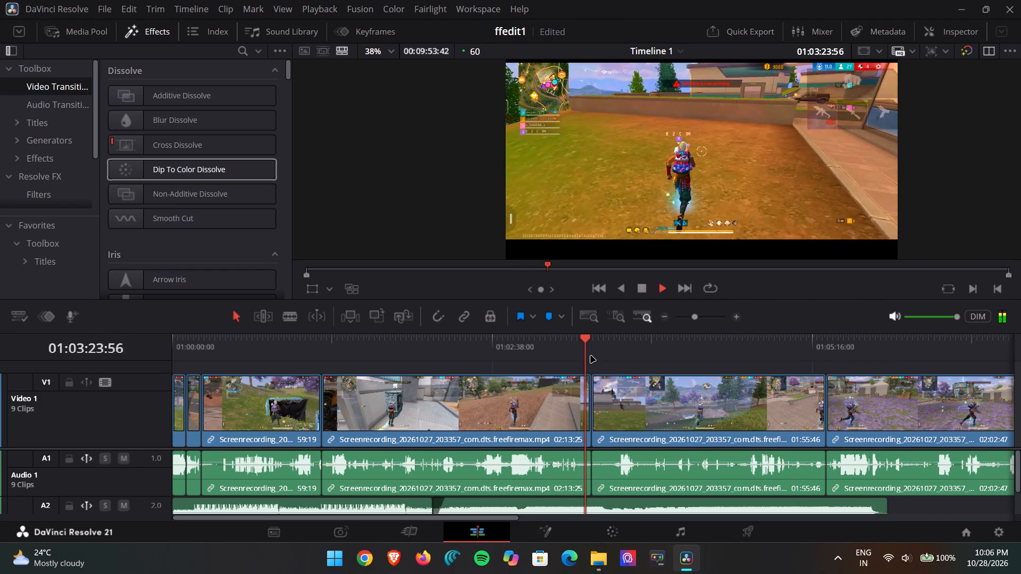
{"action": "left_click", "coordinate": [591, 356]}
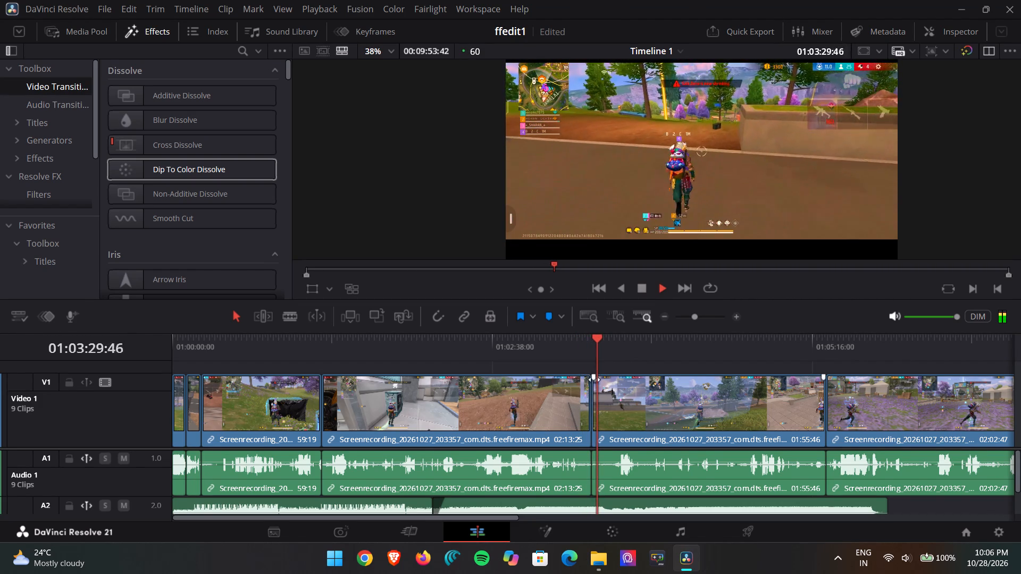
{"action": "left_click", "coordinate": [593, 379]}
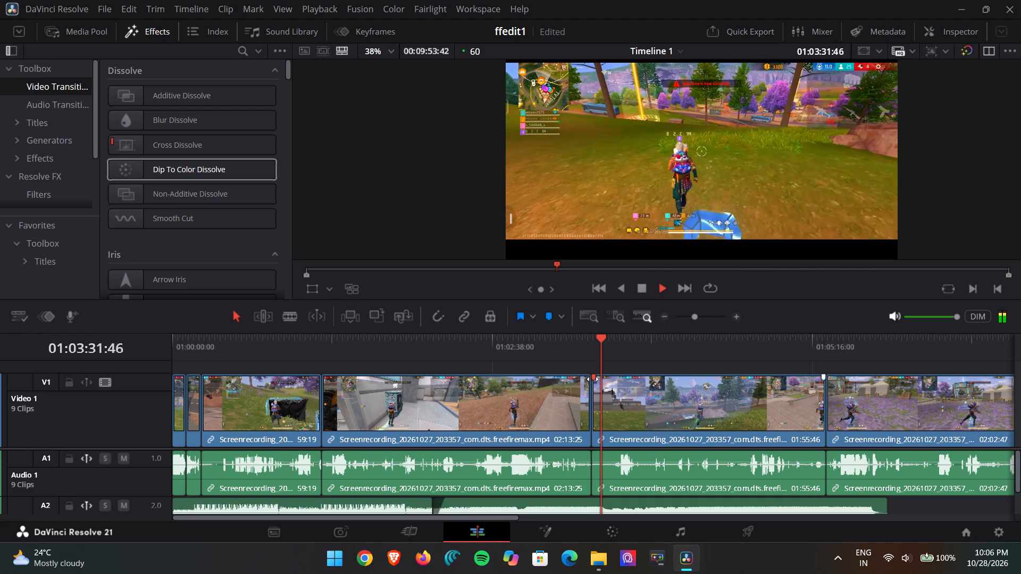
{"action": "left_click_drag", "start_coordinate": [595, 378], "coordinate": [595, 377]}
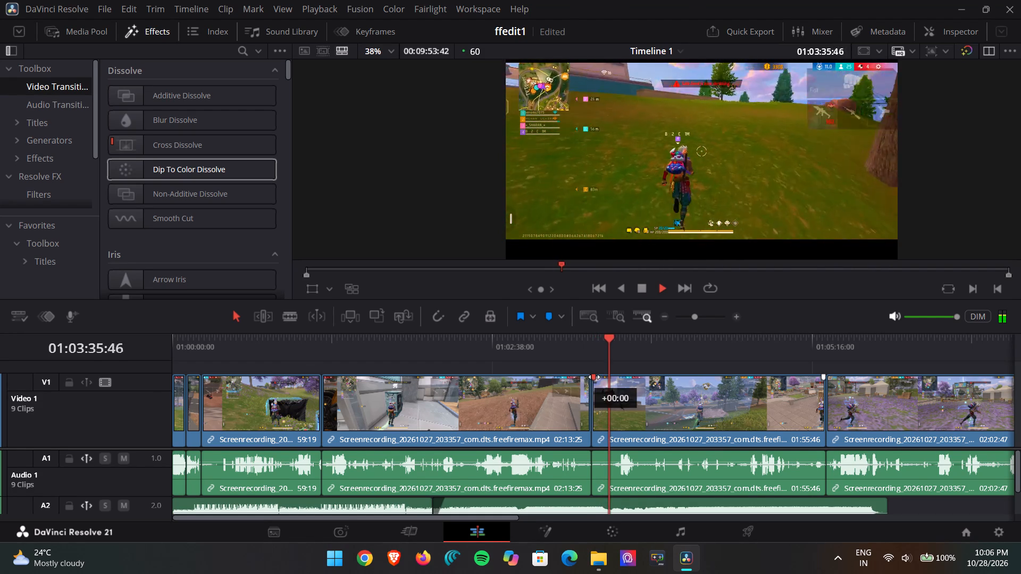
{"action": "left_click_drag", "start_coordinate": [595, 377], "coordinate": [593, 370]}
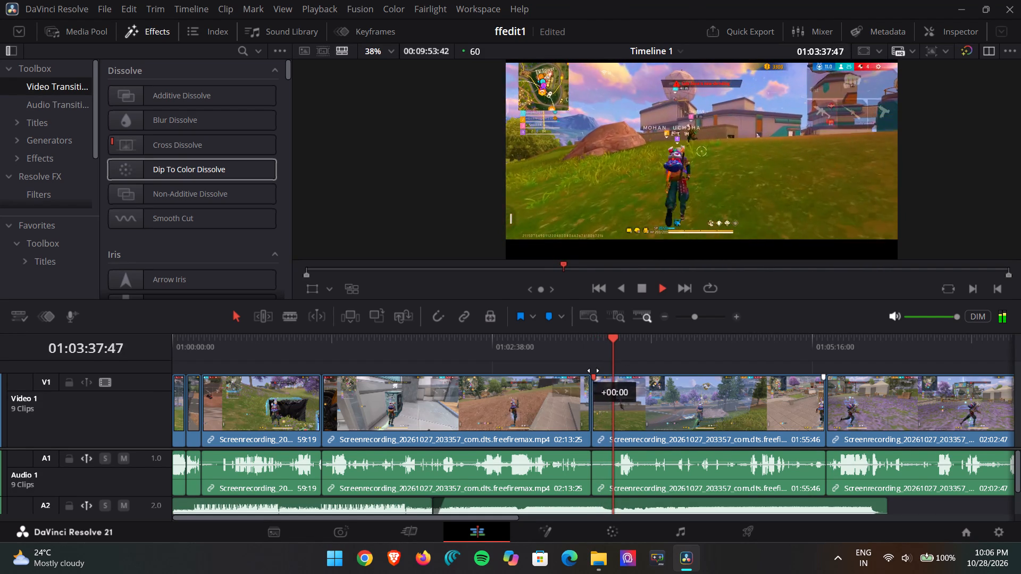
{"action": "left_click_drag", "start_coordinate": [593, 370], "coordinate": [595, 372]}
{"action": "left_click", "coordinate": [588, 365]}
{"action": "left_click", "coordinate": [590, 365]}
{"action": "left_click", "coordinate": [587, 356]}
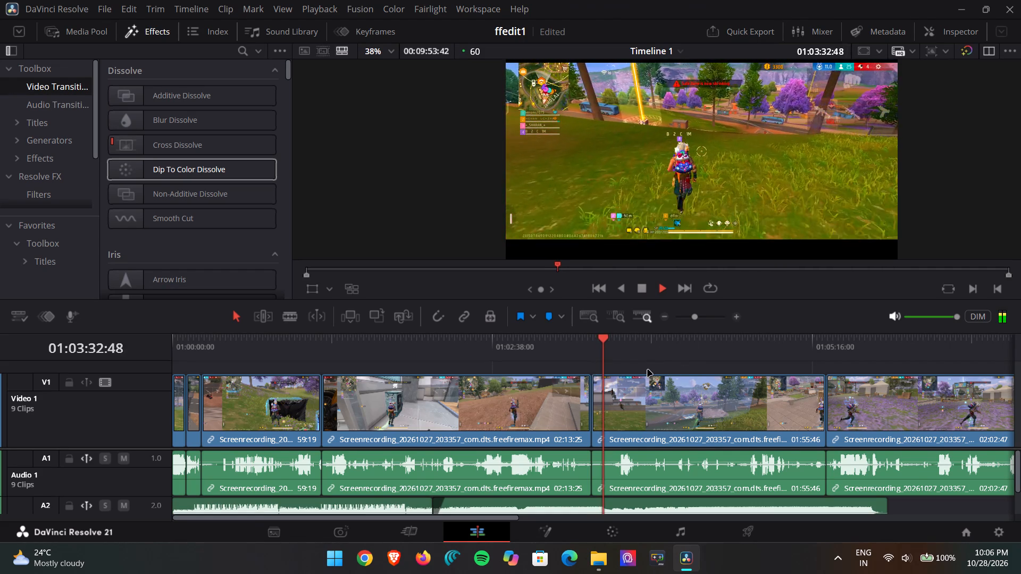
Reduce the height of the Video 1 track in the timeline.
{"action": "scroll", "coordinate": [648, 370], "scroll_direction": "left", "scroll_amount": 1}
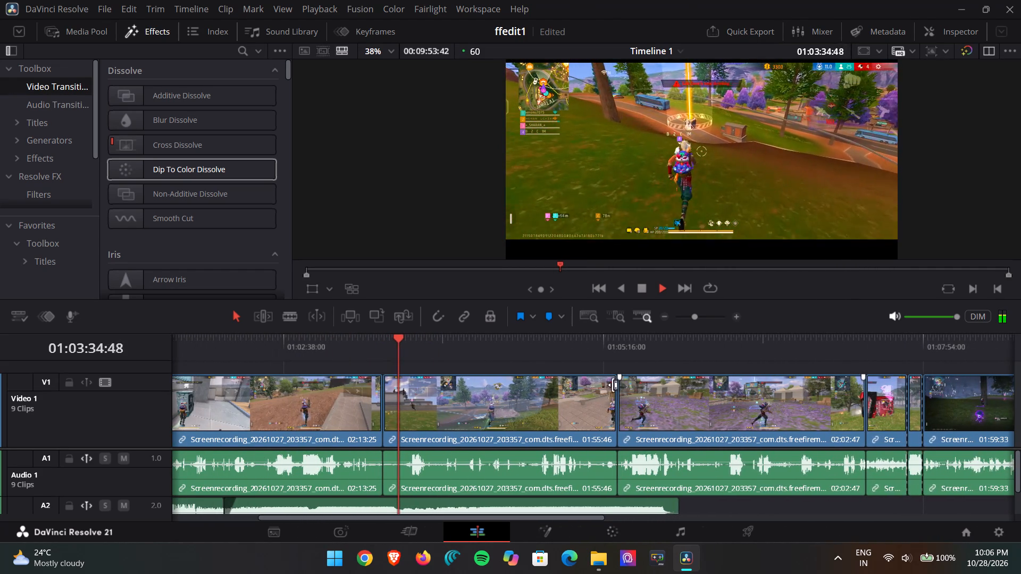
{"action": "scroll", "coordinate": [615, 416], "scroll_direction": "down", "scroll_amount": 5}
{"action": "scroll", "coordinate": [716, 499], "scroll_direction": "down", "scroll_amount": 5}
{"action": "scroll", "coordinate": [717, 499], "scroll_direction": "up", "scroll_amount": 2}
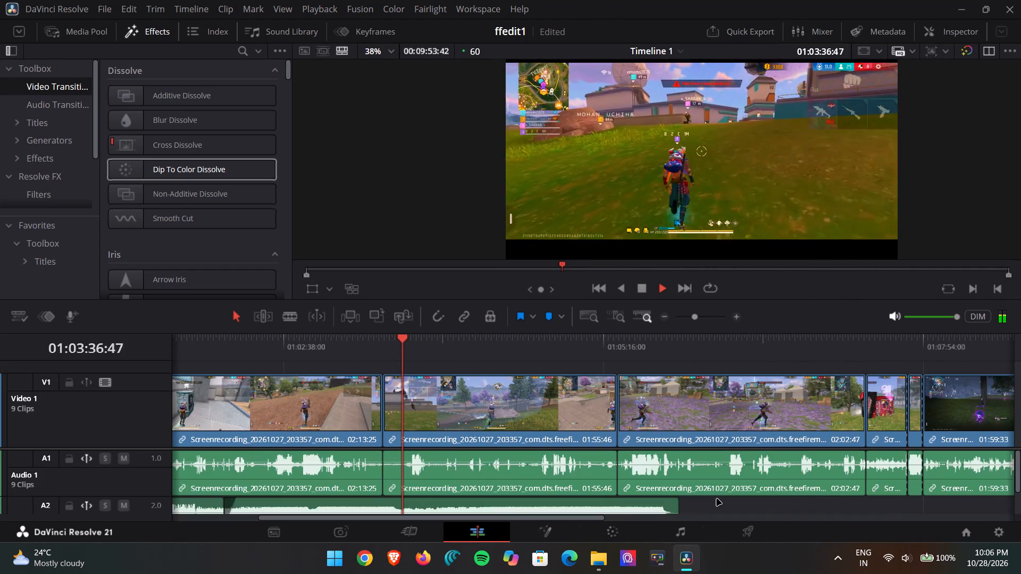
{"action": "scroll", "coordinate": [717, 499], "scroll_direction": "up", "scroll_amount": 2}
{"action": "scroll", "coordinate": [717, 499], "scroll_direction": "down", "scroll_amount": 2}
{"action": "scroll", "coordinate": [717, 499], "scroll_direction": "up", "scroll_amount": 1}
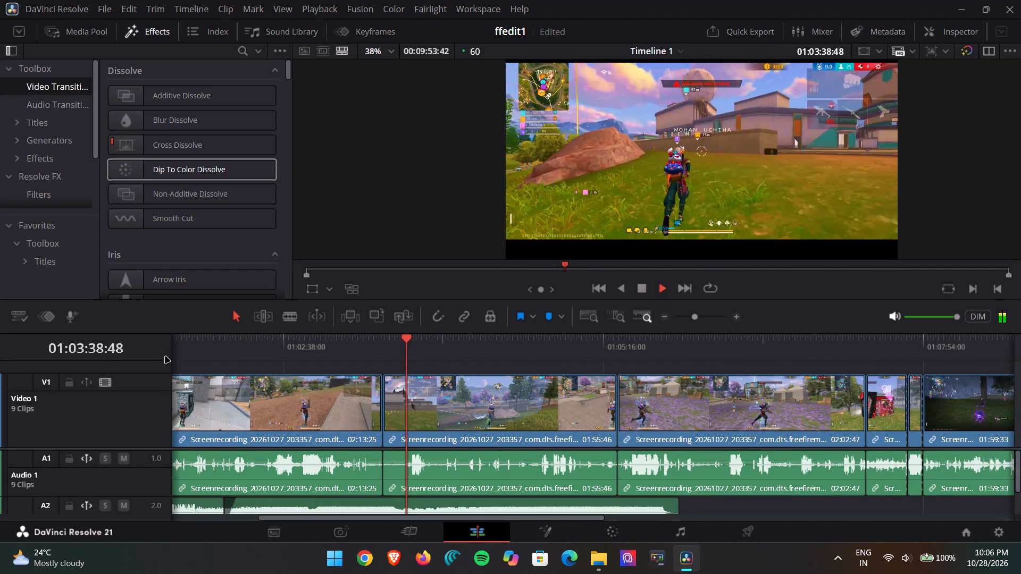
{"action": "left_click_drag", "start_coordinate": [154, 376], "coordinate": [161, 391]}
{"action": "left_click_drag", "start_coordinate": [161, 373], "coordinate": [162, 358]}
{"action": "left_click_drag", "start_coordinate": [155, 447], "coordinate": [158, 442]}
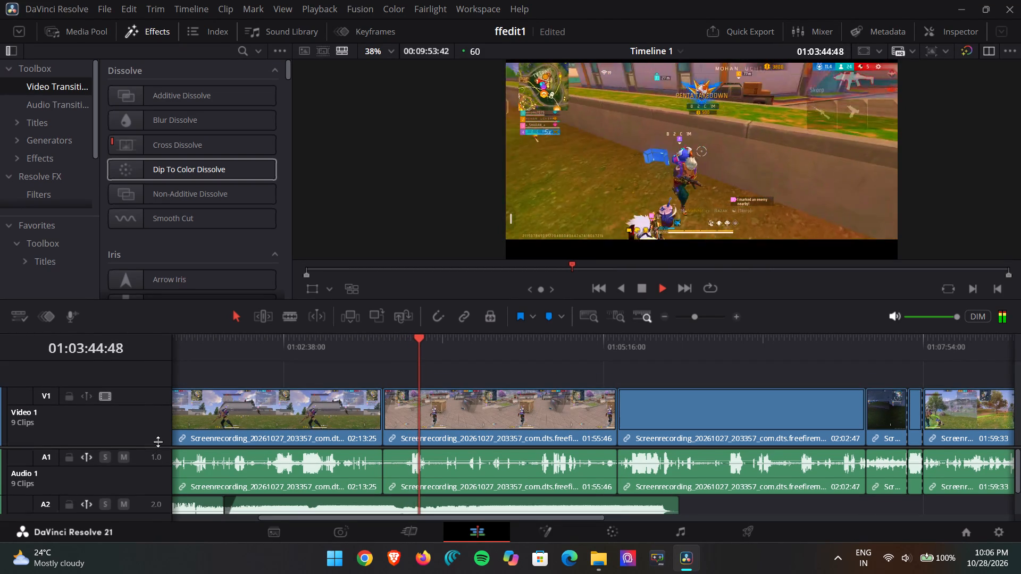
Raise the divider between the video and audio tracks to show all of Audio 2, with Video 1 made slightly shorter.
{"action": "left_click_drag", "start_coordinate": [158, 442], "coordinate": [157, 412]}
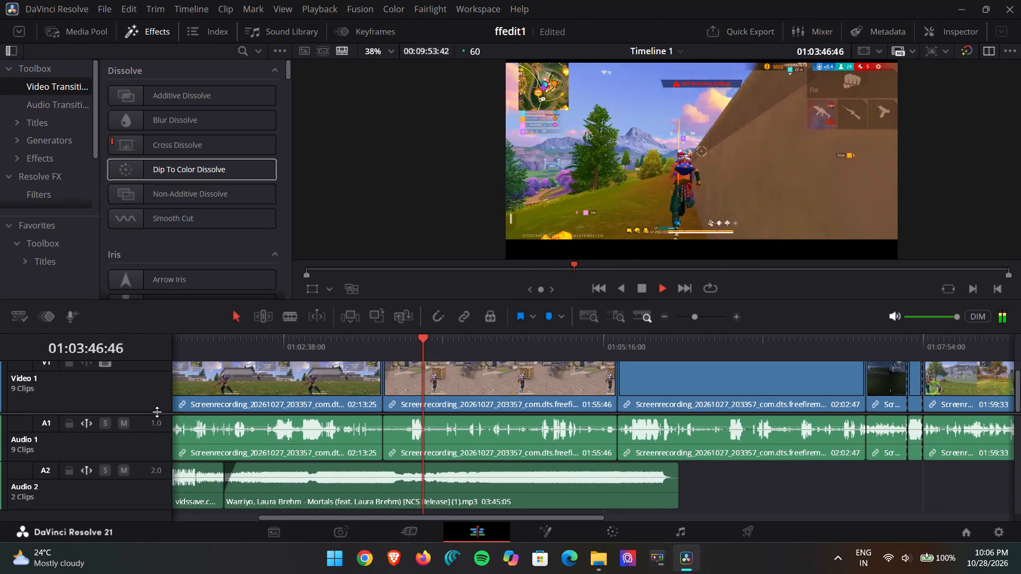
{"action": "left_click_drag", "start_coordinate": [157, 412], "coordinate": [158, 416]}
{"action": "scroll", "coordinate": [596, 478], "scroll_direction": "up", "scroll_amount": 2}
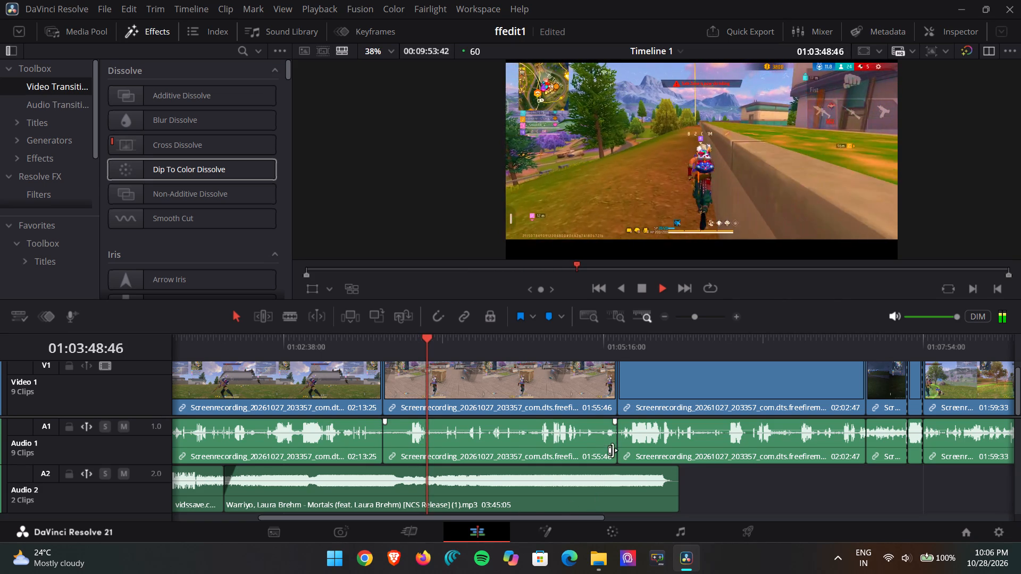
{"action": "scroll", "coordinate": [613, 450], "scroll_direction": "up", "scroll_amount": 2}
{"action": "scroll", "coordinate": [645, 406], "scroll_direction": "down", "scroll_amount": 5}
{"action": "scroll", "coordinate": [651, 385], "scroll_direction": "up", "scroll_amount": 5}
{"action": "scroll", "coordinate": [651, 384], "scroll_direction": "down", "scroll_amount": 4}
{"action": "scroll", "coordinate": [651, 384], "scroll_direction": "up", "scroll_amount": 4}
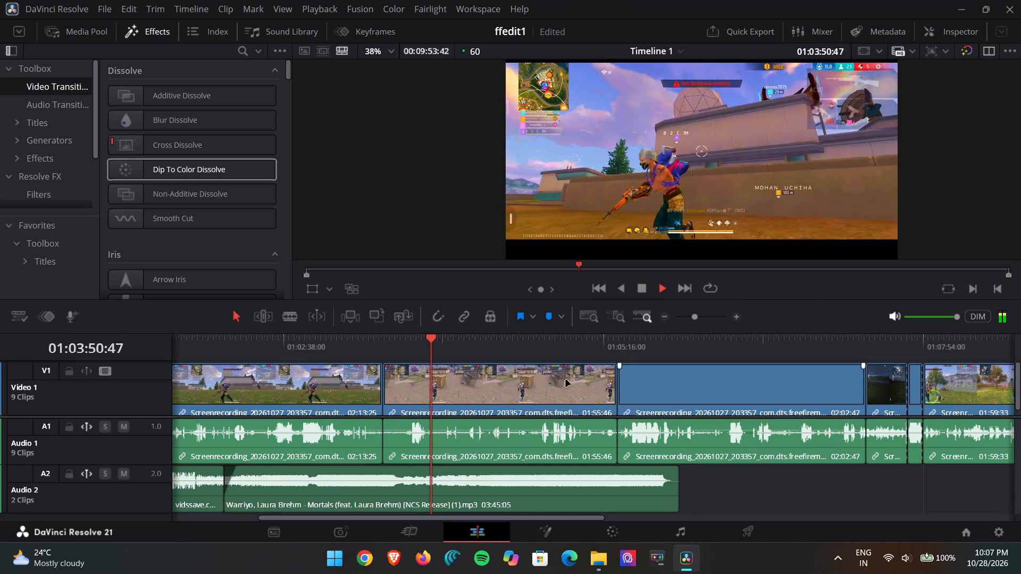
{"action": "left_click_drag", "start_coordinate": [161, 365], "coordinate": [163, 371]}
{"action": "scroll", "coordinate": [666, 374], "scroll_direction": "down", "scroll_amount": 4}
{"action": "scroll", "coordinate": [667, 391], "scroll_direction": "up", "scroll_amount": 5}
{"action": "scroll", "coordinate": [675, 402], "scroll_direction": "down", "scroll_amount": 3}
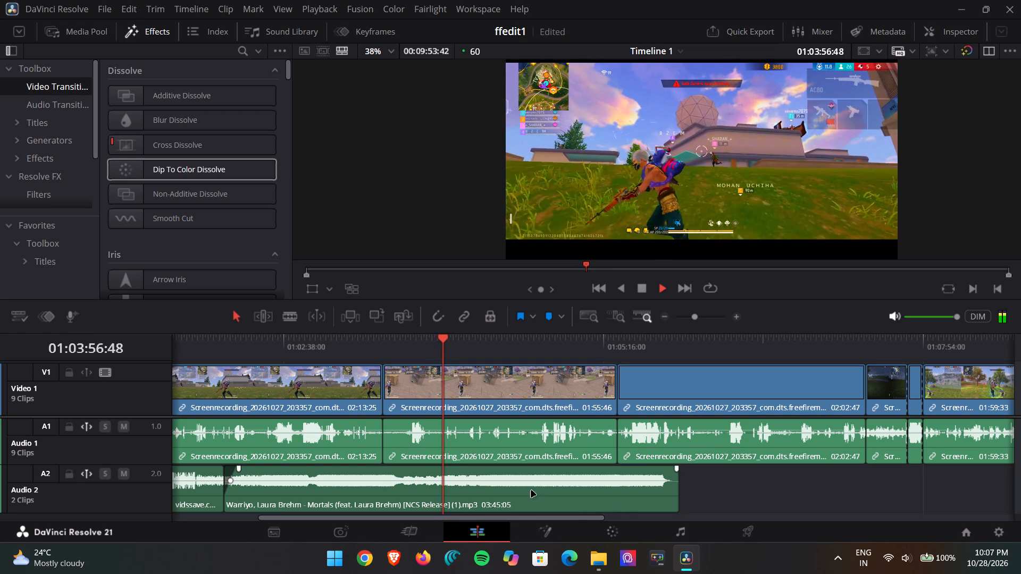
Slightly reduce the heights of the Audio 2 and Audio 1 tracks and readjust the divider above them.
{"action": "left_click", "coordinate": [143, 513]}
{"action": "left_click_drag", "start_coordinate": [143, 511], "coordinate": [141, 500]}
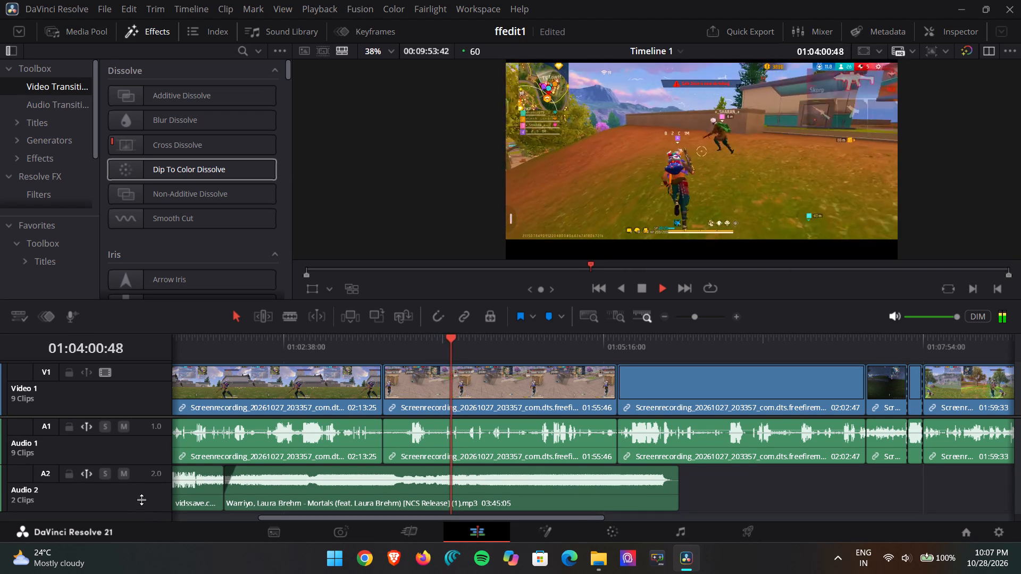
{"action": "left_click_drag", "start_coordinate": [141, 500], "coordinate": [150, 500]}
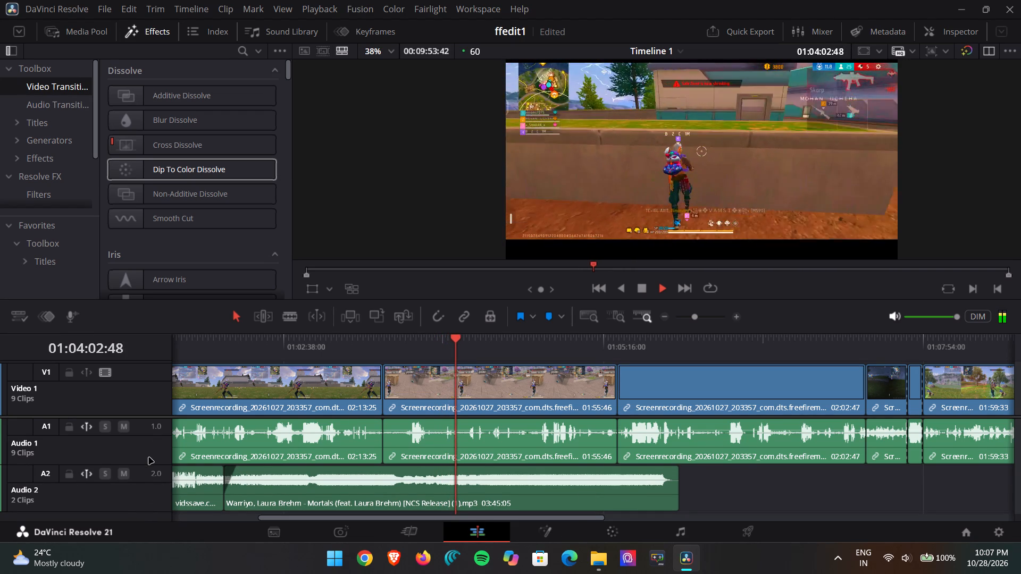
{"action": "left_click_drag", "start_coordinate": [149, 462], "coordinate": [153, 450]}
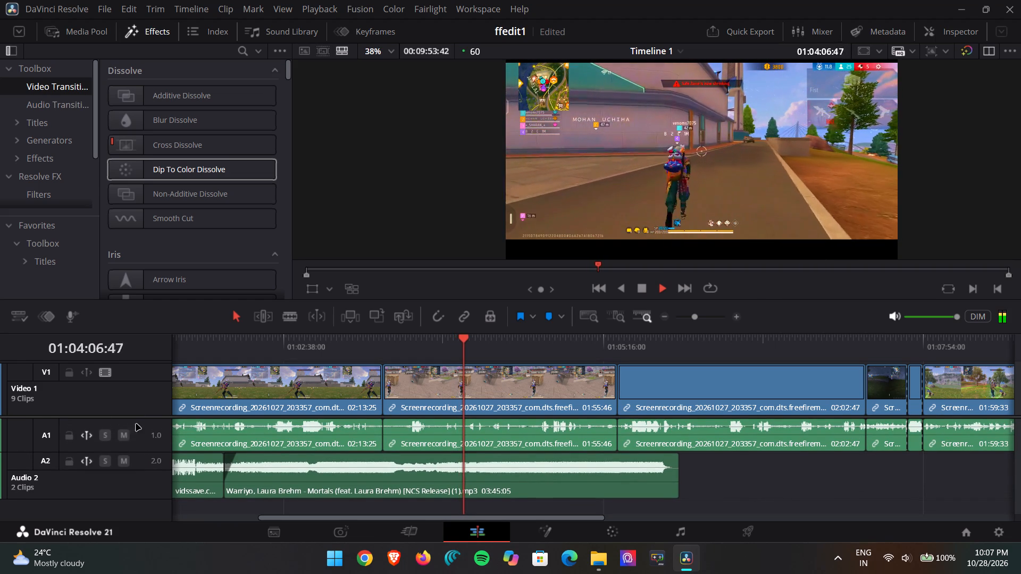
{"action": "left_click", "coordinate": [150, 415]}
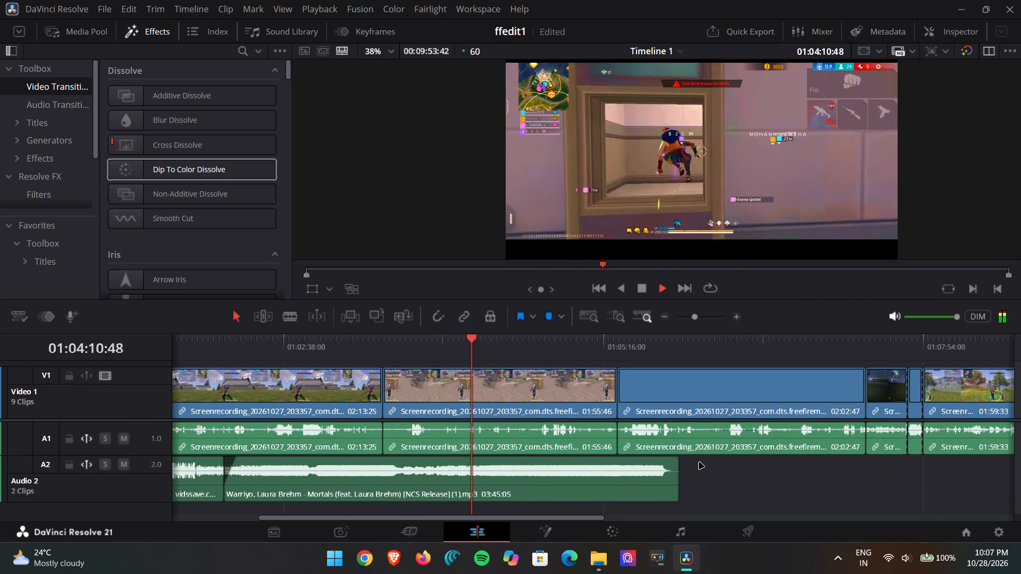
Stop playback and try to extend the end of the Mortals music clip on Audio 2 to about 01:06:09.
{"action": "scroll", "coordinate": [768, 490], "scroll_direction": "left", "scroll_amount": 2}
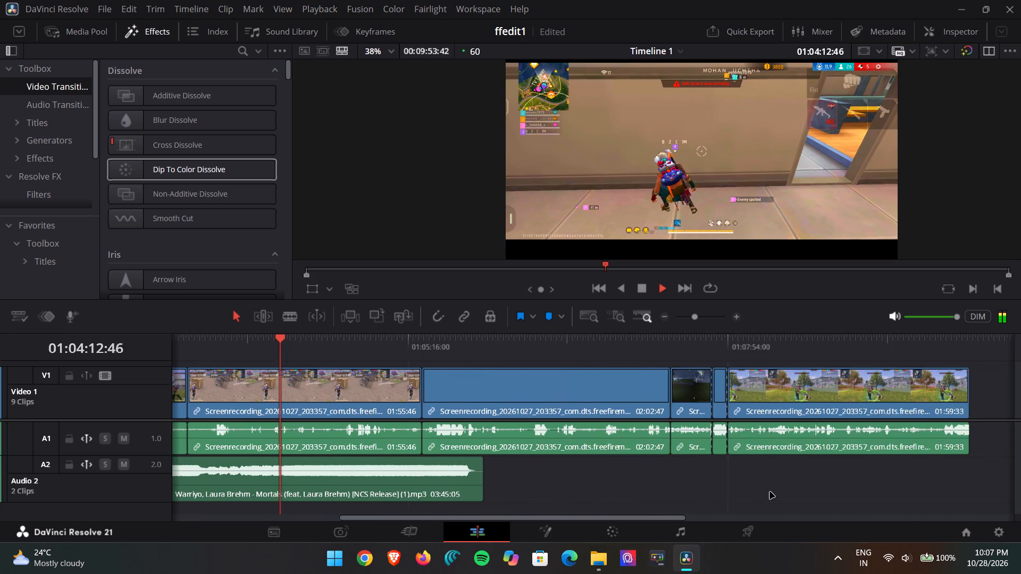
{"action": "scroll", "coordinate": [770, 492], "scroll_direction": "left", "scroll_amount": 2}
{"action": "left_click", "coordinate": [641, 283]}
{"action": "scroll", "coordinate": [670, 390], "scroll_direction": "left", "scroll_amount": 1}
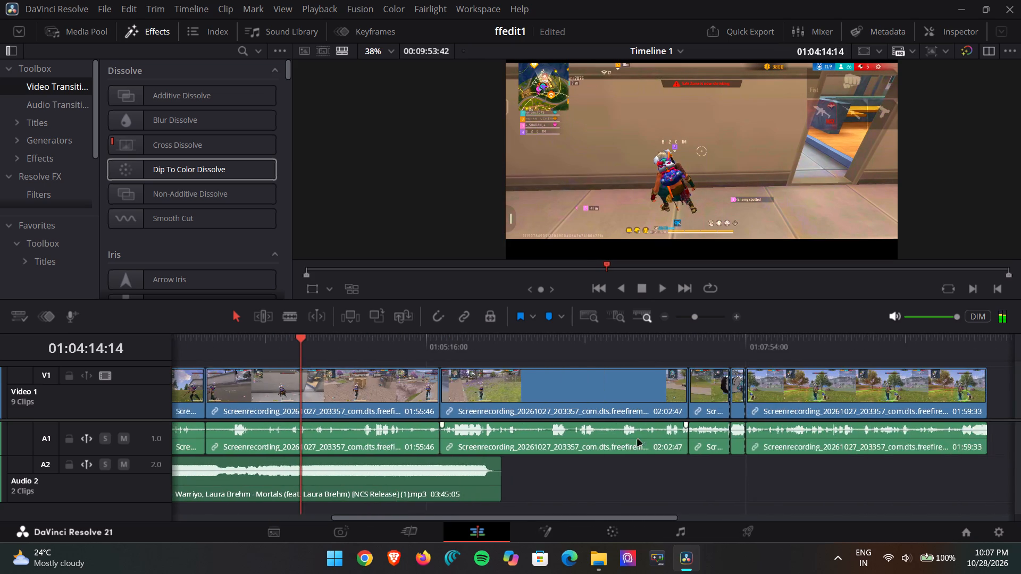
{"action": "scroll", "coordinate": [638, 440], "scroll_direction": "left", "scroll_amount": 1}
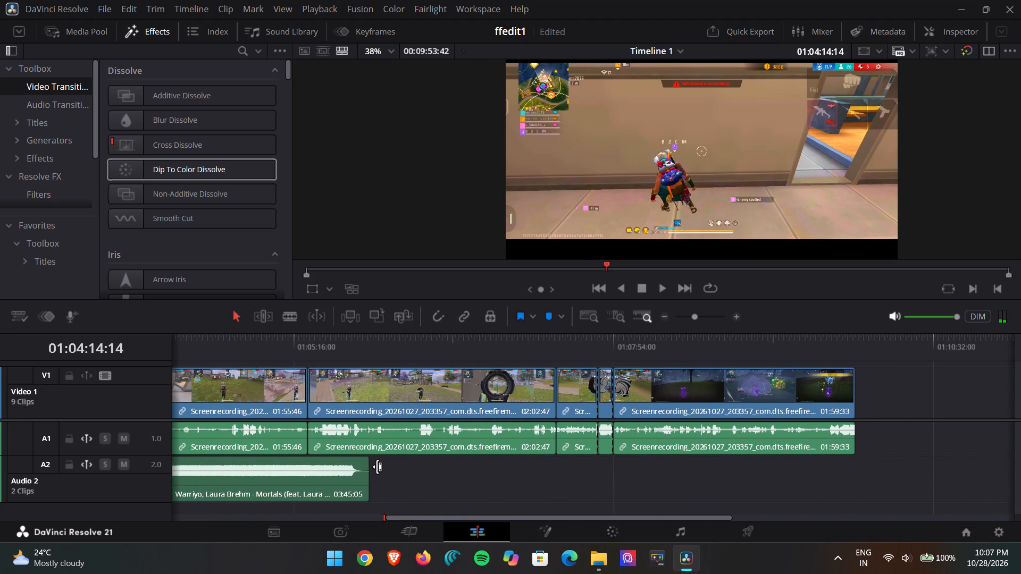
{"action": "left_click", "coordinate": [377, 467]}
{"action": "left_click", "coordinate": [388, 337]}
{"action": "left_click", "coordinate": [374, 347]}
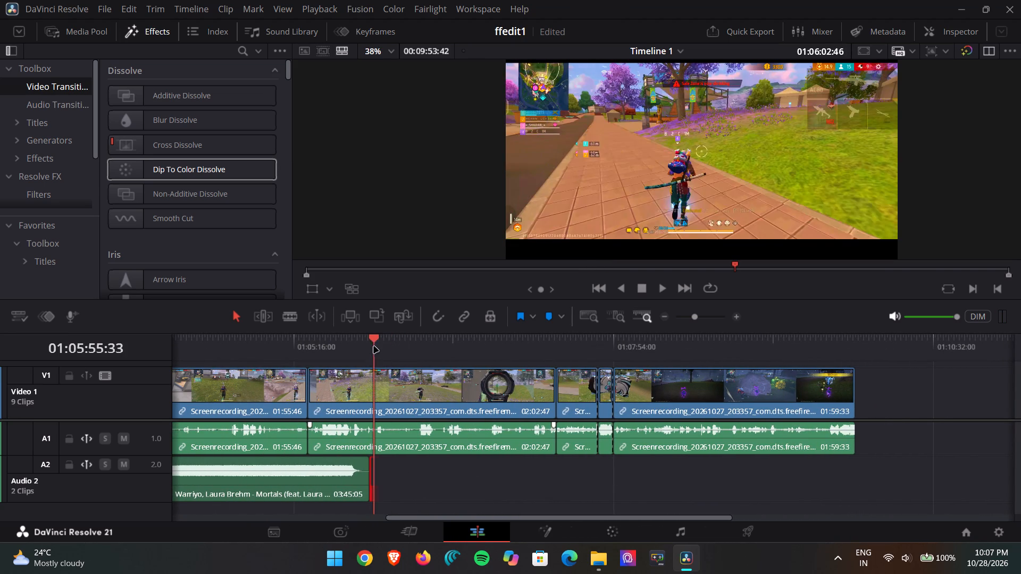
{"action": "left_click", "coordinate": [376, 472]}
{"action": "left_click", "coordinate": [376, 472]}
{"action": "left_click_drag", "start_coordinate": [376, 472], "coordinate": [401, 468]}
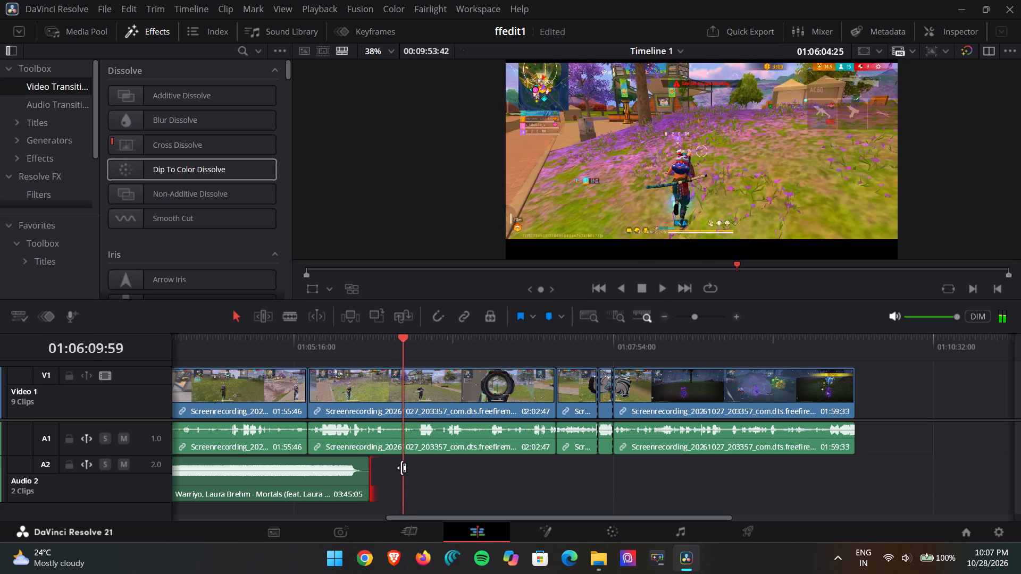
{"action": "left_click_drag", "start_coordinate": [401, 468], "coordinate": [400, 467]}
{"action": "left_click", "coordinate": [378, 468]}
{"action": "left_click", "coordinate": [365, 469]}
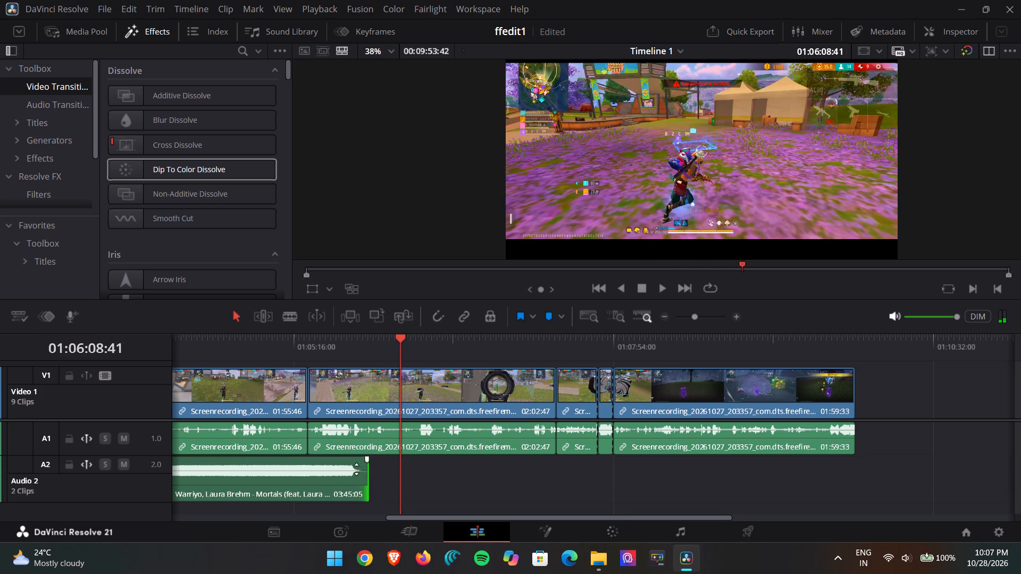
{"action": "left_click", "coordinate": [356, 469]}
Play the section around the end of the Mortals clip on Audio 2, stopping near 01:05:47.
{"action": "left_click", "coordinate": [403, 337]}
{"action": "left_click_drag", "start_coordinate": [397, 343], "coordinate": [390, 340]}
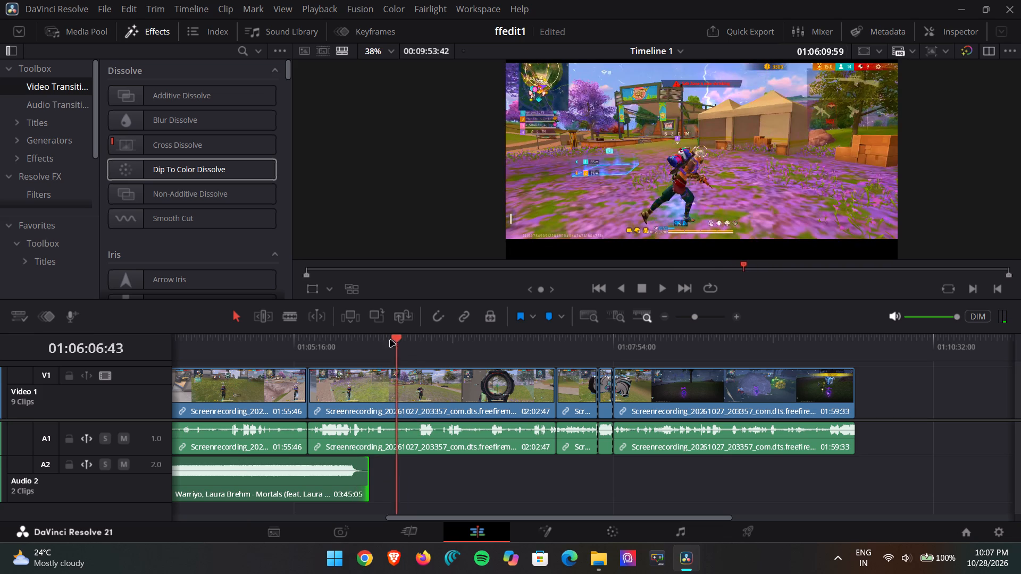
{"action": "left_click_drag", "start_coordinate": [390, 340], "coordinate": [315, 341]}
{"action": "left_click", "coordinate": [660, 288]}
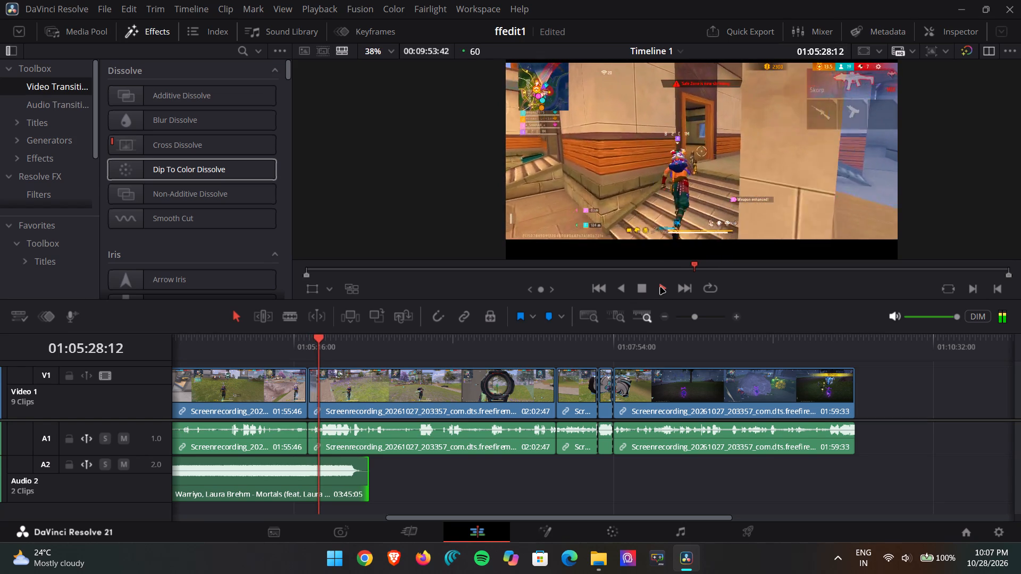
{"action": "left_click", "coordinate": [383, 340]}
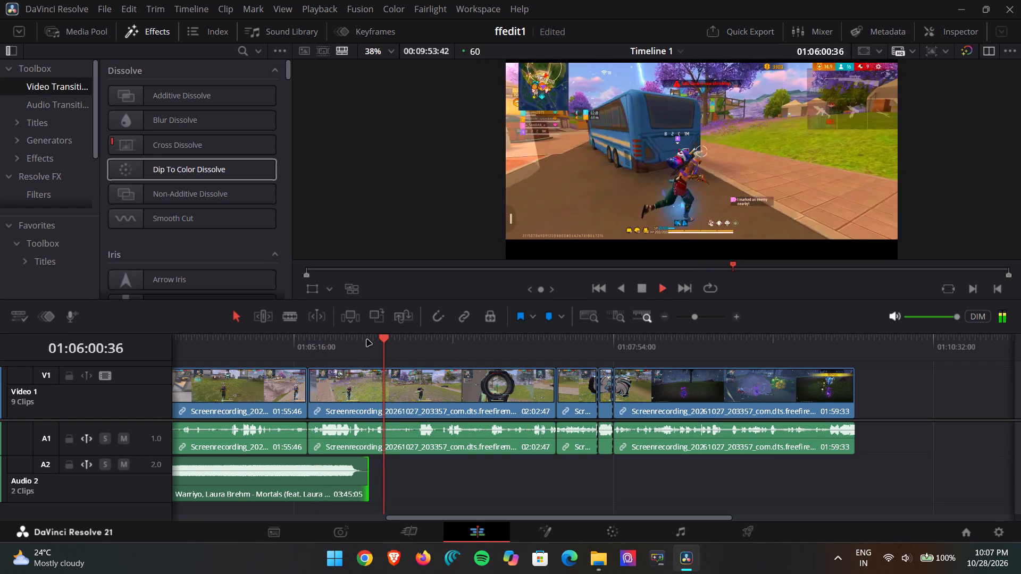
{"action": "left_click", "coordinate": [366, 340]}
{"action": "left_click", "coordinate": [366, 340]}
{"action": "left_click_drag", "start_coordinate": [357, 341], "coordinate": [350, 341]}
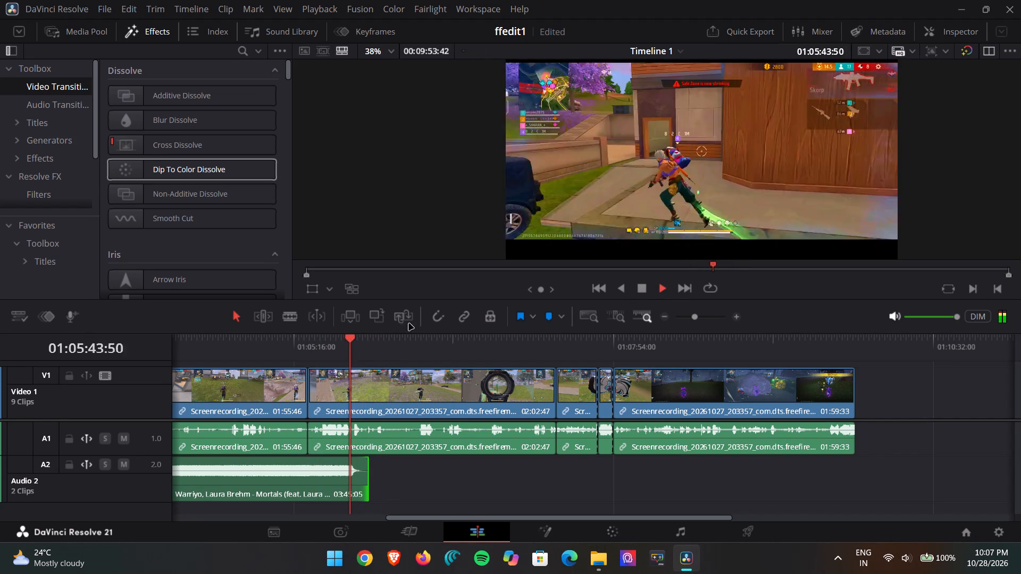
{"action": "left_click", "coordinate": [643, 289]}
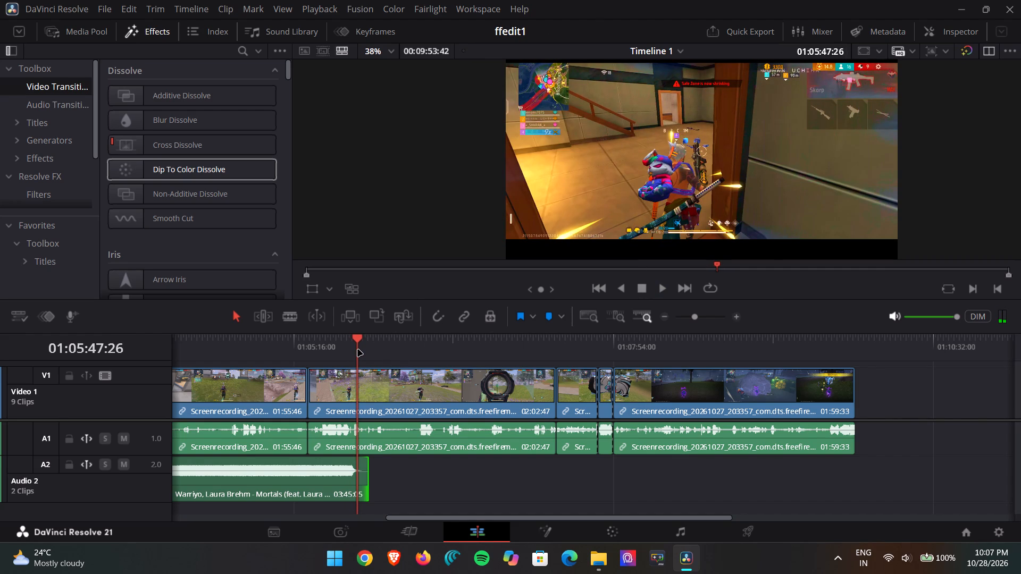
Move the Mortals clip from Audio 2 down to a new Audio 3 track, starting about 6 seconds before the NEFFEX Life clip ends.
{"action": "scroll", "coordinate": [358, 350], "scroll_direction": "right", "scroll_amount": 2}
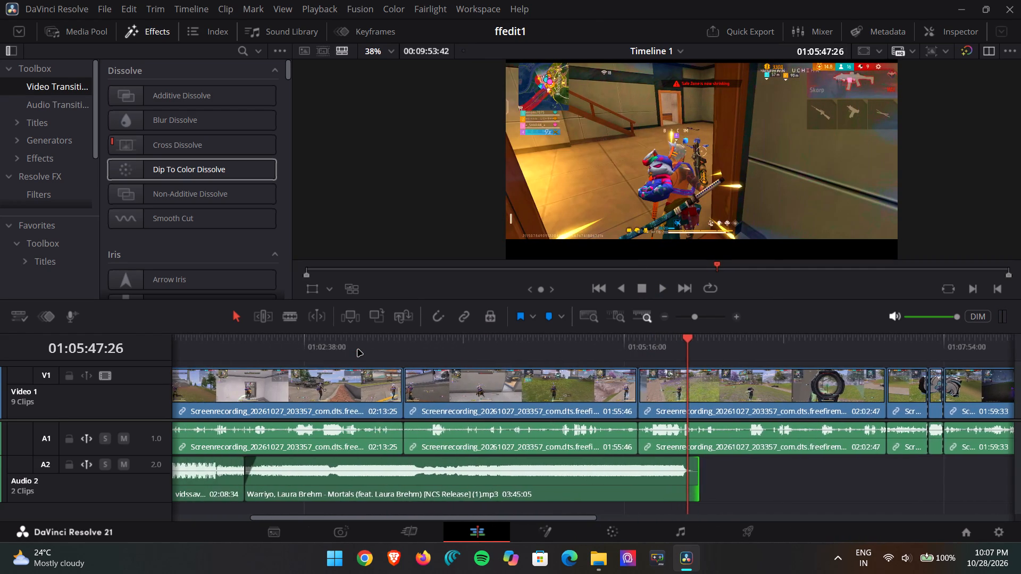
{"action": "scroll", "coordinate": [358, 350], "scroll_direction": "right", "scroll_amount": 1}
{"action": "scroll", "coordinate": [416, 354], "scroll_direction": "down", "scroll_amount": 1}
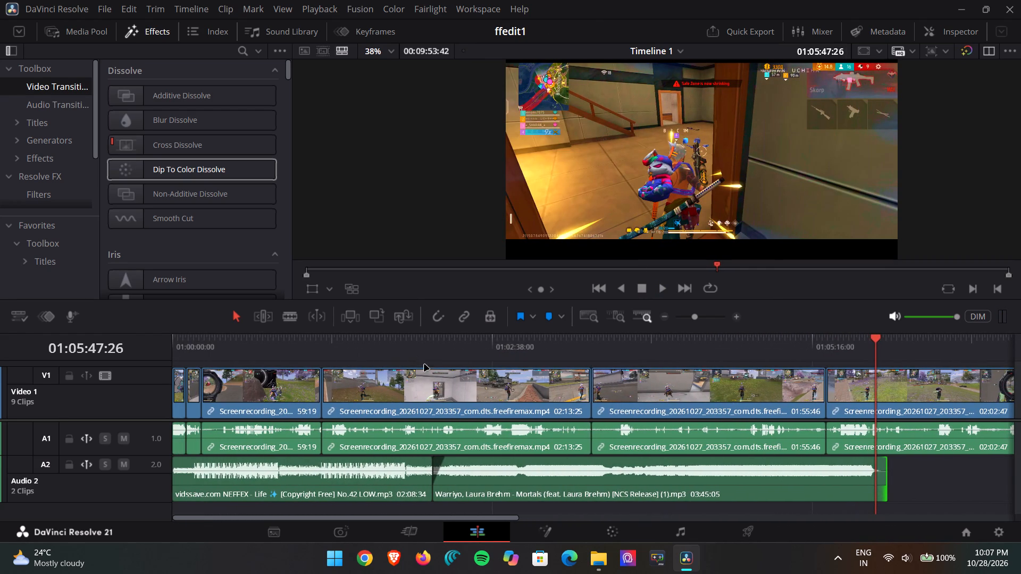
{"action": "left_click_drag", "start_coordinate": [488, 463], "coordinate": [485, 487]}
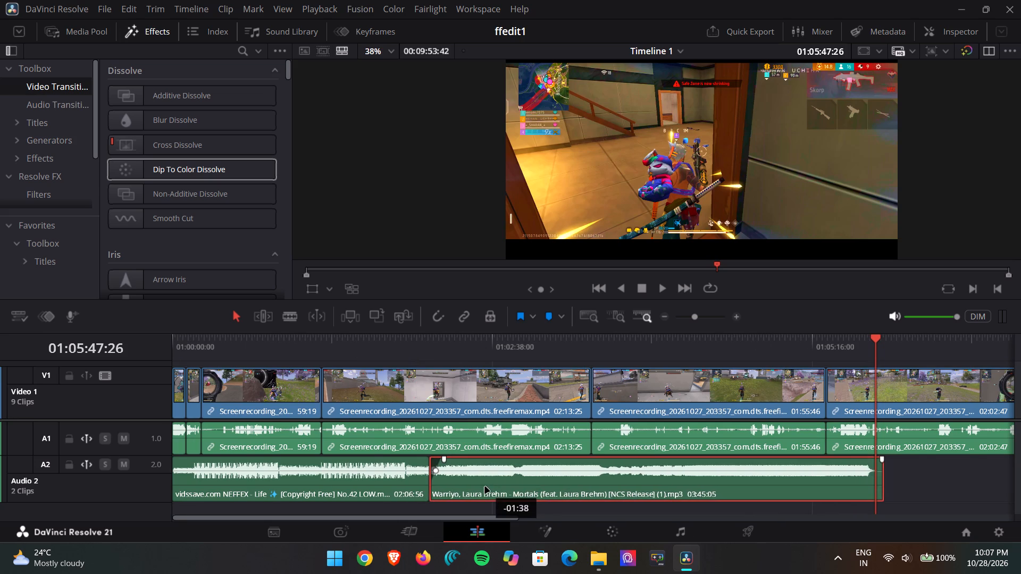
{"action": "left_click_drag", "start_coordinate": [485, 487], "coordinate": [474, 516]}
{"action": "left_click", "coordinate": [386, 480]}
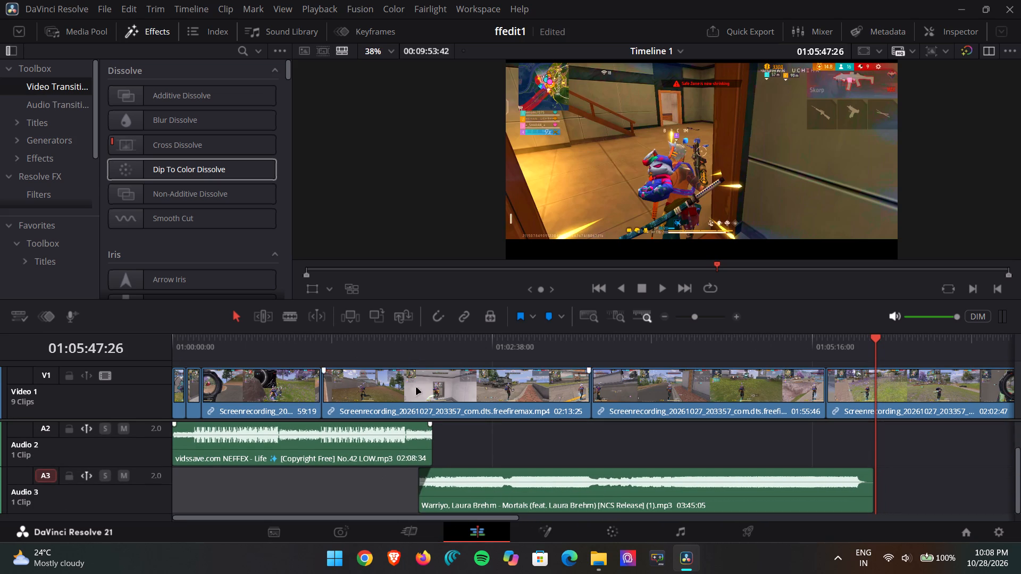
Play the overlap between the Life and Mortals clips from about 01:01:52, stopping near 01:02:06.
{"action": "left_click", "coordinate": [398, 349]}
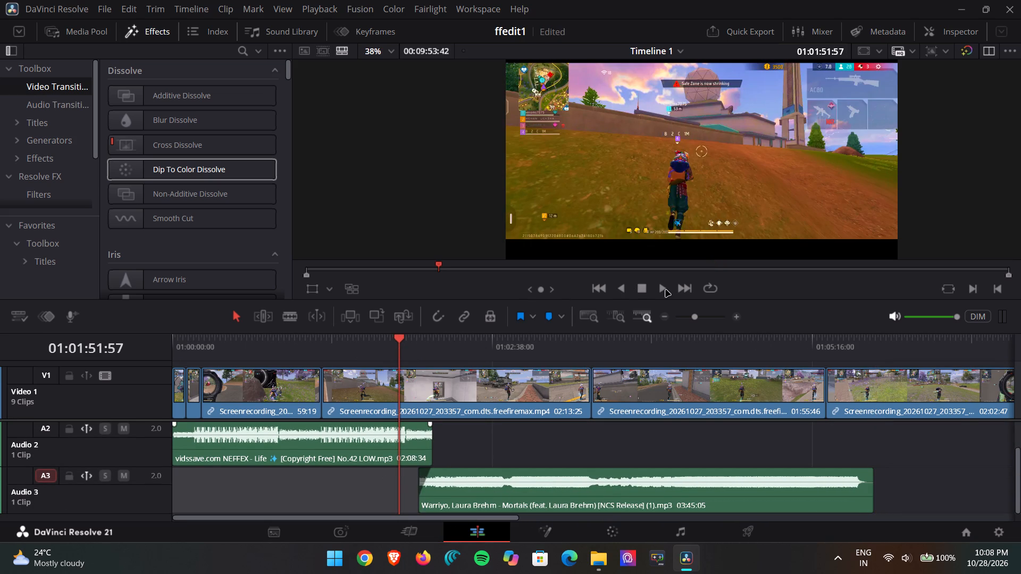
{"action": "left_click", "coordinate": [666, 290]}
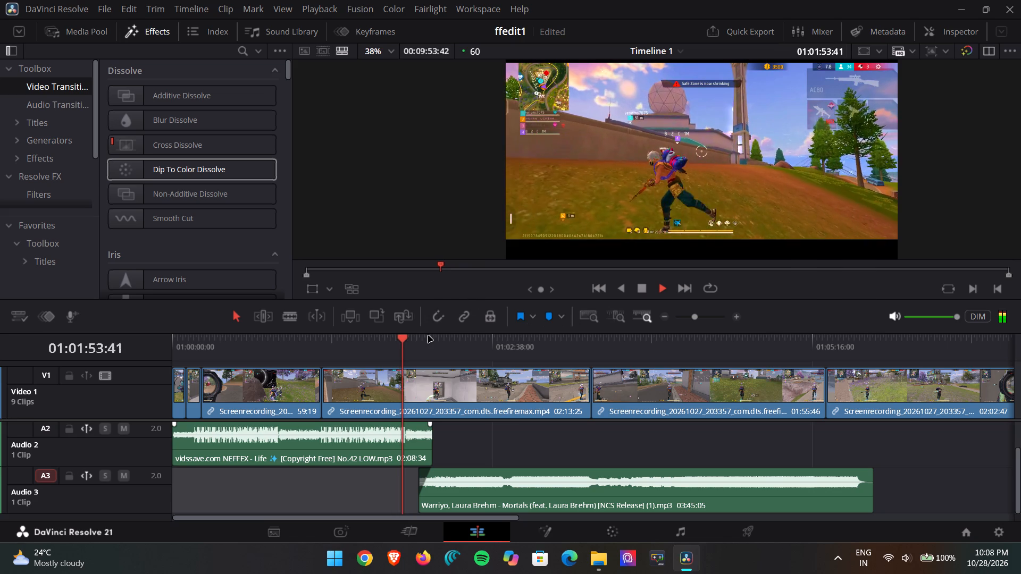
{"action": "left_click_drag", "start_coordinate": [428, 336], "coordinate": [416, 339]}
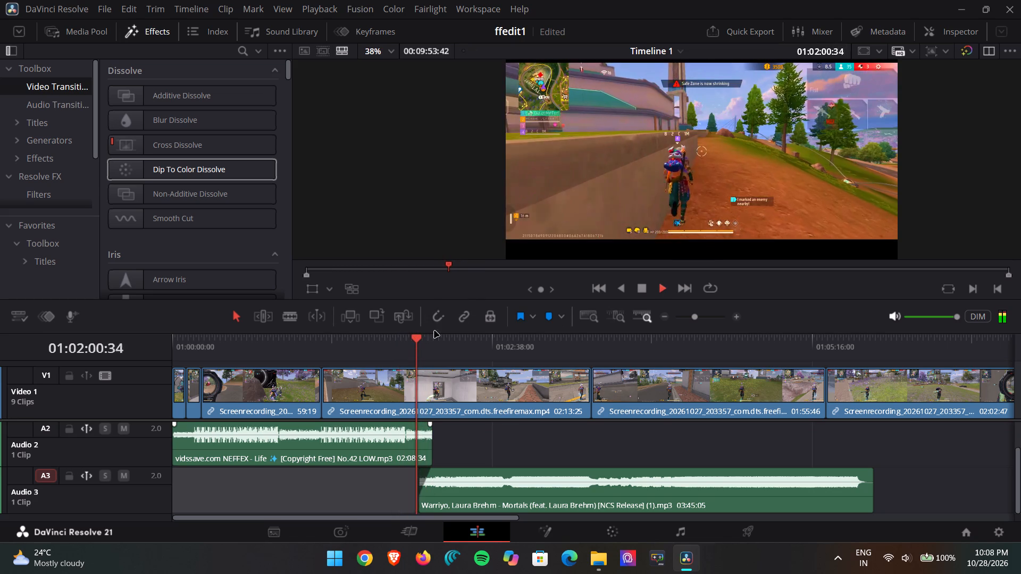
{"action": "left_click", "coordinate": [646, 294]}
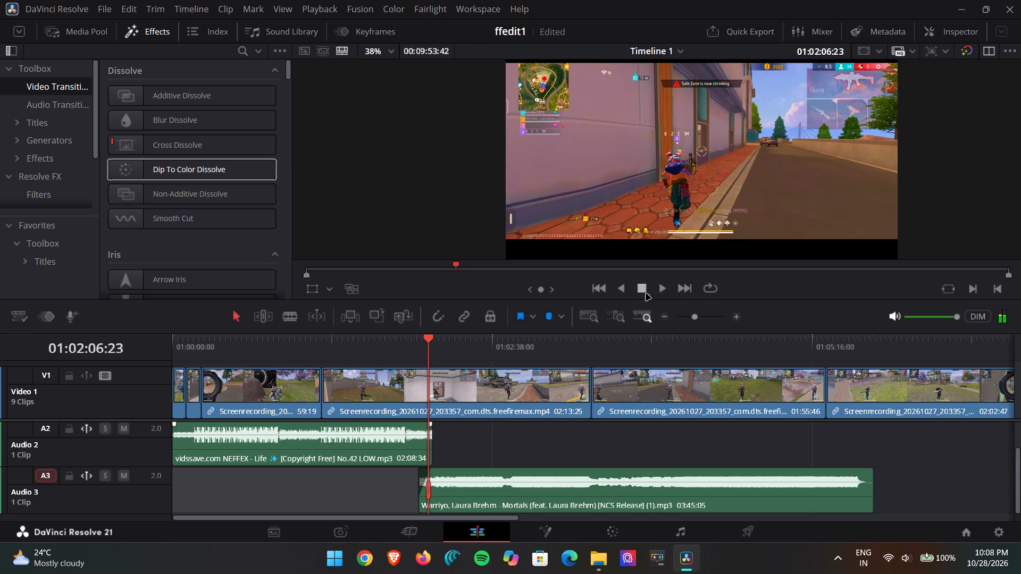
Shift the Mortals clip about 2 seconds later on Audio 3 and play its overlap with the Life clip, stopping near 01:02:09.
{"action": "left_click_drag", "start_coordinate": [468, 469], "coordinate": [475, 470]}
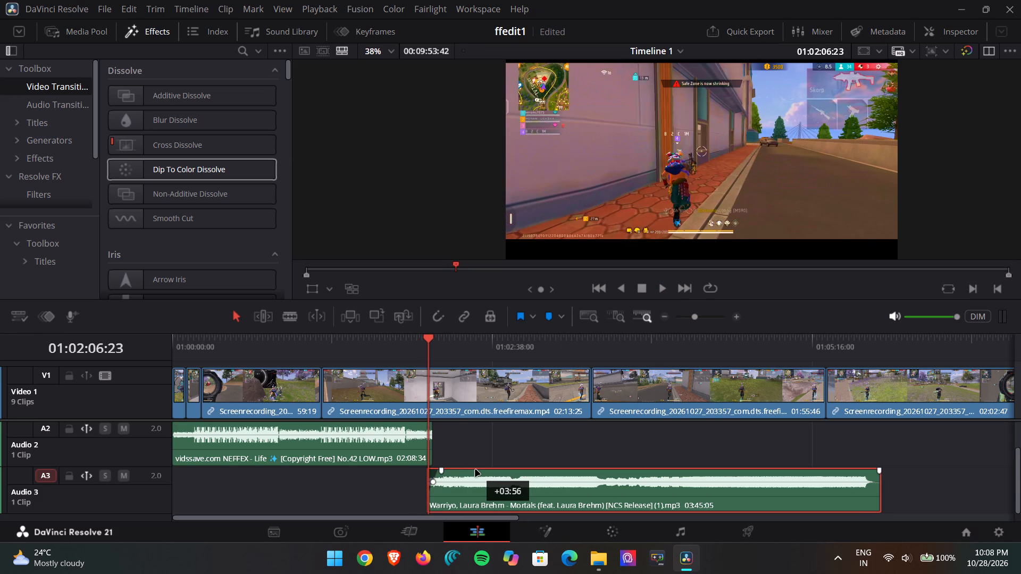
{"action": "left_click_drag", "start_coordinate": [475, 470], "coordinate": [473, 468]}
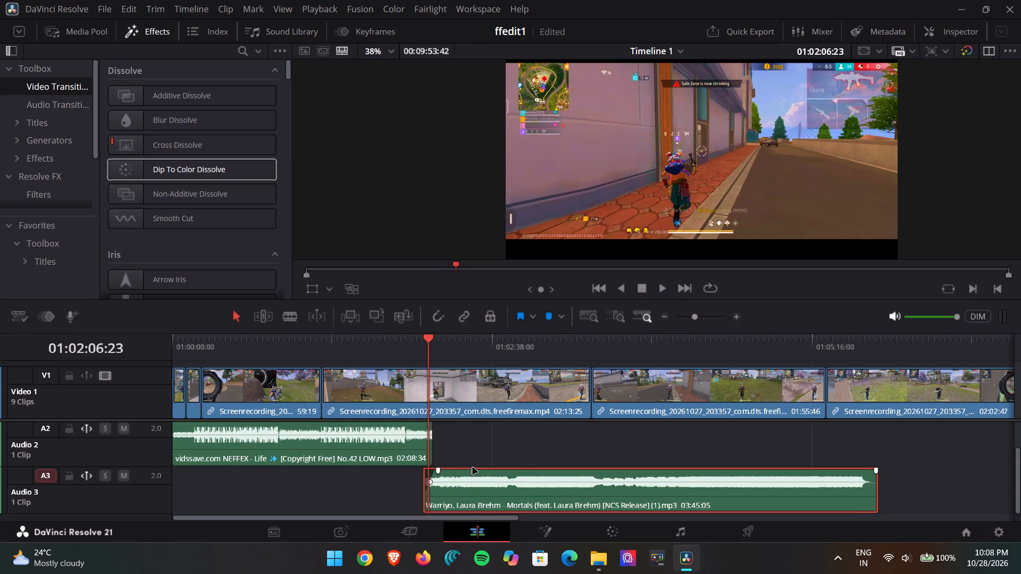
{"action": "left_click", "coordinate": [647, 292]}
{"action": "left_click", "coordinate": [661, 287]}
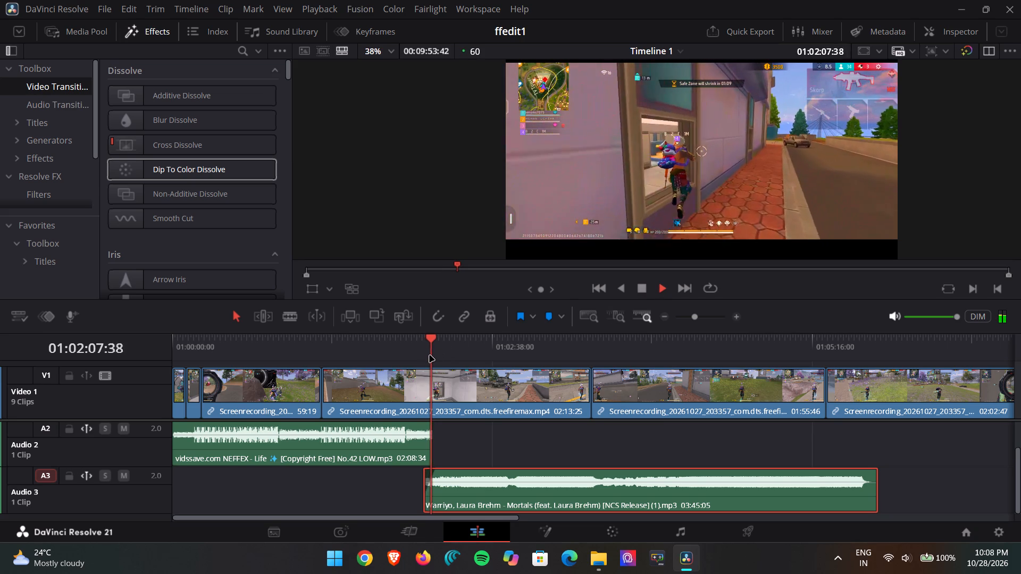
{"action": "left_click_drag", "start_coordinate": [430, 356], "coordinate": [422, 376]}
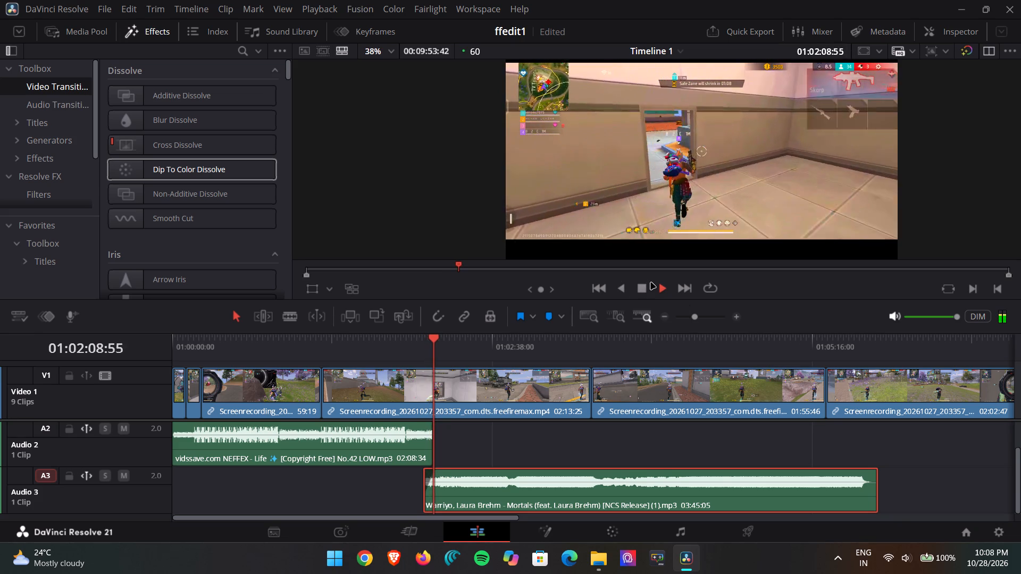
{"action": "left_click", "coordinate": [646, 284]}
Nudge the Mortals clip a further 01:38 later on Audio 3 and play the transition from about 01:02:05 to 01:02:13.
{"action": "left_click", "coordinate": [470, 468]}
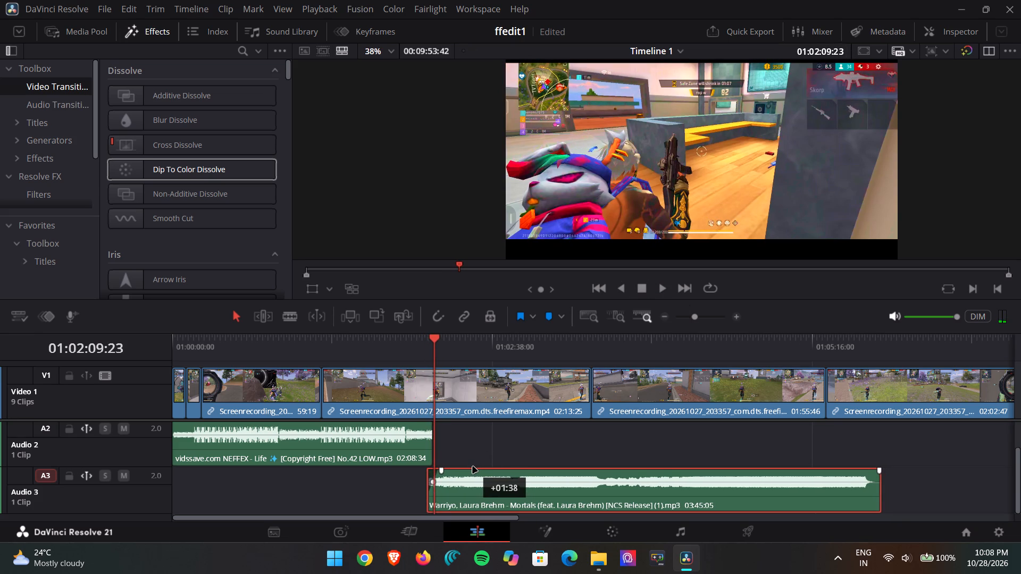
{"action": "left_click_drag", "start_coordinate": [434, 357], "coordinate": [425, 357]}
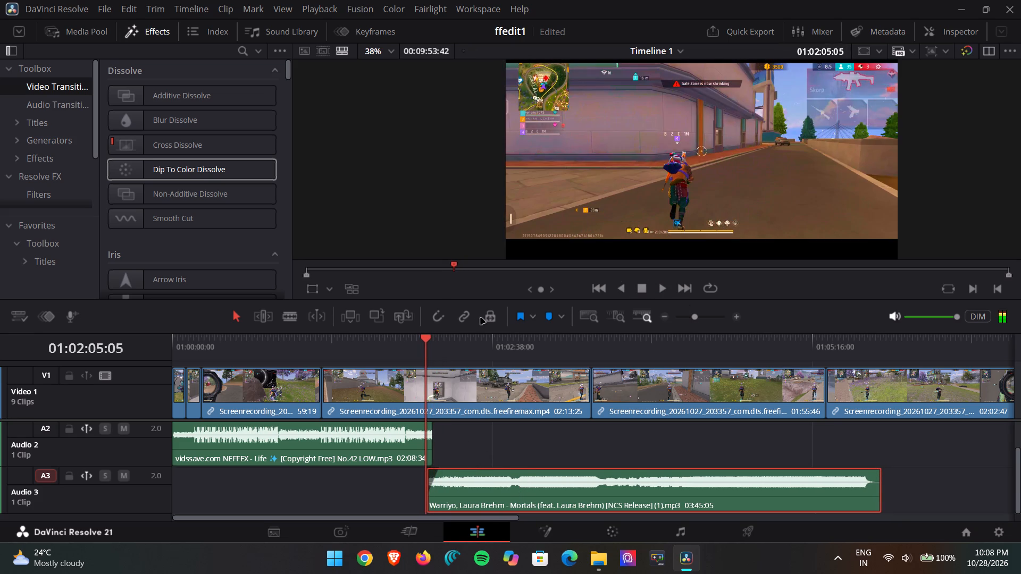
{"action": "left_click", "coordinate": [657, 288]}
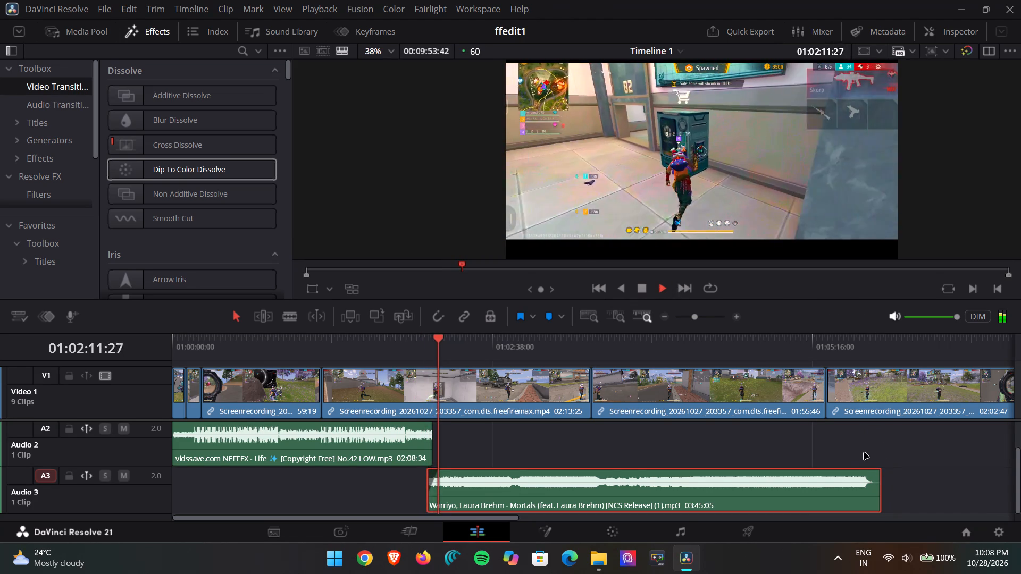
{"action": "left_click", "coordinate": [645, 293]}
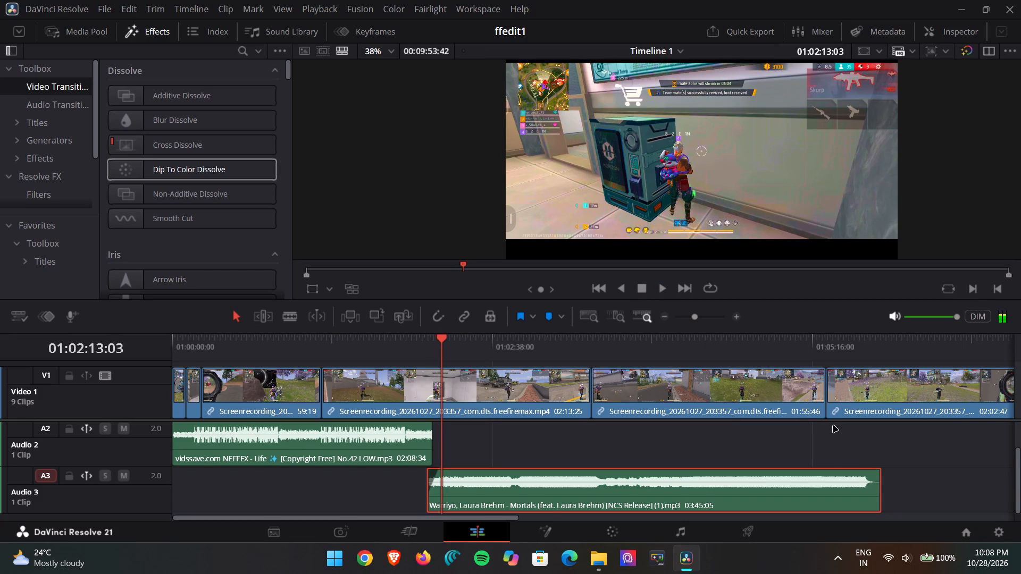
Cut off the last 4 seconds of the Mortals clip on Audio 3 with the Blade and delete the cut piece.
{"action": "scroll", "coordinate": [835, 429], "scroll_direction": "left", "scroll_amount": 1}
{"action": "left_click", "coordinate": [725, 436]}
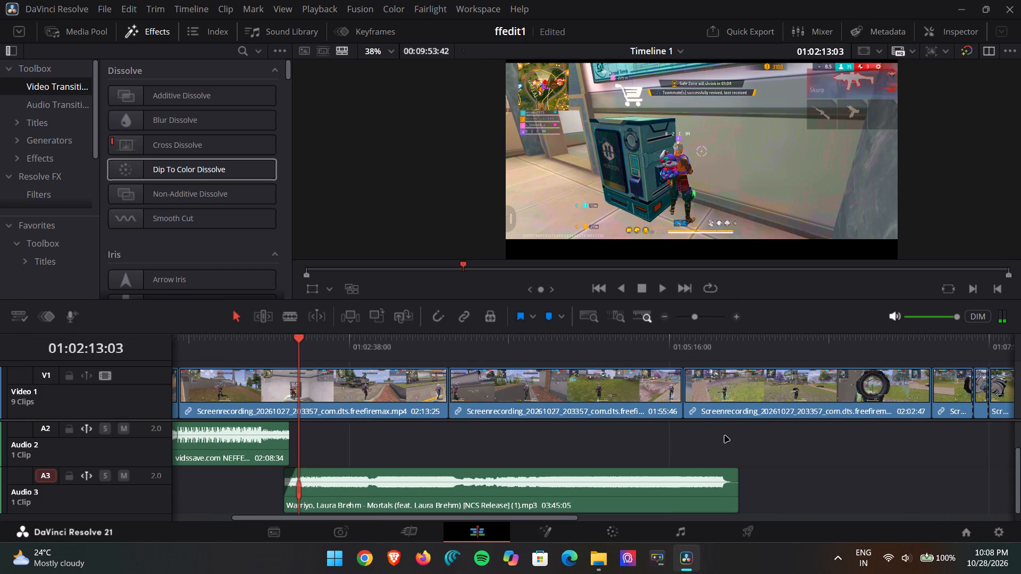
{"action": "left_click", "coordinate": [290, 318]}
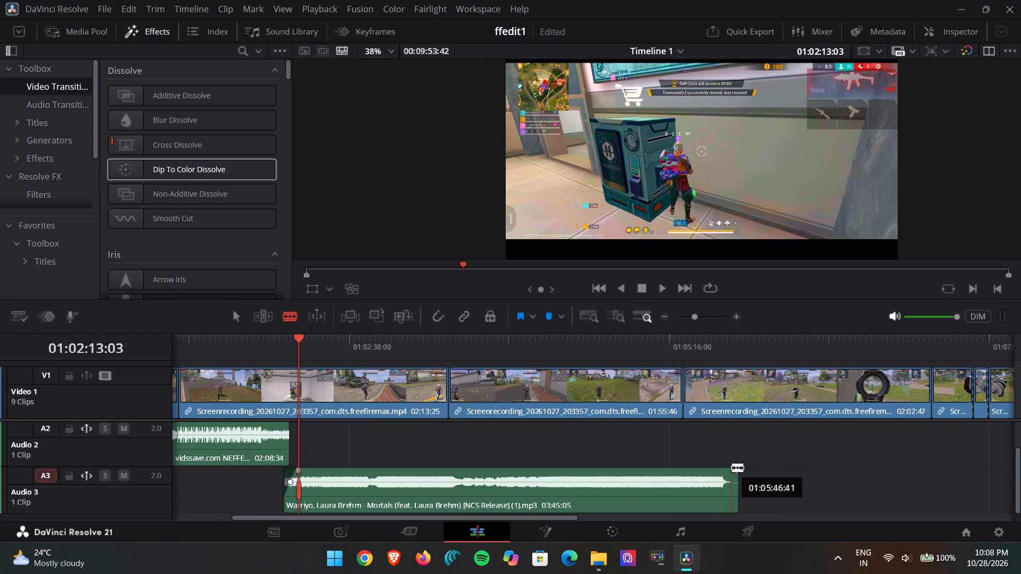
{"action": "left_click", "coordinate": [731, 467]}
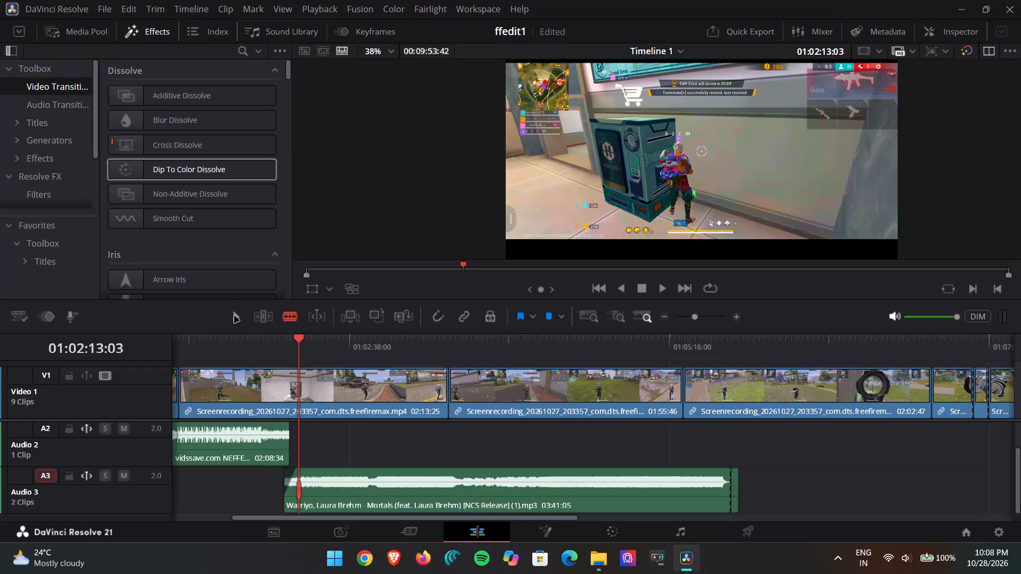
{"action": "left_click", "coordinate": [235, 316]}
{"action": "left_click", "coordinate": [733, 482]}
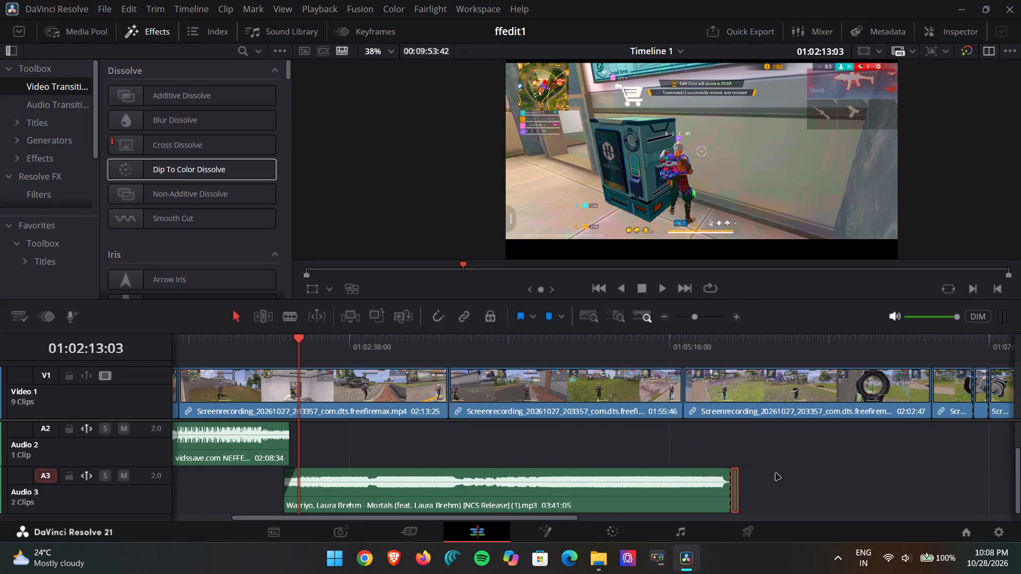
{"action": "key", "text": "Delete"}
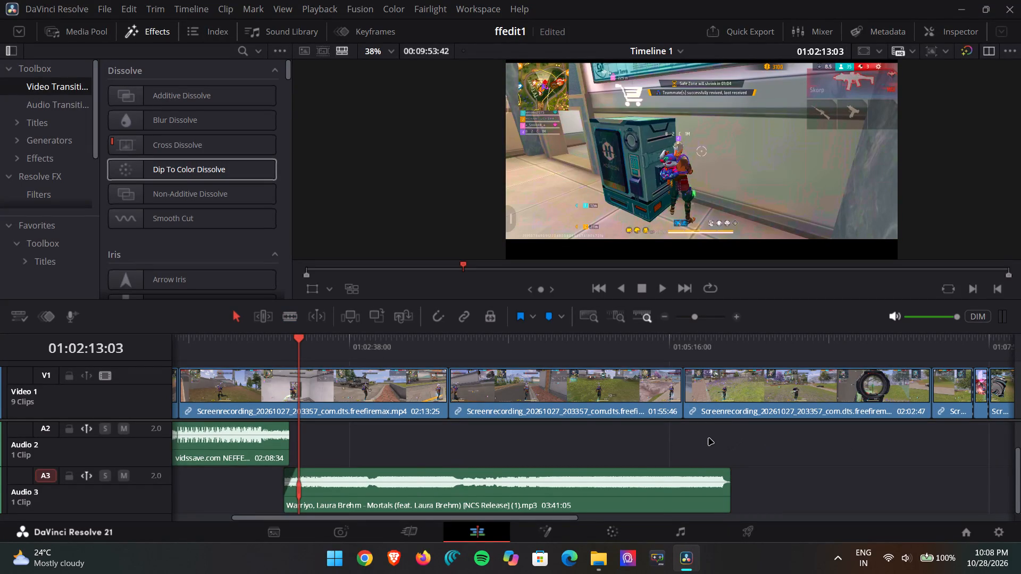
Play the trimmed end of the Mortals clip on Audio 3 from about 01:05:40, then stop.
{"action": "left_click", "coordinate": [709, 438]}
{"action": "left_click", "coordinate": [715, 436]}
{"action": "left_click", "coordinate": [718, 344]}
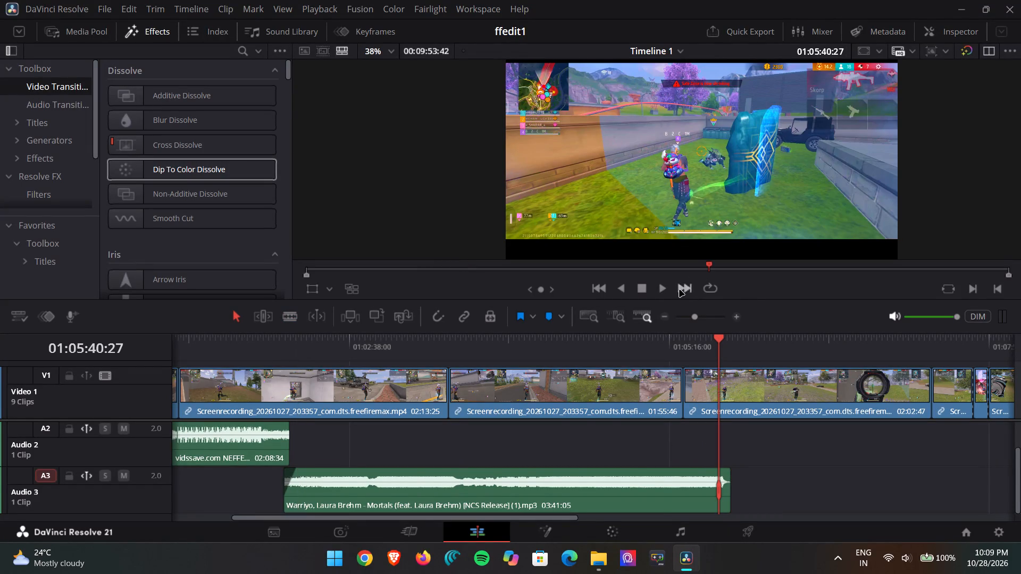
{"action": "left_click", "coordinate": [664, 291]}
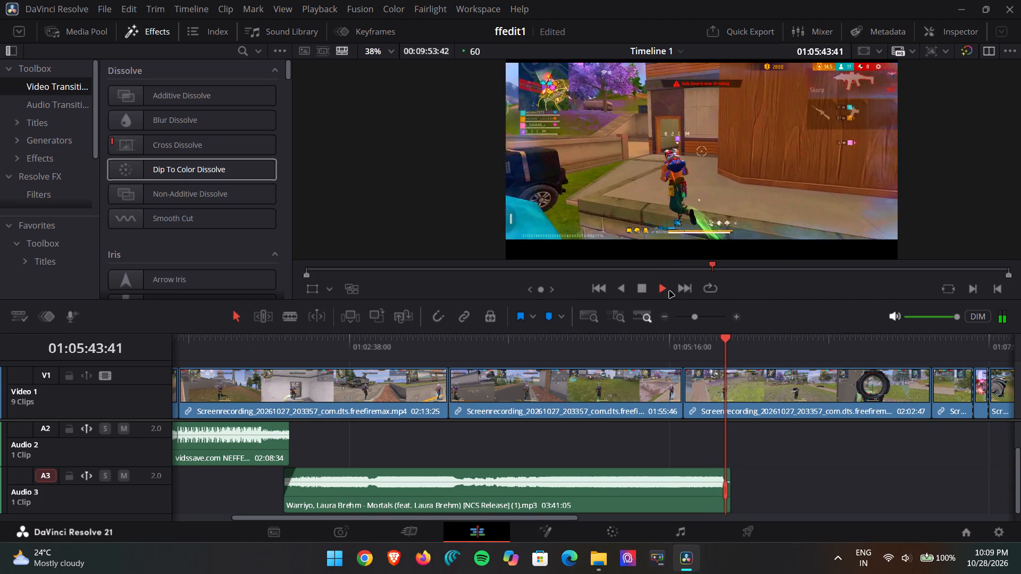
{"action": "left_click", "coordinate": [649, 291]}
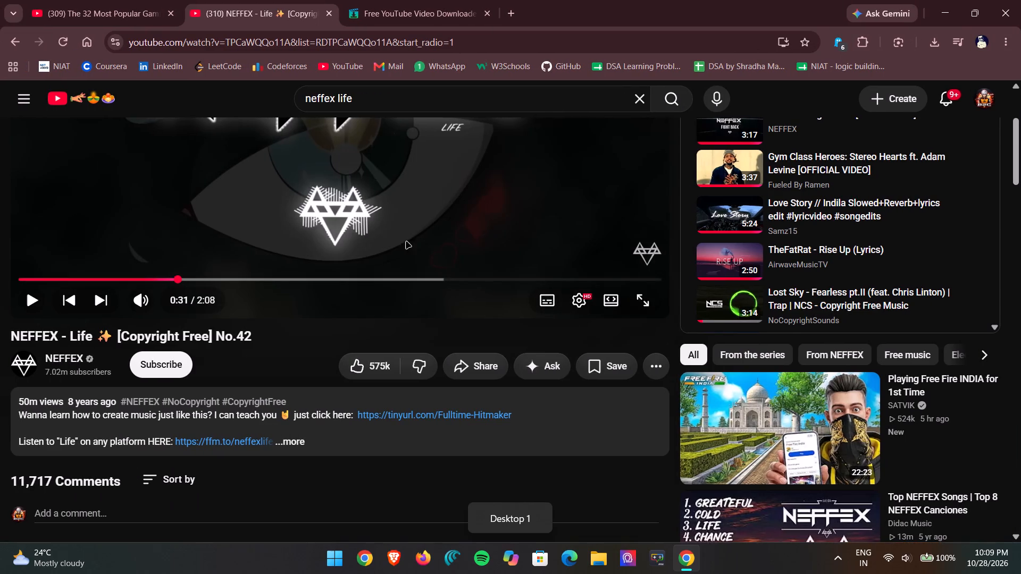
Switch to Chrome and play the 32 Most Popular Gaming Backsongs NEFFEX video on YouTube, trying to jump between its songs.
{"action": "scroll", "coordinate": [372, 202], "scroll_direction": "up", "scroll_amount": 2}
{"action": "left_click", "coordinate": [108, 0]}
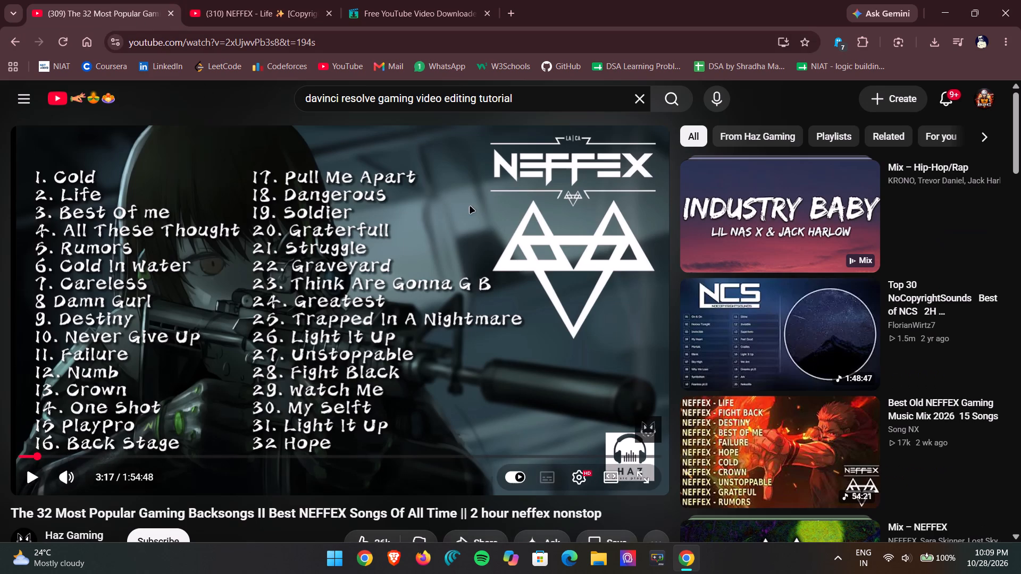
{"action": "left_click", "coordinate": [447, 256]}
{"action": "key", "text": "ctrl+Right"}
{"action": "key", "text": "ctrl+Right"}
{"action": "key", "text": "ctrl+Left"}
{"action": "key", "text": "ctrl+Left"}
Skip forward through the 32 Most Popular Gaming Backsongs NEFFEX video from about 3:19 to 8:38 to preview its songs, and pause it.
{"action": "key", "text": "Right"}
{"action": "key", "text": "Right"}
{"action": "key", "text": "Right"}
{"action": "key", "text": "Right"}
{"action": "key", "text": "Right"}
{"action": "key", "text": "Right"}
{"action": "key", "text": "Right"}
{"action": "key", "text": "Right"}
{"action": "key", "text": "Right"}
{"action": "key", "text": "Right"}
{"action": "key", "text": "Right"}
{"action": "key", "text": "Right"}
{"action": "key", "text": "Right"}
{"action": "key", "text": "Right"}
{"action": "key", "text": "Right"}
{"action": "key", "text": "Right"}
{"action": "key", "text": "Right"}
{"action": "key", "text": "Right"}
{"action": "key", "text": "Right"}
{"action": "key", "text": "Right"}
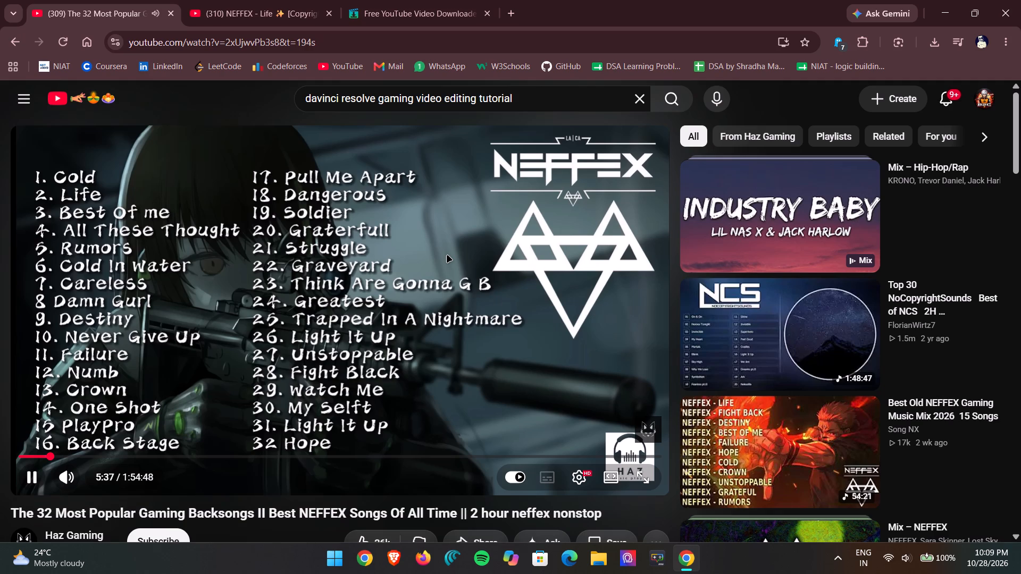
{"action": "key", "text": "Right"}
{"action": "key", "text": "Right"}
{"action": "key", "text": "Right"}
{"action": "key", "text": "Right"}
{"action": "key", "text": "Right"}
{"action": "key", "text": "Right"}
{"action": "key", "text": "Right"}
{"action": "key", "text": "Right"}
{"action": "key", "text": "Right"}
{"action": "key", "text": "Right"}
{"action": "key", "text": "Right"}
{"action": "key", "text": "Right"}
{"action": "key", "text": "Right"}
{"action": "key", "text": "Right"}
{"action": "key", "text": "Right"}
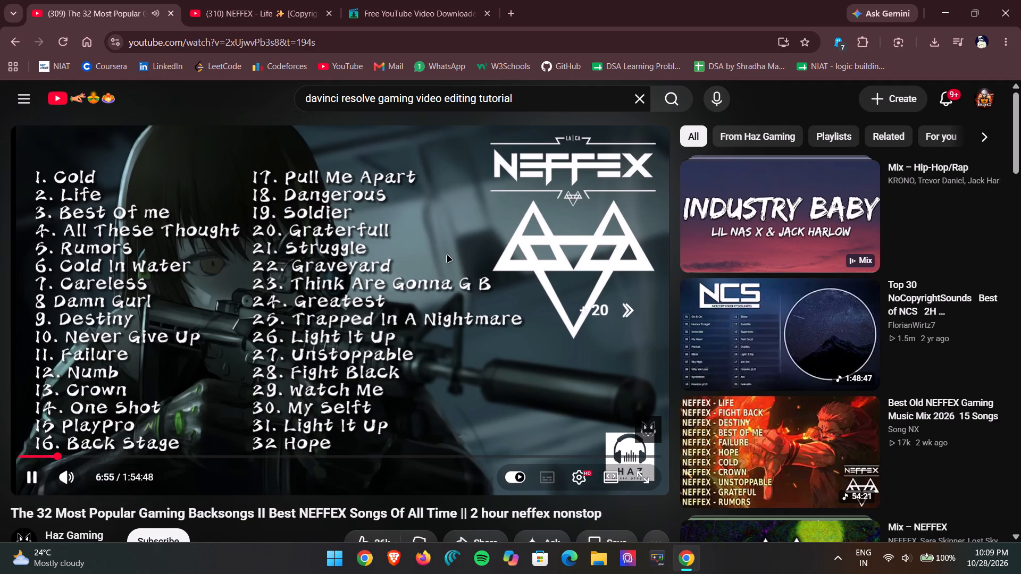
{"action": "key", "text": "Right"}
{"action": "key", "text": "Right"}
{"action": "key", "text": "Right"}
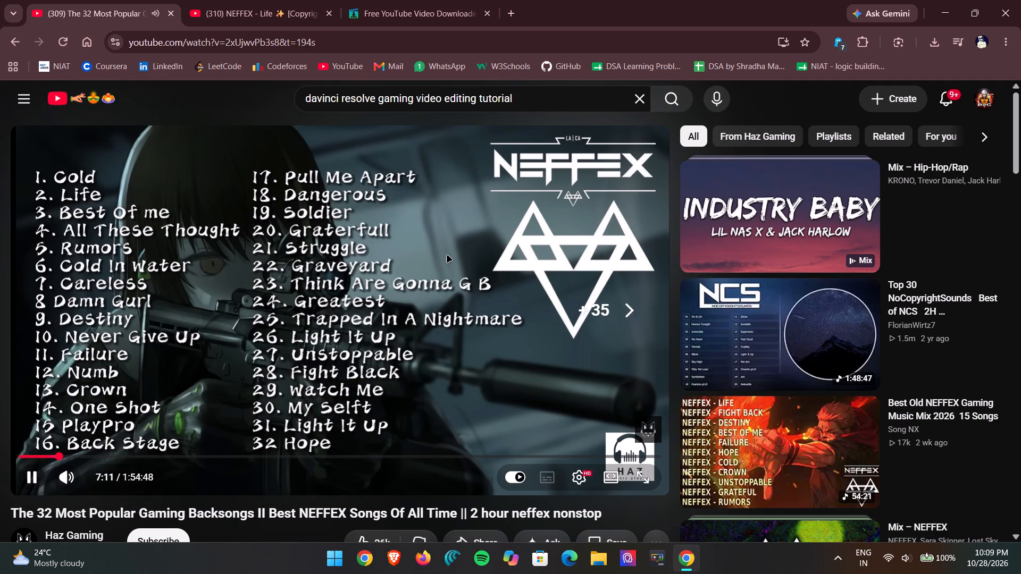
{"action": "key", "text": "Right"}
{"action": "key", "text": "Right"}
{"action": "key", "text": "Right"}
{"action": "key", "text": "Right"}
{"action": "key", "text": "Right"}
{"action": "key", "text": "Right"}
{"action": "key", "text": "Right"}
{"action": "key", "text": "Right"}
{"action": "key", "text": "Right"}
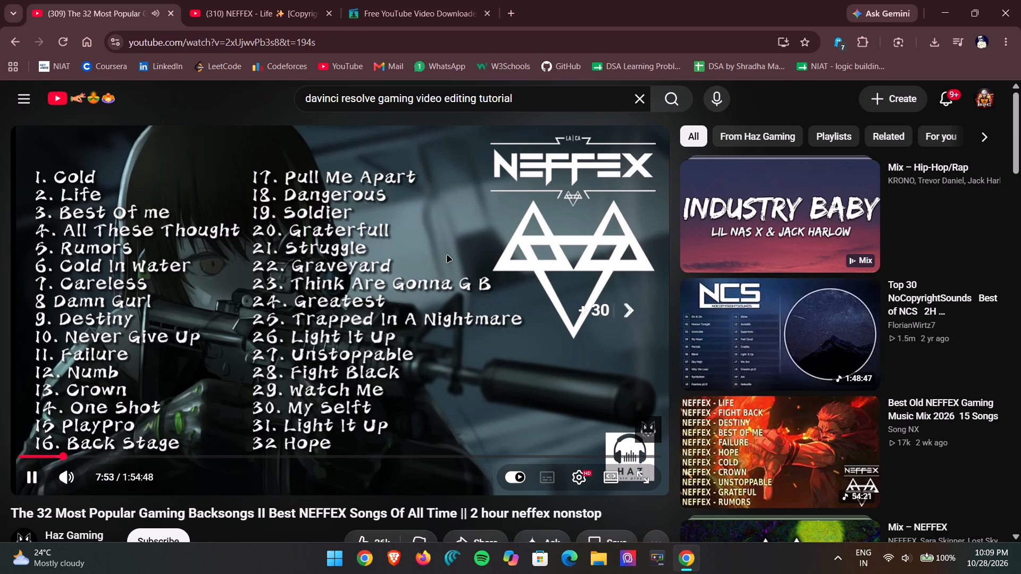
{"action": "key", "text": "Right"}
{"action": "key", "text": "Right"}
{"action": "key", "text": "Right"}
{"action": "key", "text": "Right"}
{"action": "key", "text": "Right"}
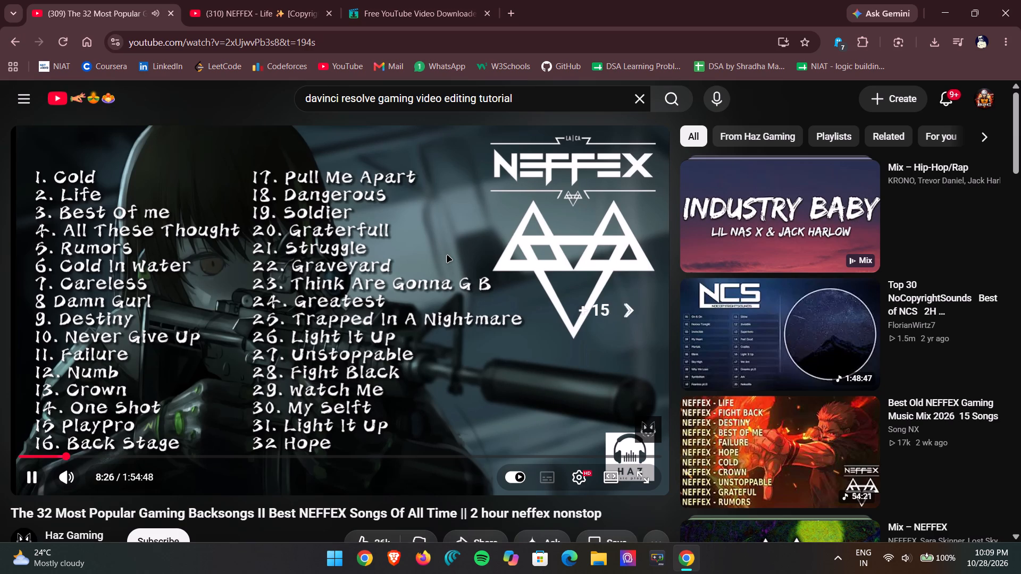
{"action": "key", "text": "Right"}
{"action": "key", "text": "Right"}
{"action": "left_click", "coordinate": [284, 258]}
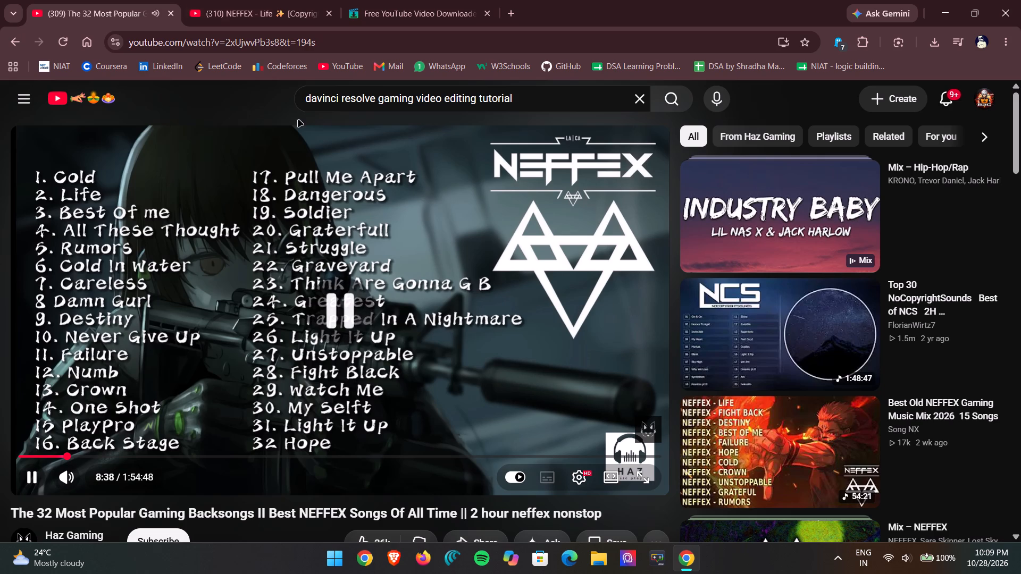
Search YouTube for "all these thoughts" in place of the NEFFEX Life search and open NEFFEX - All These Thoughts No.68.
{"action": "left_click", "coordinate": [300, 0]}
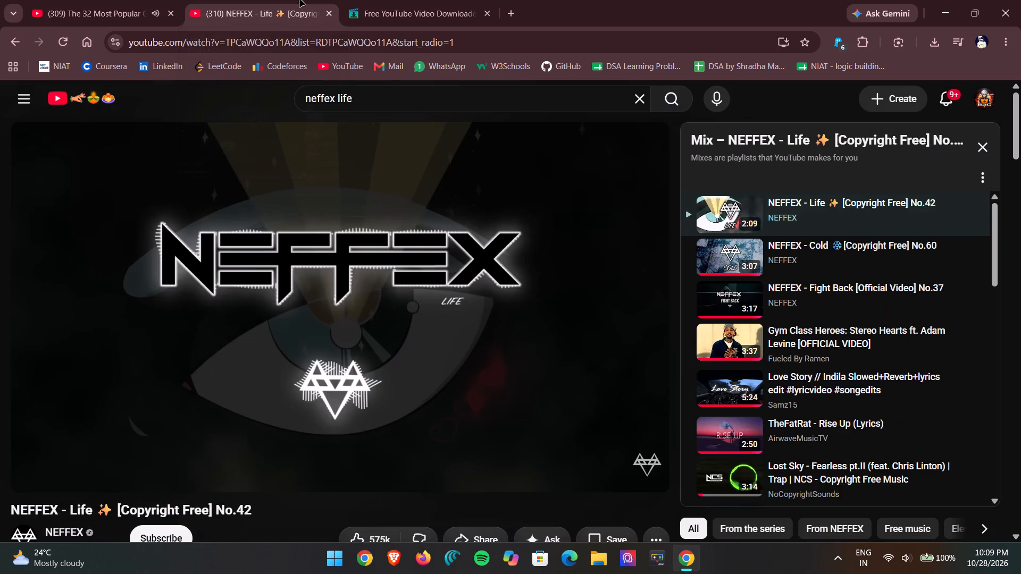
{"action": "left_click", "coordinate": [379, 94]}
{"action": "key", "text": "ctrl+a"}
{"action": "key", "text": "BackSpace"}
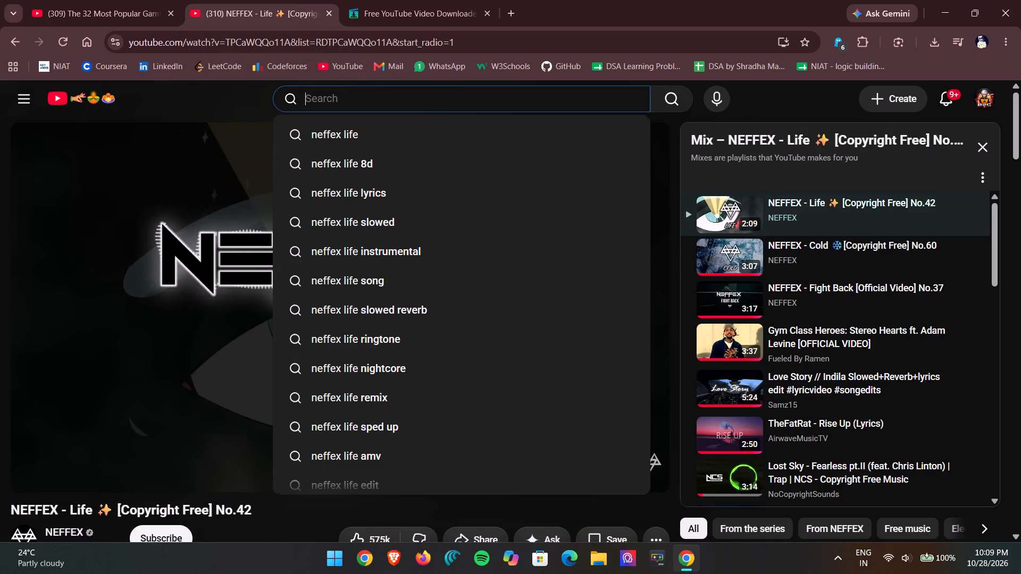
{"action": "left_click", "coordinate": [116, 0]}
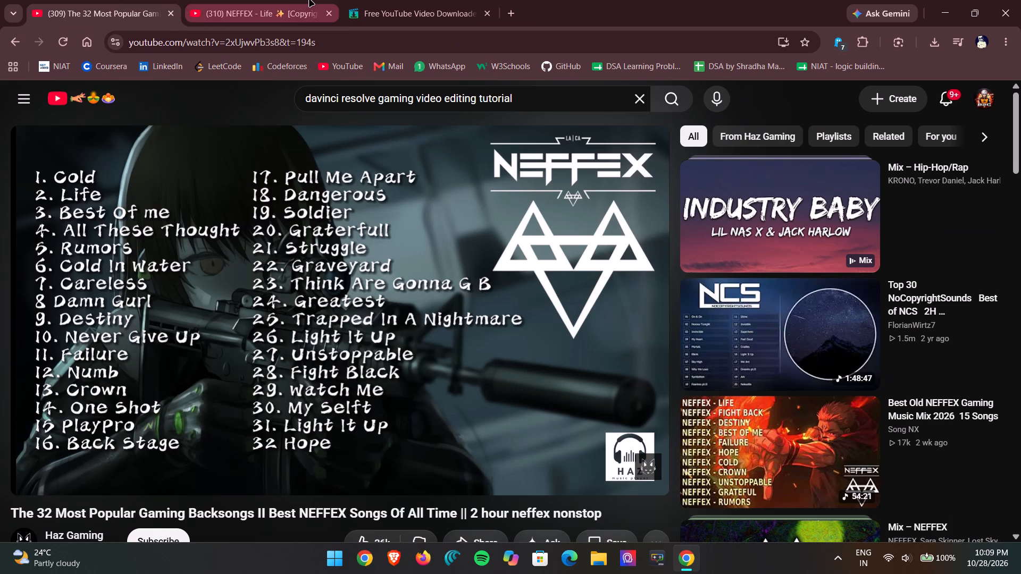
{"action": "left_click", "coordinate": [310, 0]}
{"action": "type", "text": "all these"}
{"action": "key", "text": "space"}
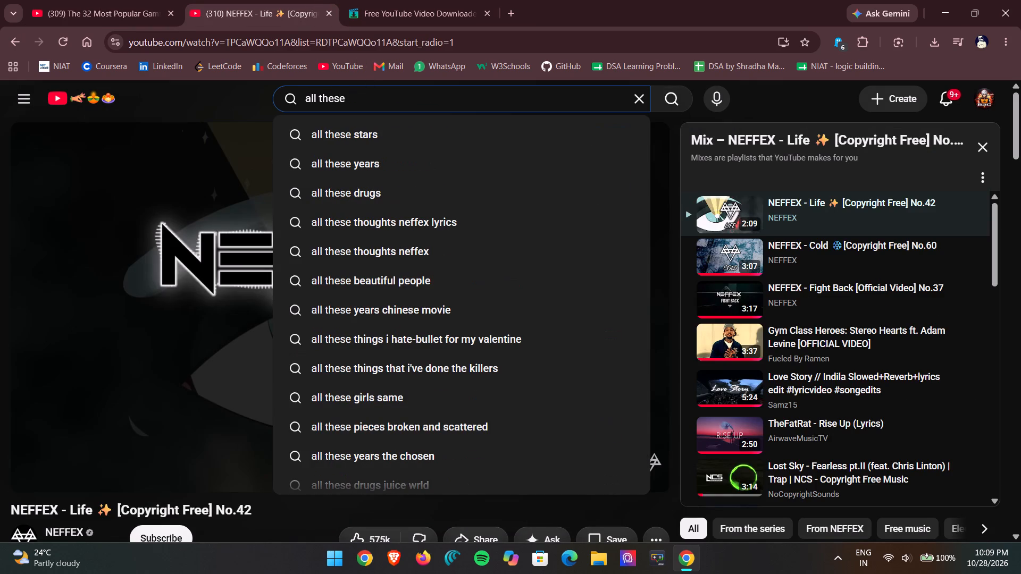
{"action": "type", "text": "though"}
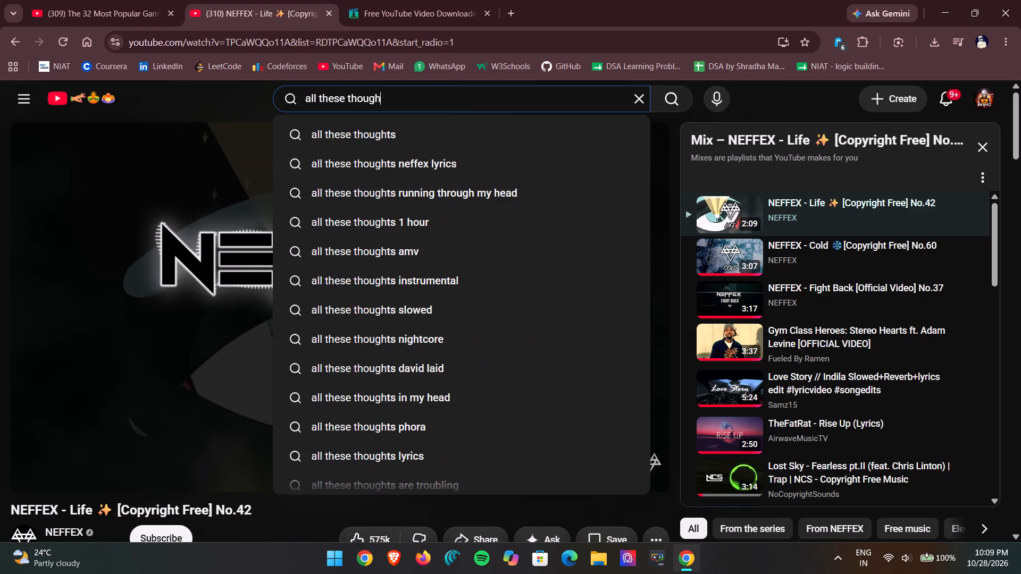
{"action": "key", "text": "Down"}
{"action": "key", "text": "Return"}
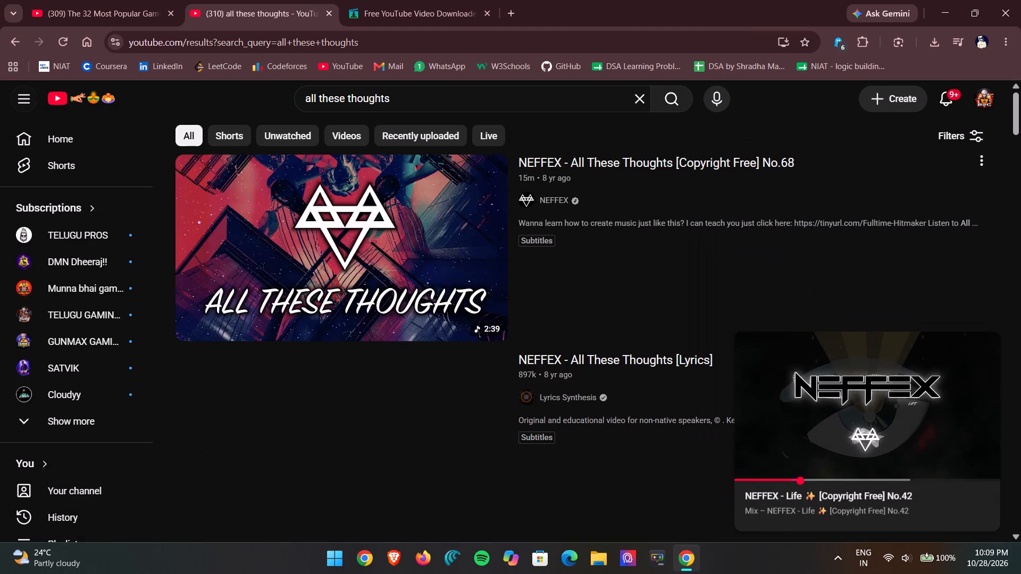
{"action": "left_click", "coordinate": [371, 245]}
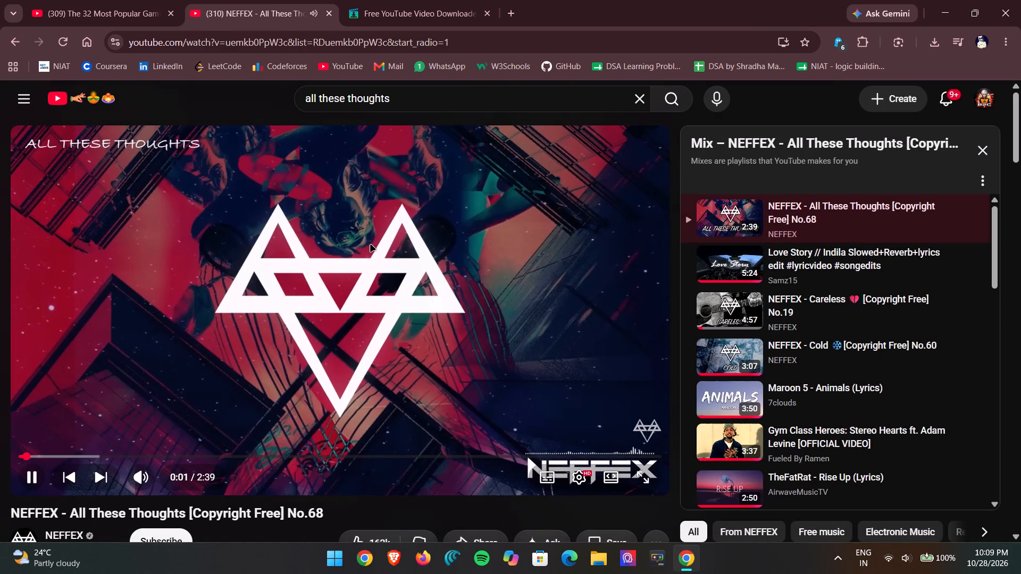
Preview All These Thoughts up to about 0:20, and play NEFFEX - Careless No.19 from the mix instead.
{"action": "key", "text": "Right"}
{"action": "key", "text": "Right"}
{"action": "key", "text": "Right"}
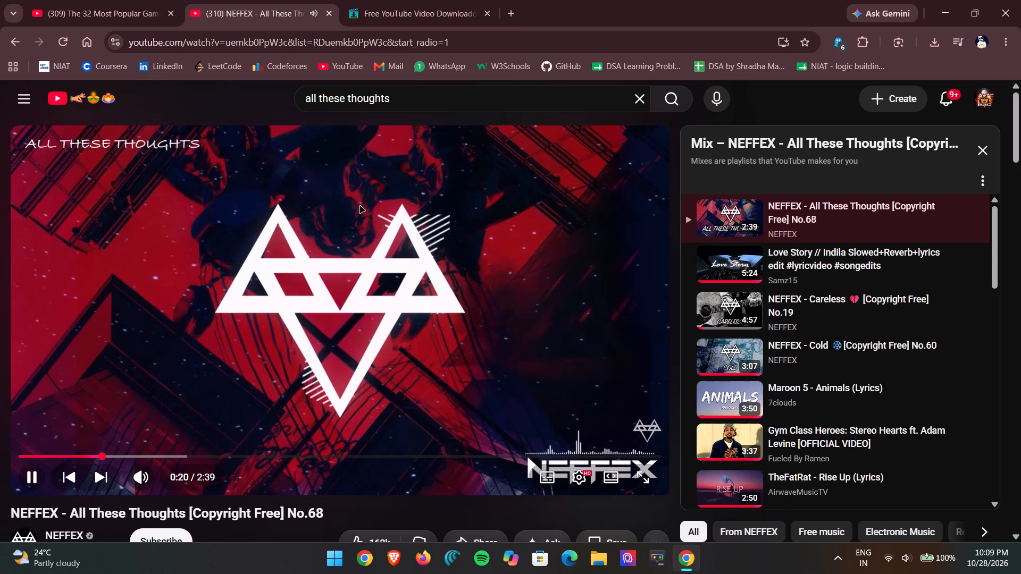
{"action": "left_click", "coordinate": [729, 309]}
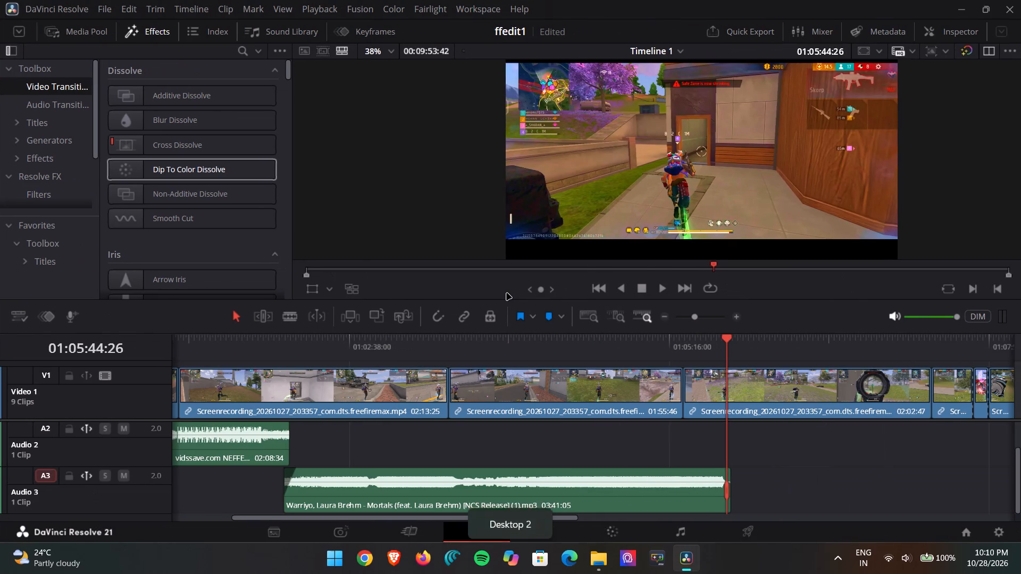
Switch to DaVinci Resolve and check the stretch without music from the end of Mortals to the end of the gameplay video.
{"action": "scroll", "coordinate": [607, 423], "scroll_direction": "left", "scroll_amount": 1}
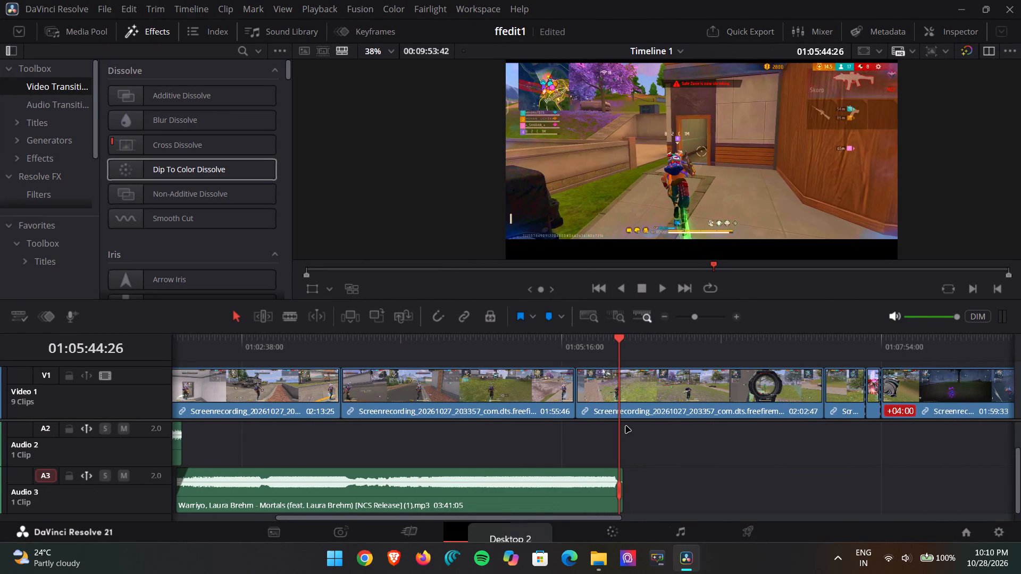
{"action": "scroll", "coordinate": [626, 426], "scroll_direction": "left", "scroll_amount": 2}
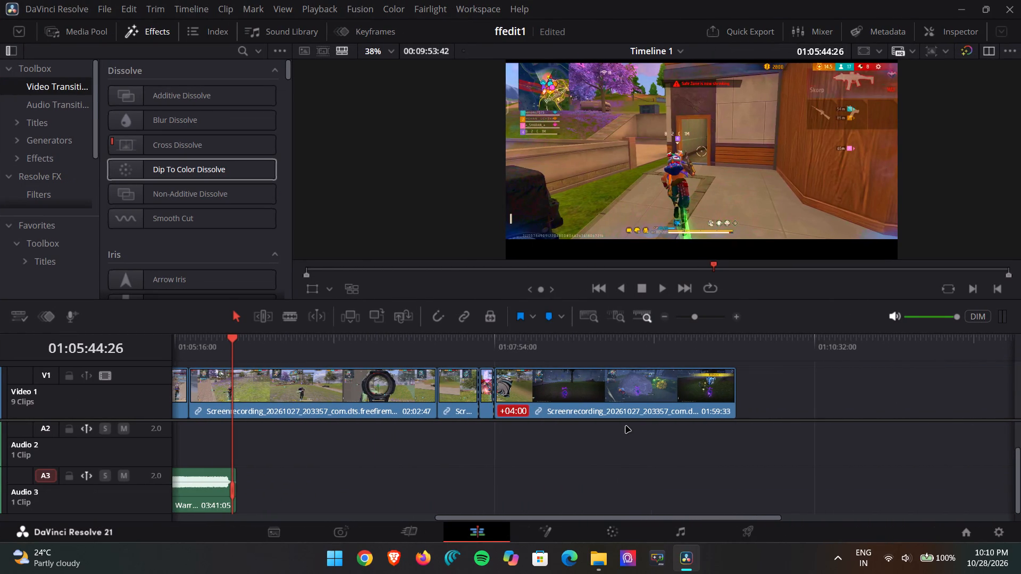
{"action": "scroll", "coordinate": [626, 426], "scroll_direction": "left", "scroll_amount": 1}
{"action": "left_click_drag", "start_coordinate": [713, 338], "coordinate": [714, 338]}
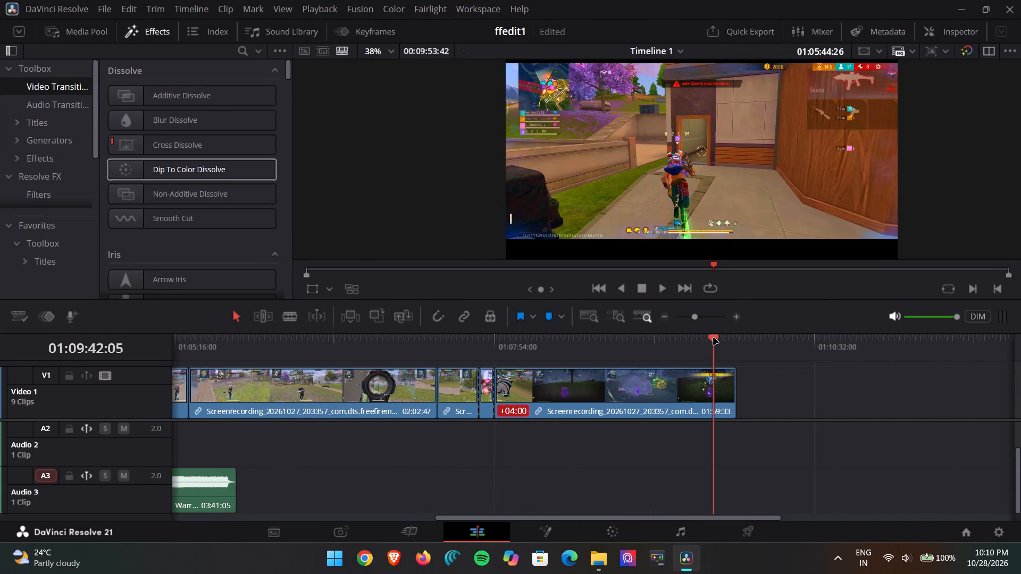
{"action": "left_click_drag", "start_coordinate": [714, 338], "coordinate": [722, 337]}
{"action": "left_click_drag", "start_coordinate": [727, 336], "coordinate": [735, 333]}
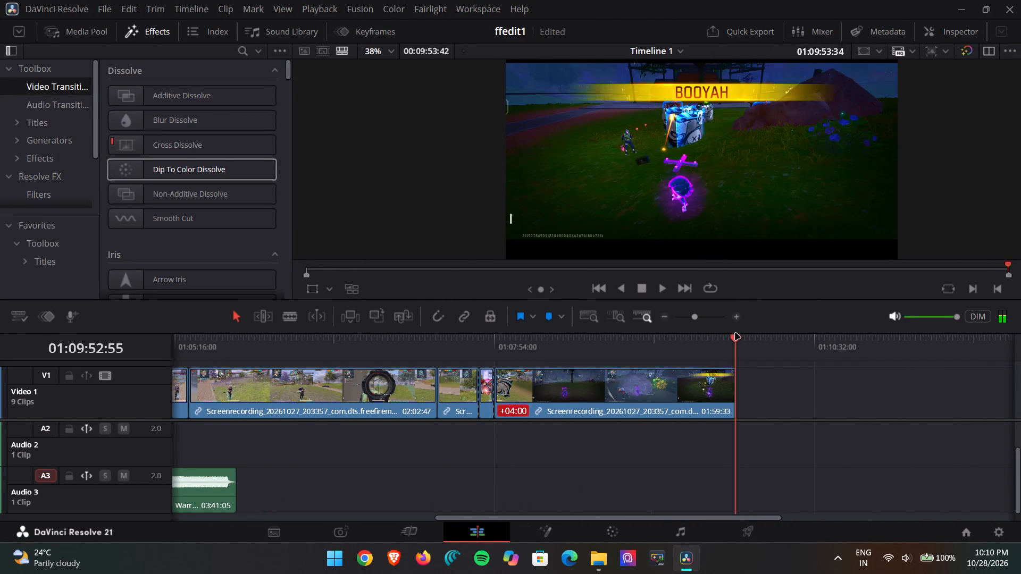
{"action": "left_click_drag", "start_coordinate": [735, 333], "coordinate": [237, 332]}
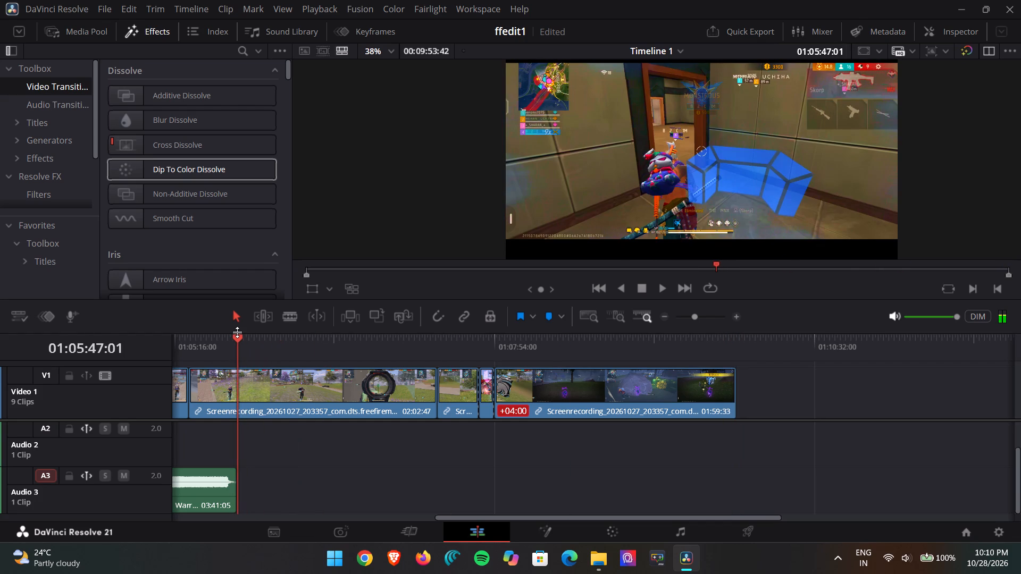
{"action": "scroll", "coordinate": [237, 332], "scroll_direction": "right", "scroll_amount": 1}
Return to Chrome, glance at the NEFFEX compilation's song list, and copy the share link of NEFFEX - Careless No.19.
{"action": "key", "text": "alt+Tab"}
{"action": "key", "text": "alt+Tab"}
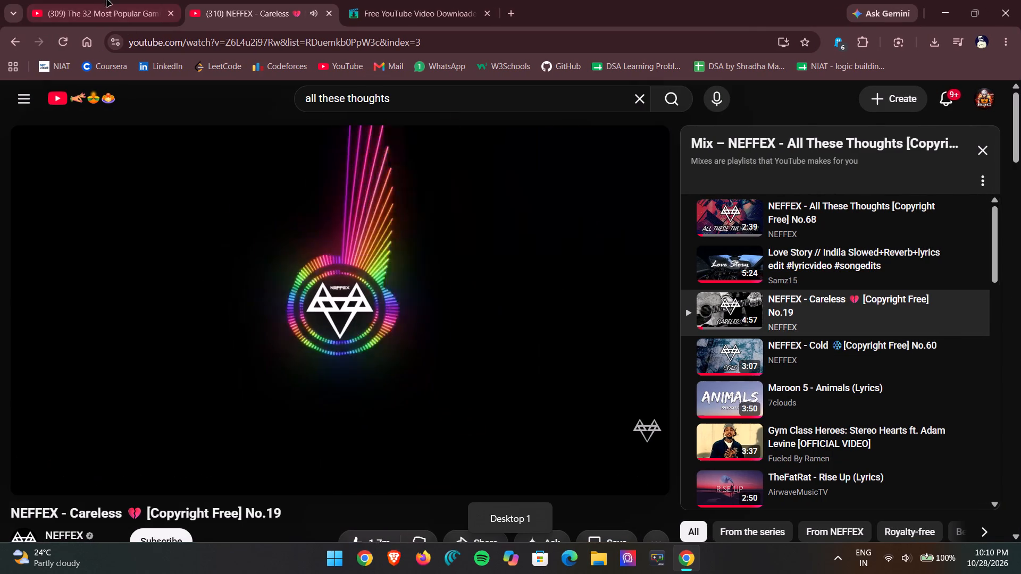
{"action": "left_click", "coordinate": [96, 0]}
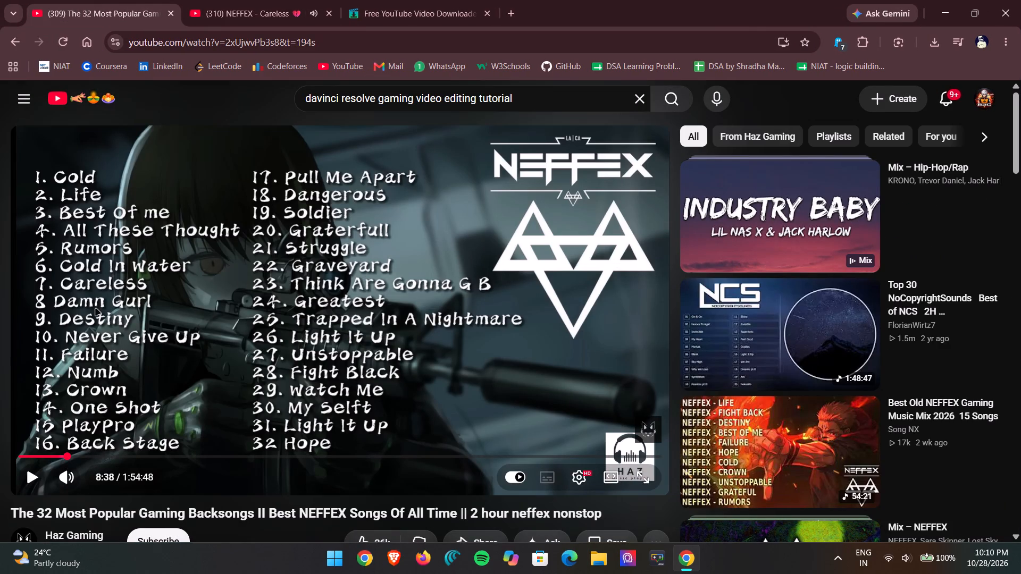
{"action": "left_click", "coordinate": [273, 0]}
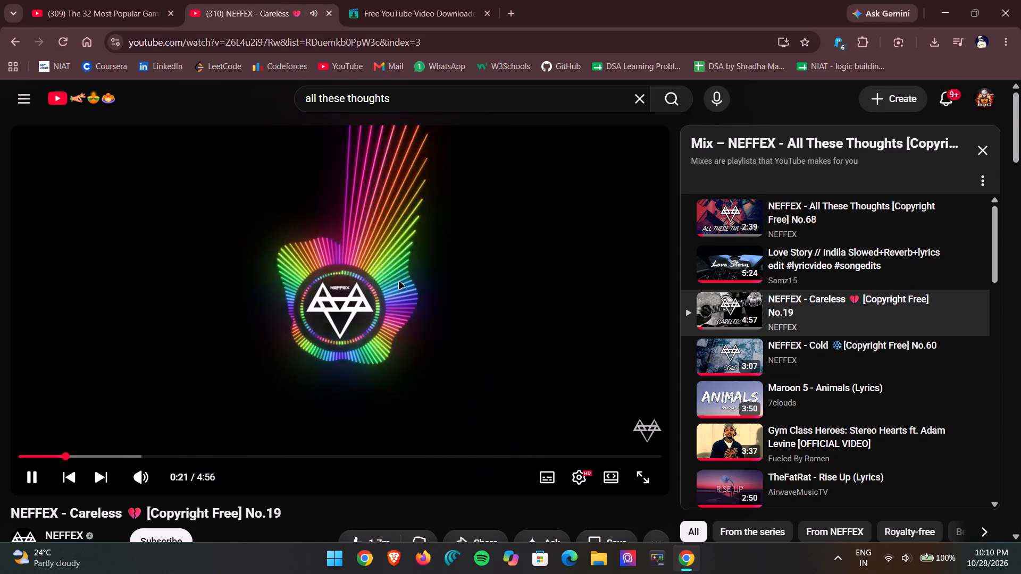
{"action": "scroll", "coordinate": [399, 282], "scroll_direction": "down", "scroll_amount": 2}
{"action": "scroll", "coordinate": [399, 282], "scroll_direction": "up", "scroll_amount": 1}
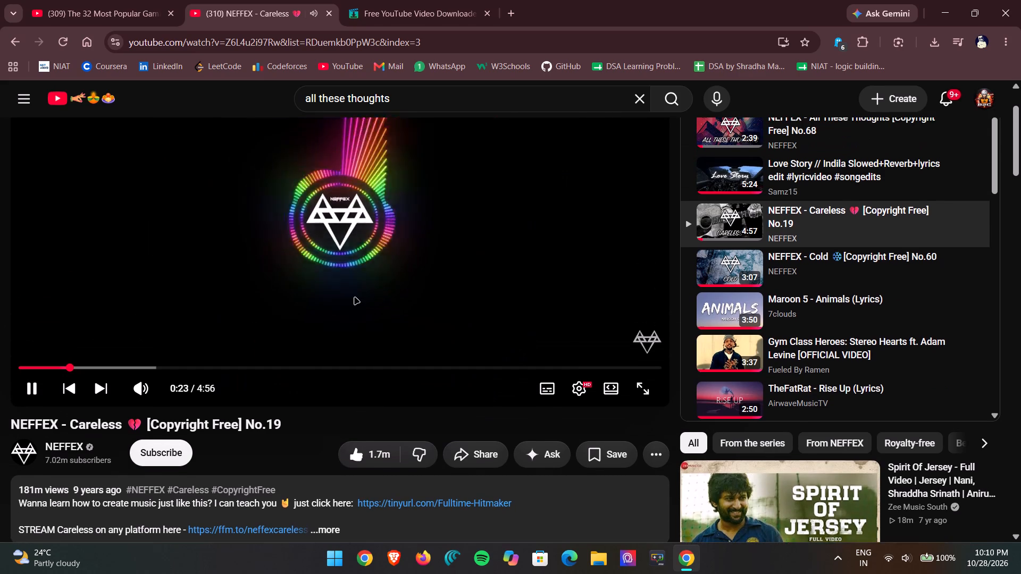
{"action": "scroll", "coordinate": [242, 390], "scroll_direction": "down", "scroll_amount": 1}
{"action": "left_click", "coordinate": [471, 369]}
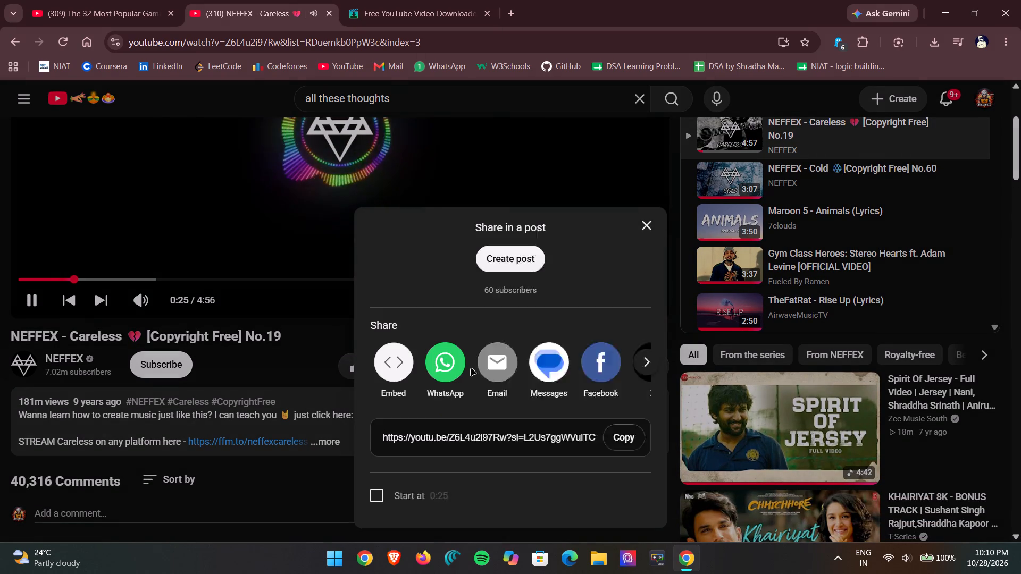
{"action": "left_click", "coordinate": [625, 385]}
{"action": "left_click", "coordinate": [647, 170]}
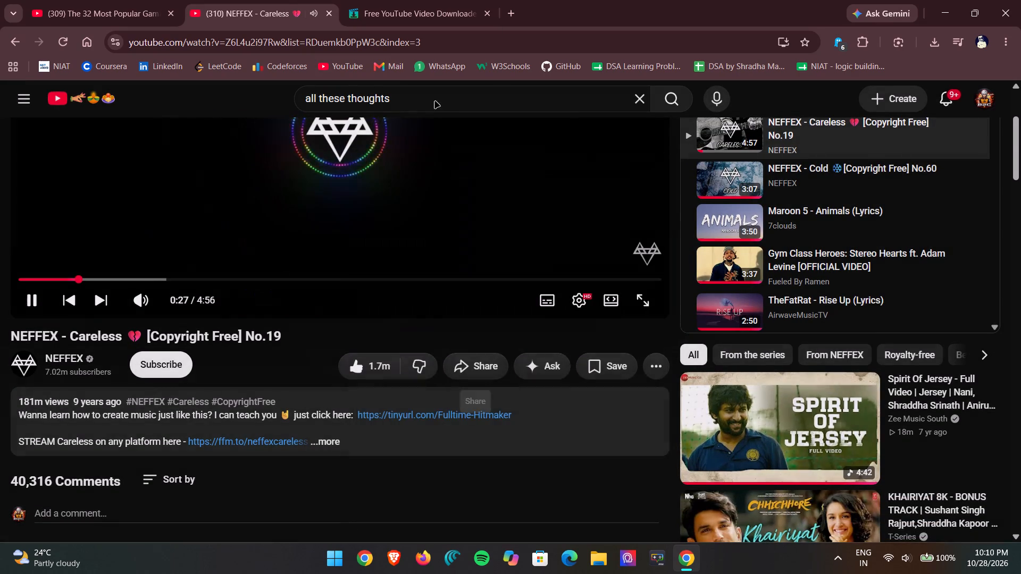
Replace the link in the VidsSave YouTube Video Downloader with the copied NEFFEX - Careless link and load its download options.
{"action": "left_click", "coordinate": [375, 0]}
{"action": "scroll", "coordinate": [573, 205], "scroll_direction": "up", "scroll_amount": 7}
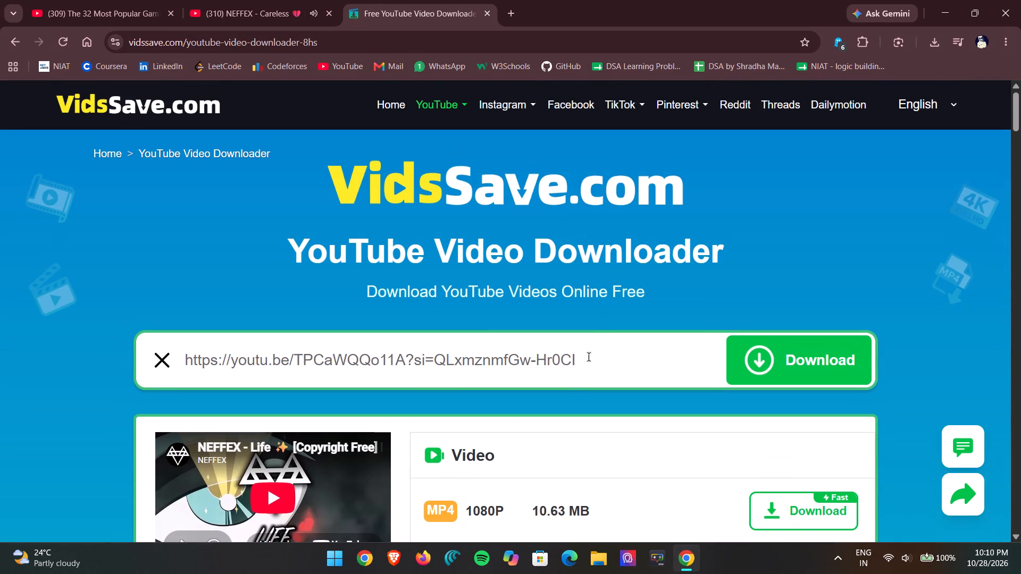
{"action": "left_click", "coordinate": [590, 365]}
{"action": "key", "text": "ctrl+a"}
{"action": "key", "text": "ctrl+v"}
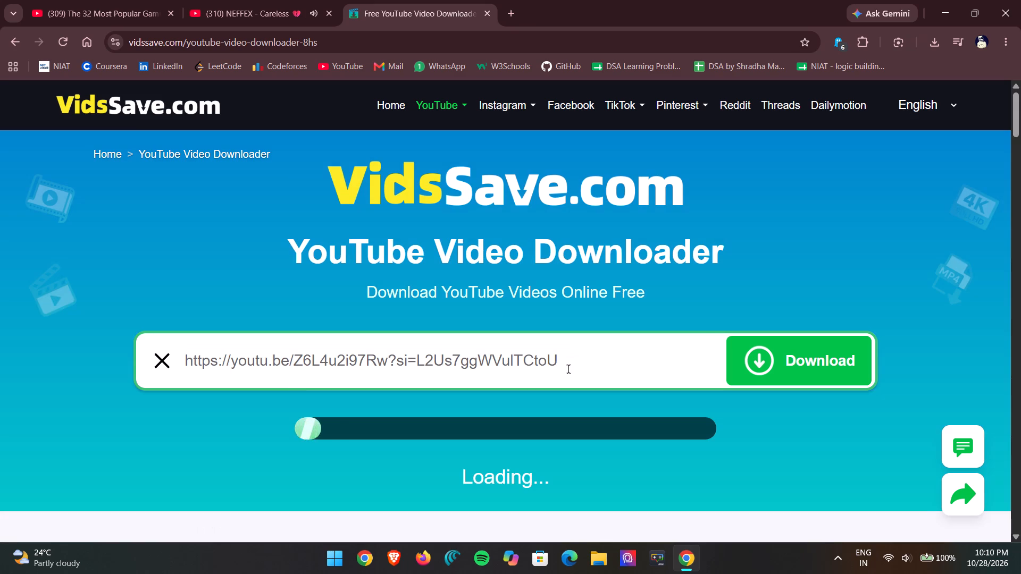
Download NEFFEX - Careless as a 256KBPS MP3 and dismiss the VidMate advertisement.
{"action": "scroll", "coordinate": [580, 369], "scroll_direction": "down", "scroll_amount": 1}
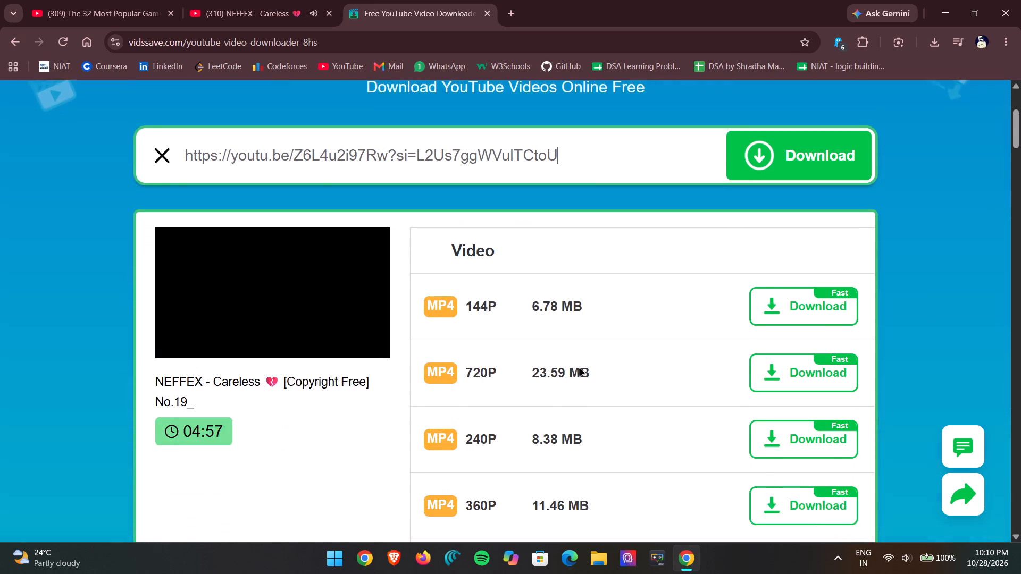
{"action": "scroll", "coordinate": [580, 369], "scroll_direction": "down", "scroll_amount": 5}
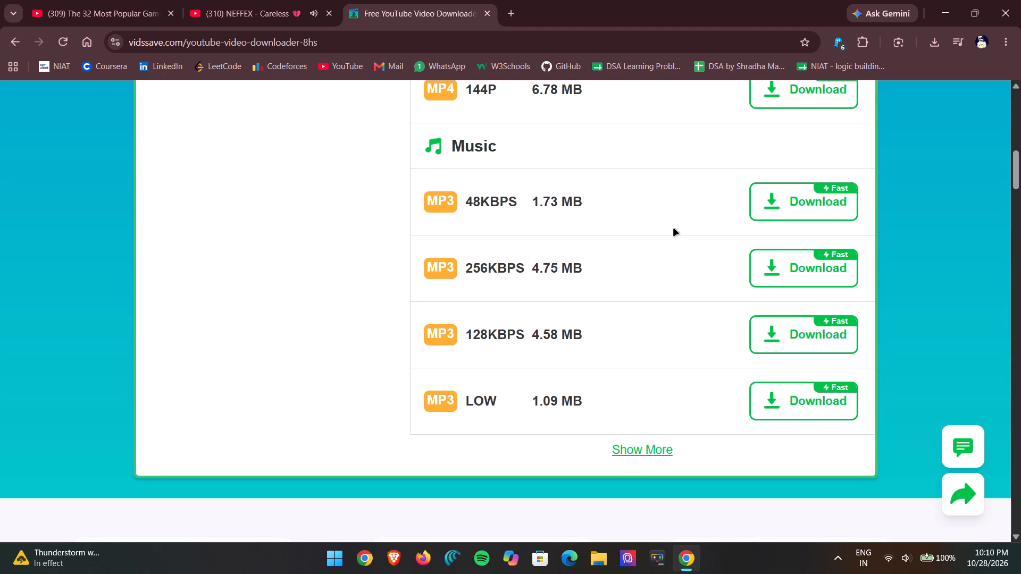
{"action": "left_click", "coordinate": [801, 274]}
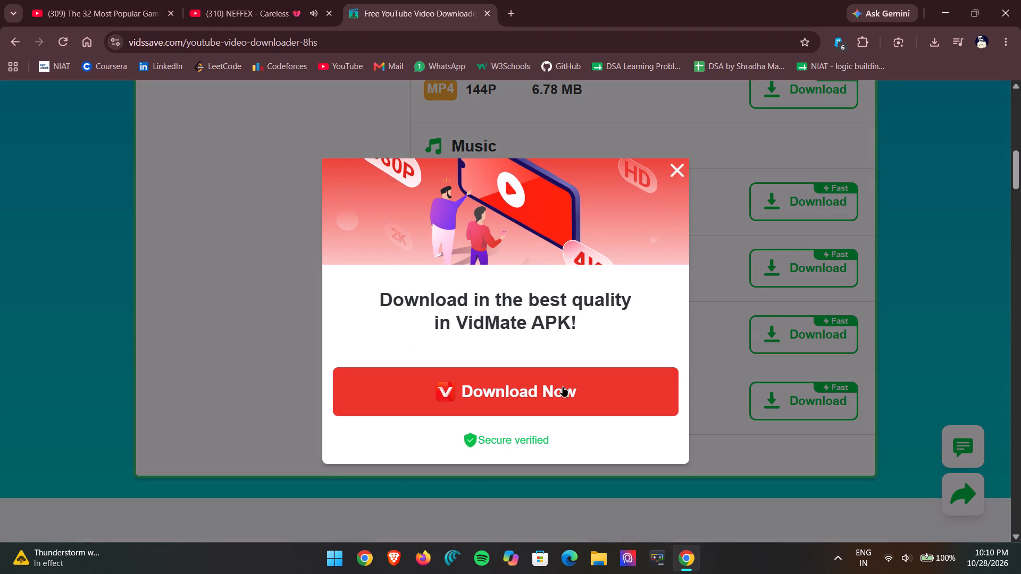
{"action": "left_click", "coordinate": [673, 173]}
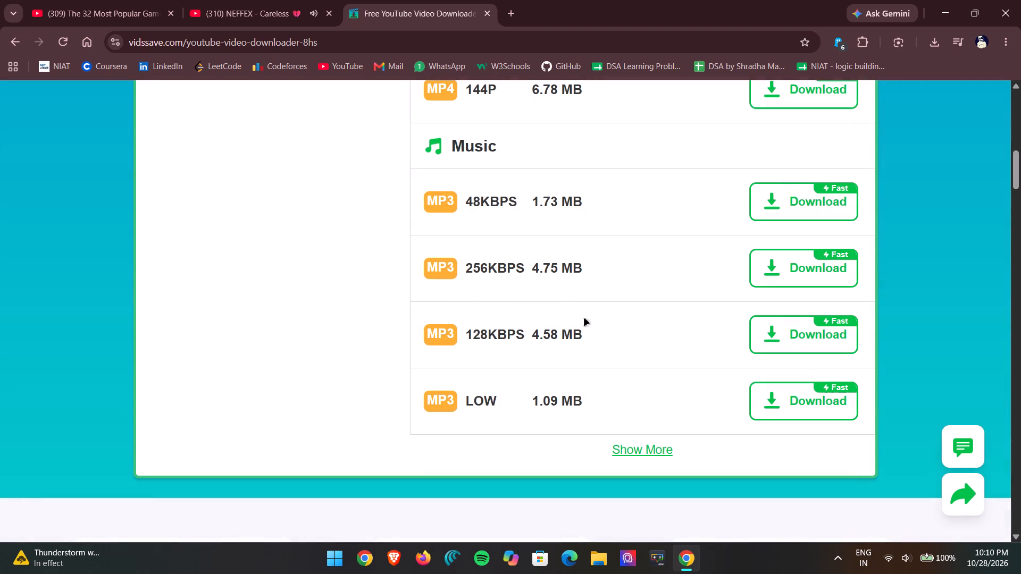
Return to the search results, open the SnapYT YouTube Video Downloader, and load the copied NEFFEX - Careless link there.
{"action": "left_click", "coordinate": [8, 31]}
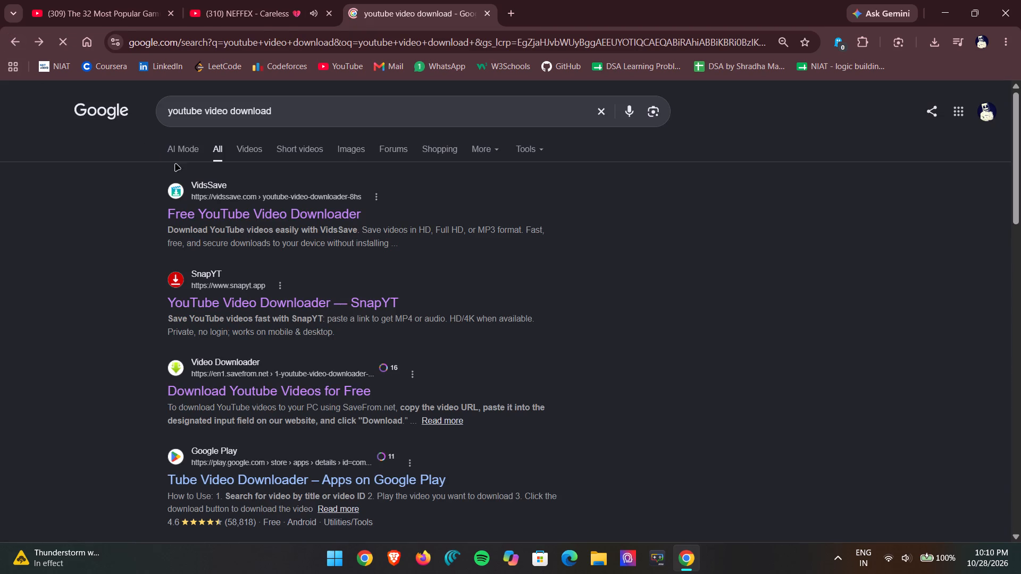
{"action": "left_click", "coordinate": [243, 306]}
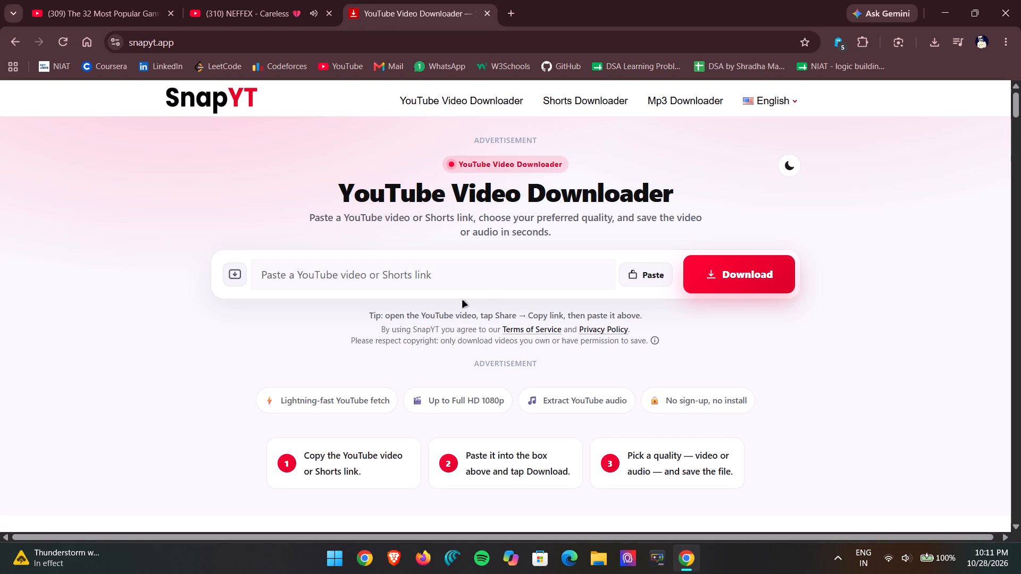
{"action": "left_click", "coordinate": [475, 275]}
{"action": "key", "text": "ctrl+v"}
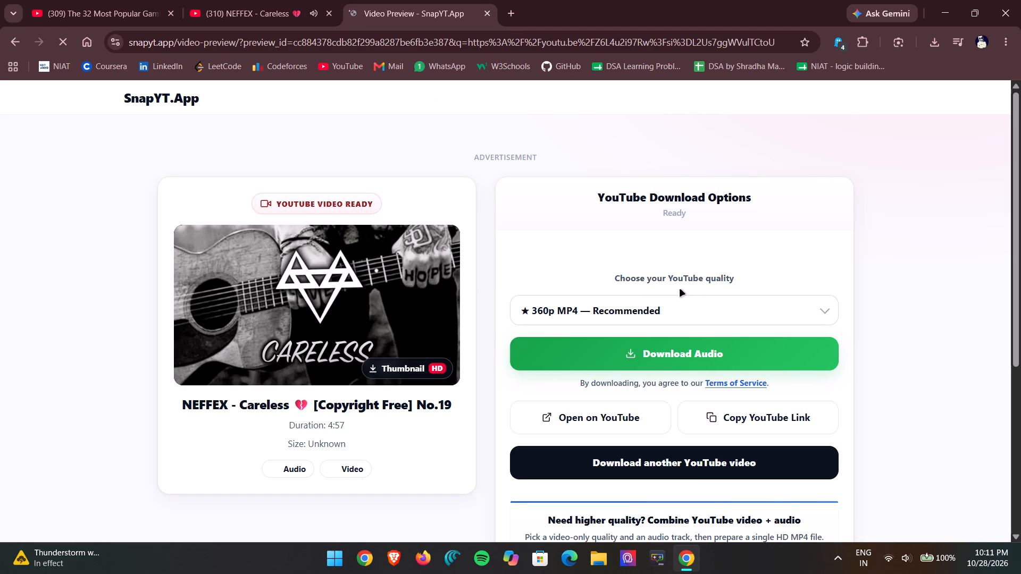
Download NEFFEX - Careless from SnapYT as a 320 kbps MP3 and close the advertisement page that opens.
{"action": "left_click", "coordinate": [688, 309]}
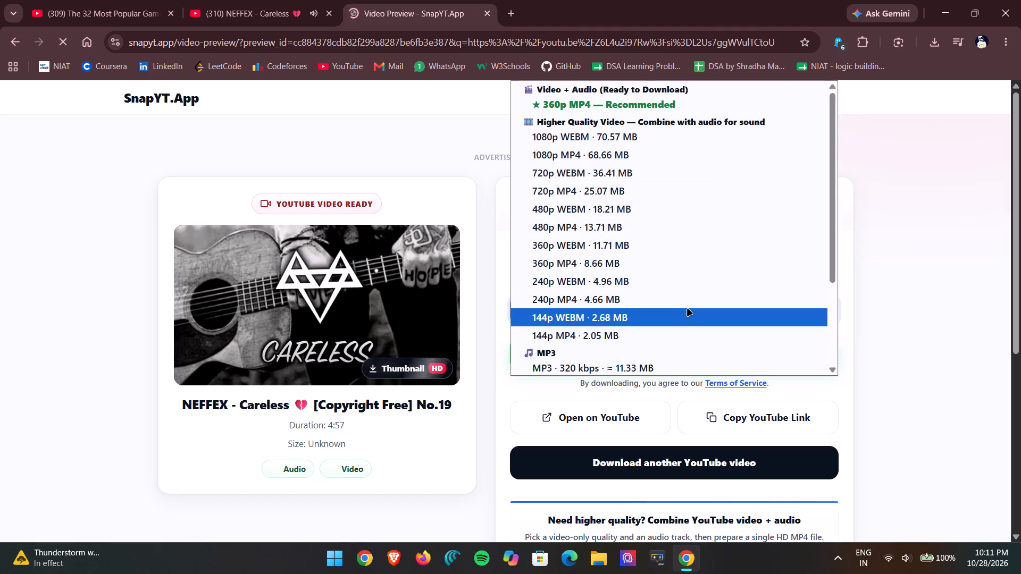
{"action": "scroll", "coordinate": [688, 309], "scroll_direction": "up", "scroll_amount": 2}
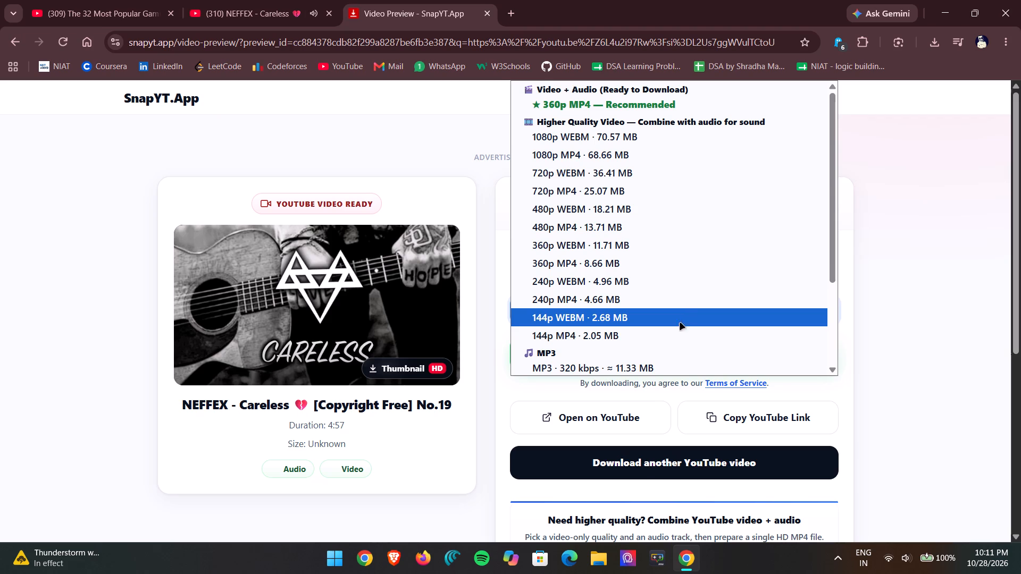
{"action": "left_click", "coordinate": [651, 366]}
{"action": "left_click", "coordinate": [683, 359]}
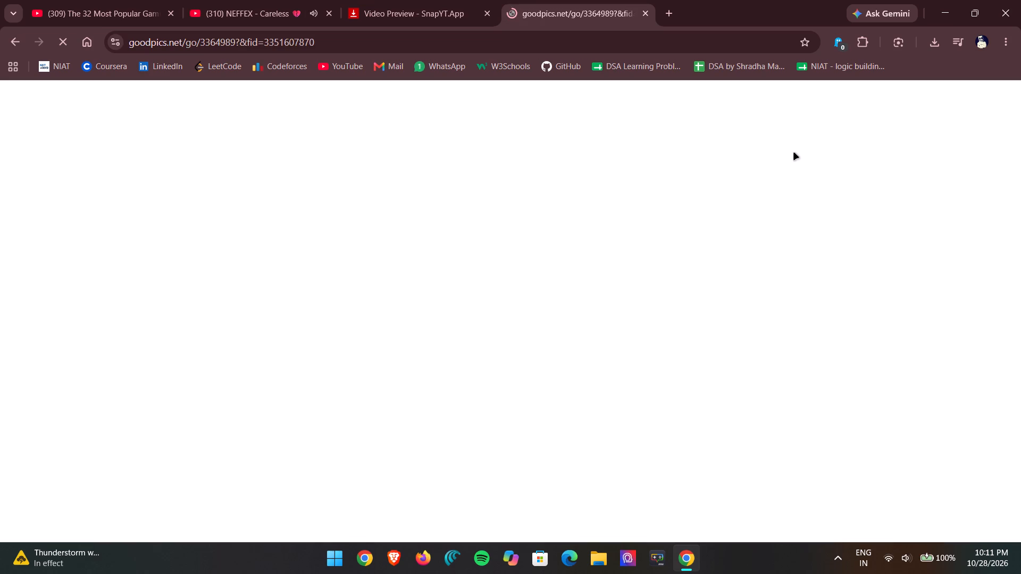
{"action": "left_click", "coordinate": [644, 13]}
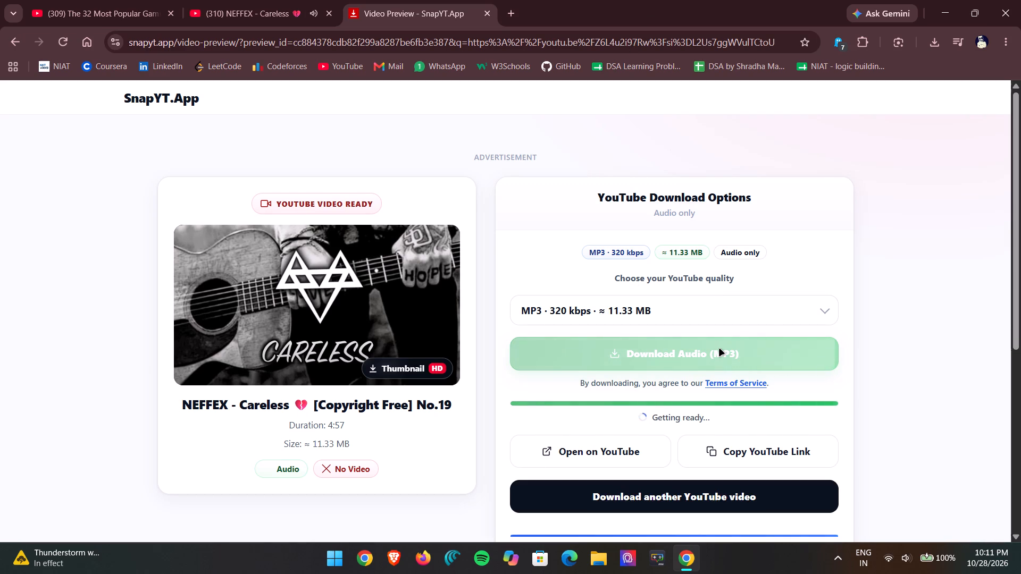
{"action": "scroll", "coordinate": [719, 349], "scroll_direction": "down", "scroll_amount": 2}
{"action": "scroll", "coordinate": [719, 349], "scroll_direction": "up", "scroll_amount": 2}
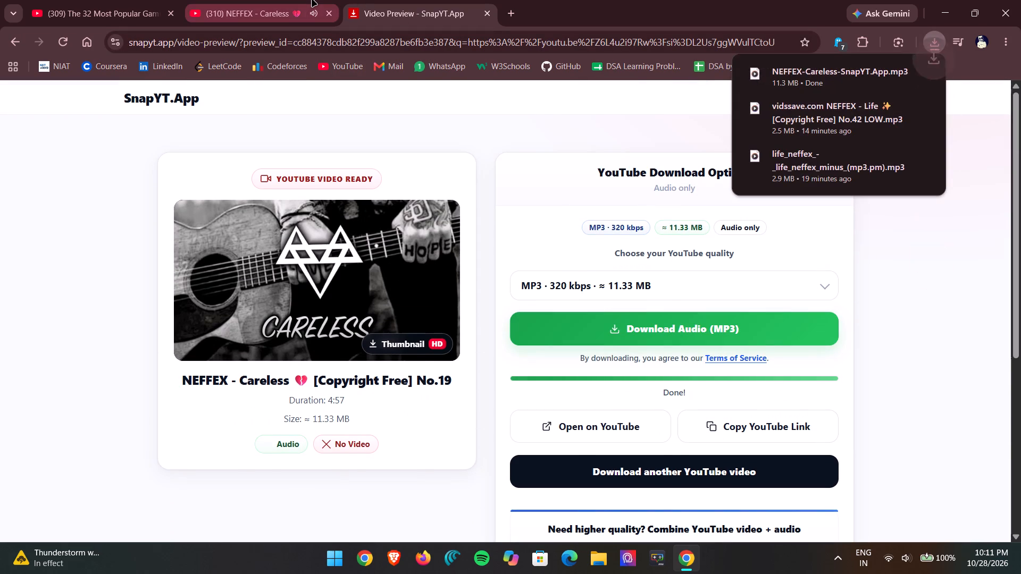
Skip ahead to about 2:41 in the NEFFEX - Careless YouTube video and pause its playback.
{"action": "left_click", "coordinate": [254, 0]}
{"action": "left_click", "coordinate": [357, 290]}
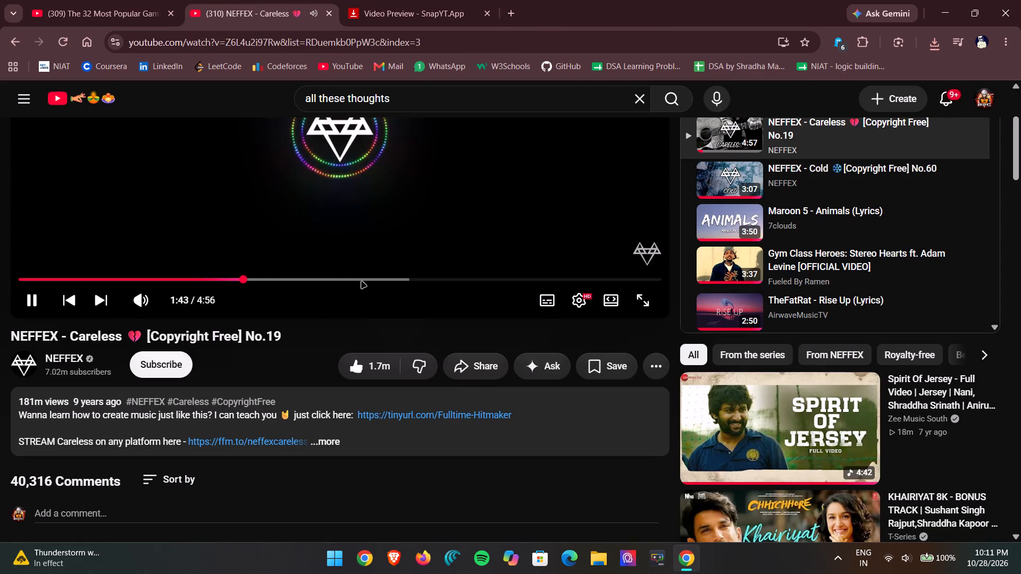
{"action": "left_click", "coordinate": [365, 272]}
{"action": "left_click", "coordinate": [384, 212]}
{"action": "left_click", "coordinate": [172, 181]}
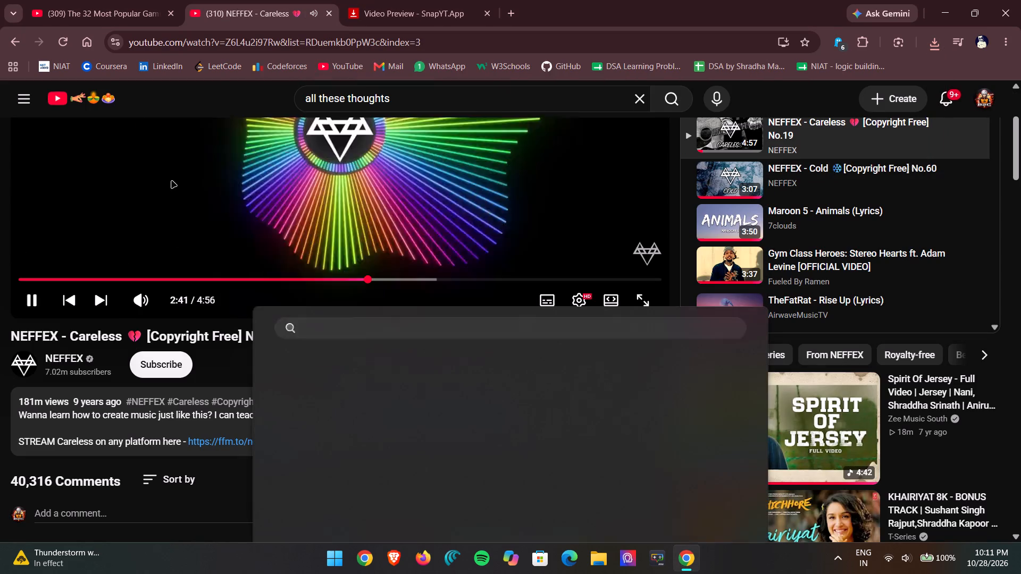
{"action": "left_click", "coordinate": [365, 190]}
{"action": "left_click", "coordinate": [365, 190]}
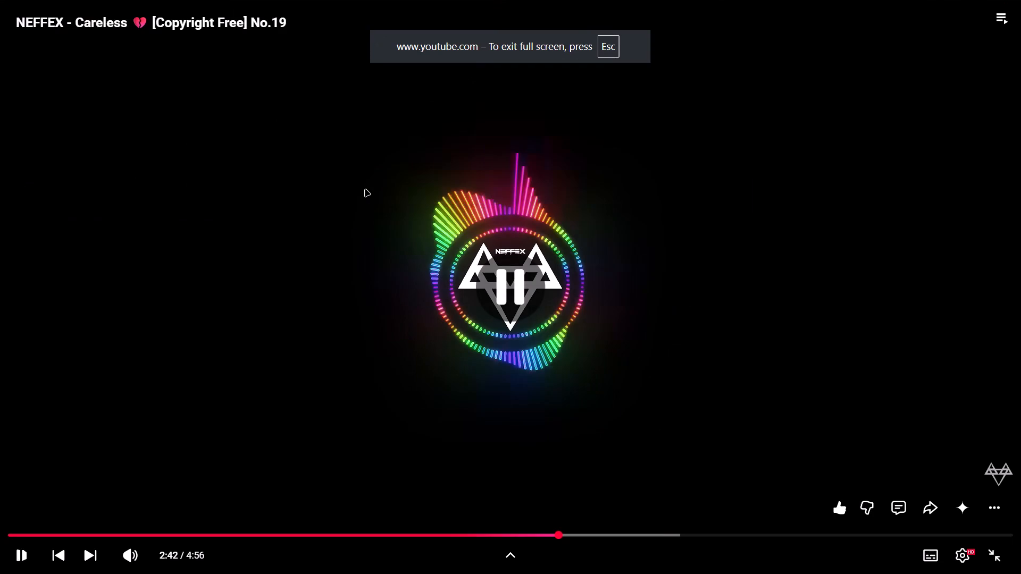
{"action": "key", "text": "Escape"}
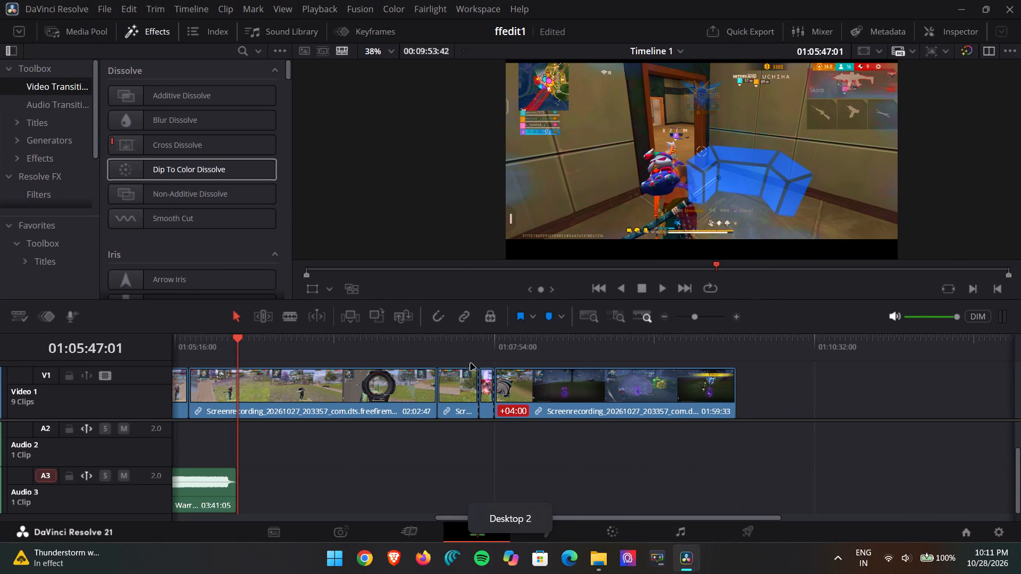
Switch to DaVinci Resolve and import NEFFEX-Careless-SnapYT.App.mp3 from the Downloads folder into the ffedit1 media pool.
{"action": "left_click", "coordinate": [78, 31]}
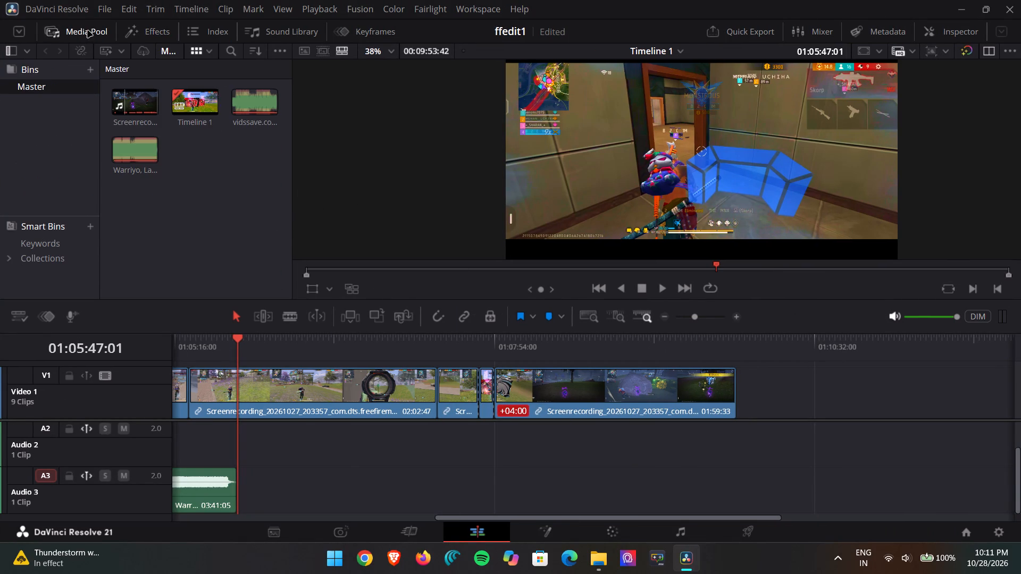
{"action": "left_click", "coordinate": [590, 556]}
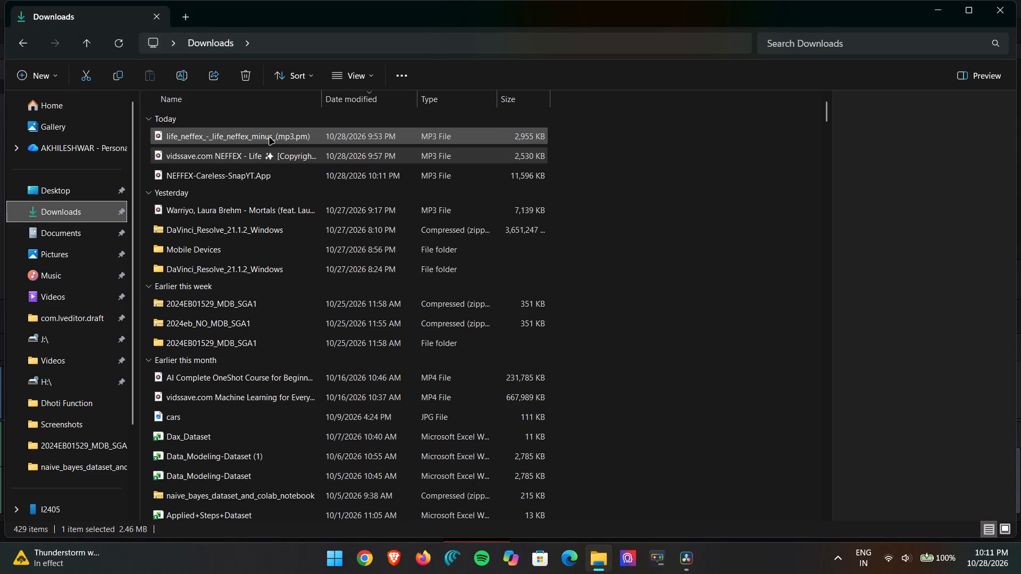
{"action": "left_click_drag", "start_coordinate": [261, 167], "coordinate": [642, 447]}
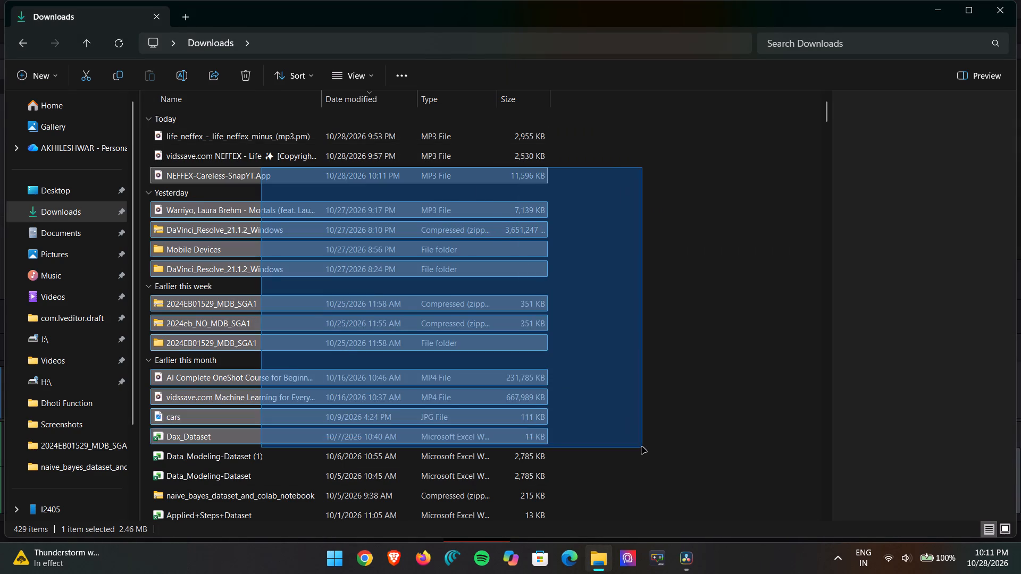
{"action": "left_click_drag", "start_coordinate": [642, 447], "coordinate": [611, 391]}
{"action": "left_click", "coordinate": [662, 248]}
{"action": "left_click_drag", "start_coordinate": [302, 172], "coordinate": [654, 422]}
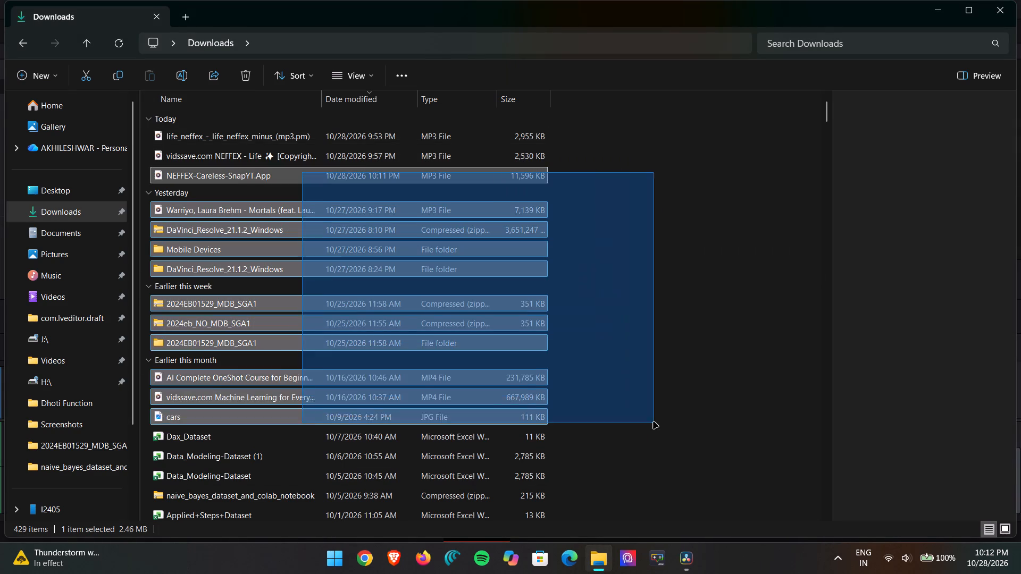
{"action": "left_click_drag", "start_coordinate": [654, 422], "coordinate": [590, 265]}
{"action": "left_click", "coordinate": [626, 248]}
{"action": "left_click_drag", "start_coordinate": [298, 178], "coordinate": [338, 178]}
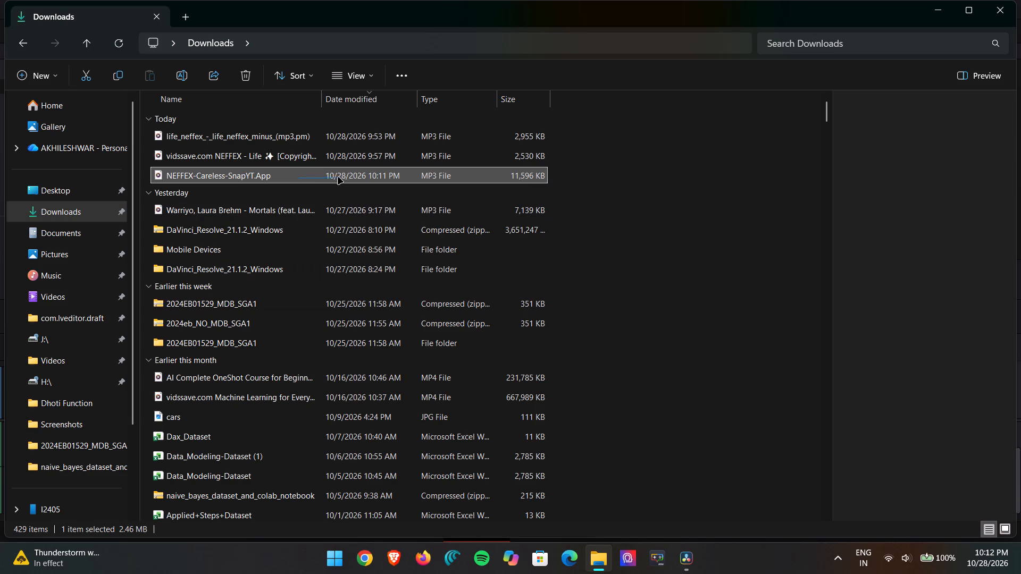
{"action": "left_click_drag", "start_coordinate": [338, 178], "coordinate": [411, 173]}
{"action": "left_click", "coordinate": [277, 181]}
{"action": "left_click_drag", "start_coordinate": [292, 171], "coordinate": [687, 556]}
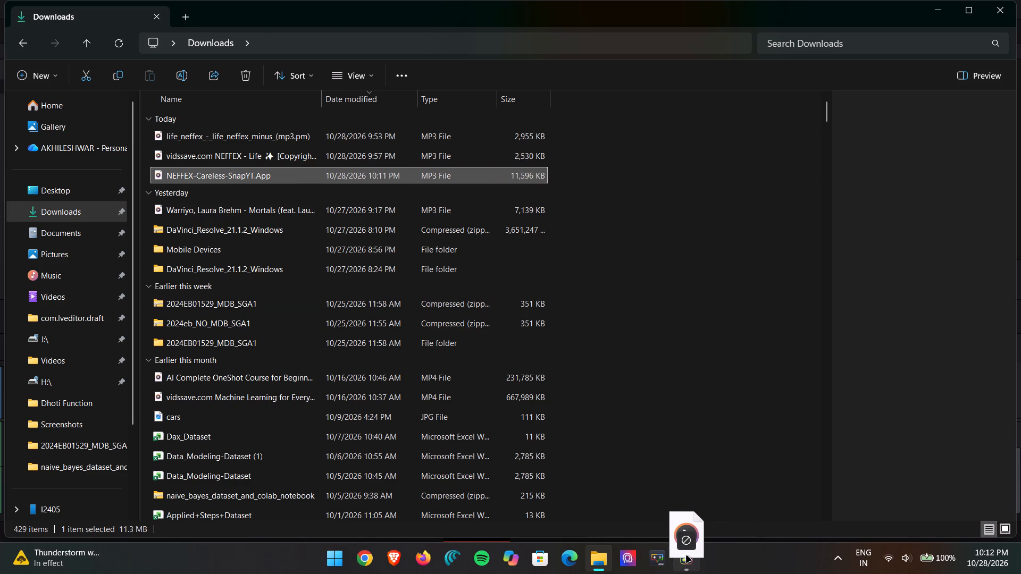
{"action": "left_click_drag", "start_coordinate": [687, 556], "coordinate": [217, 199]}
Add the NEFFEX - Careless audio to the Audio 3 track at the very end of the Mortals clip.
{"action": "left_click_drag", "start_coordinate": [145, 106], "coordinate": [145, 106]}
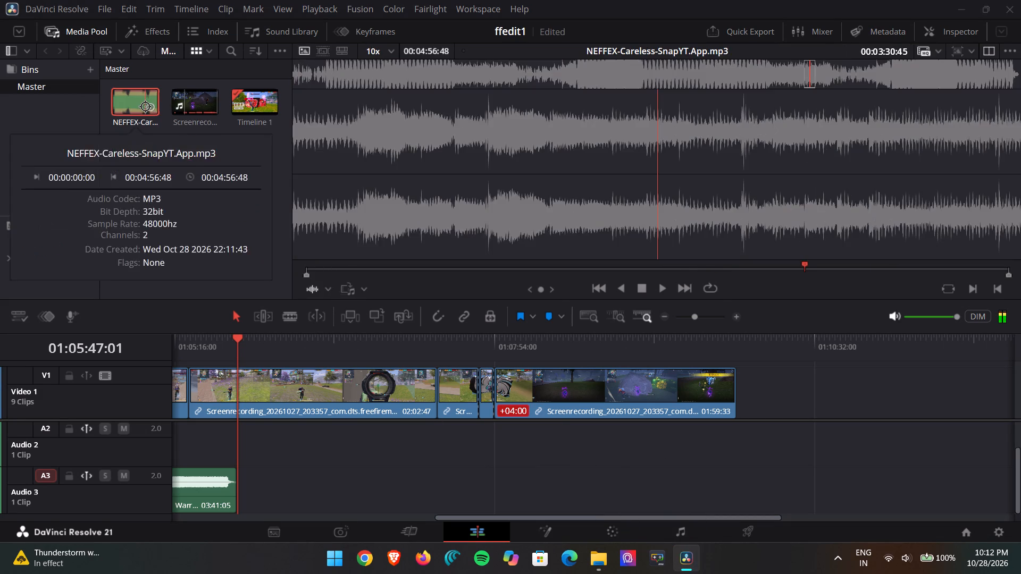
{"action": "left_click_drag", "start_coordinate": [145, 106], "coordinate": [258, 501]}
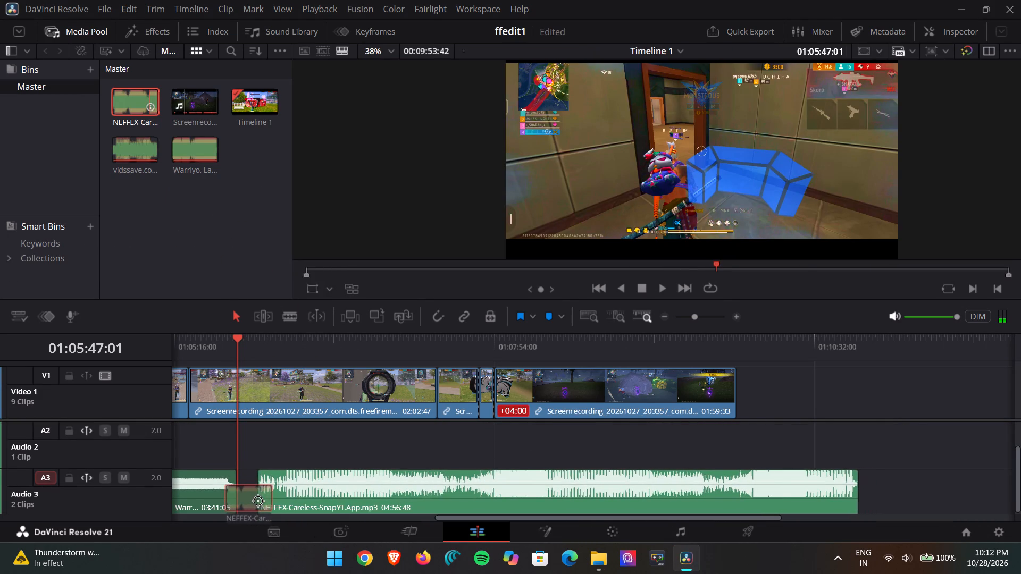
{"action": "left_click_drag", "start_coordinate": [258, 501], "coordinate": [233, 500]}
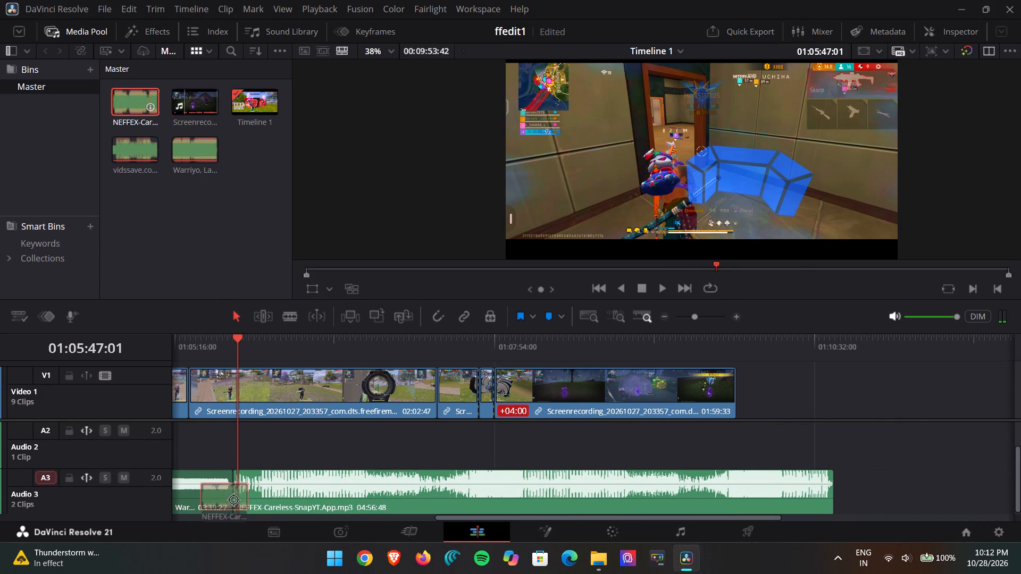
{"action": "left_click_drag", "start_coordinate": [233, 500], "coordinate": [239, 494]}
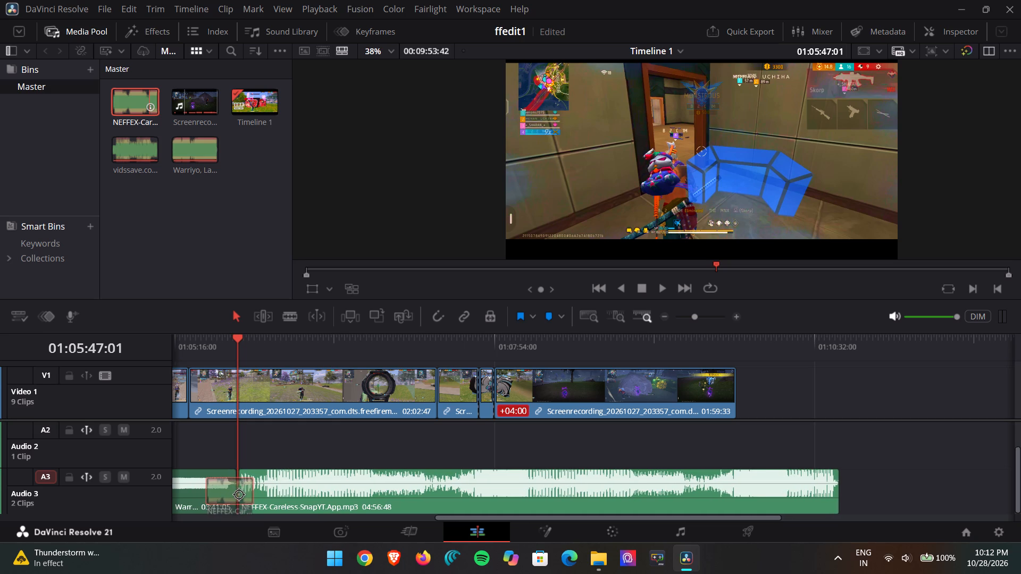
{"action": "left_click_drag", "start_coordinate": [239, 494], "coordinate": [235, 493]}
Play the timeline across the join between Mortals and NEFFEX - Careless to check the transition.
{"action": "scroll", "coordinate": [322, 448], "scroll_direction": "down", "scroll_amount": 1}
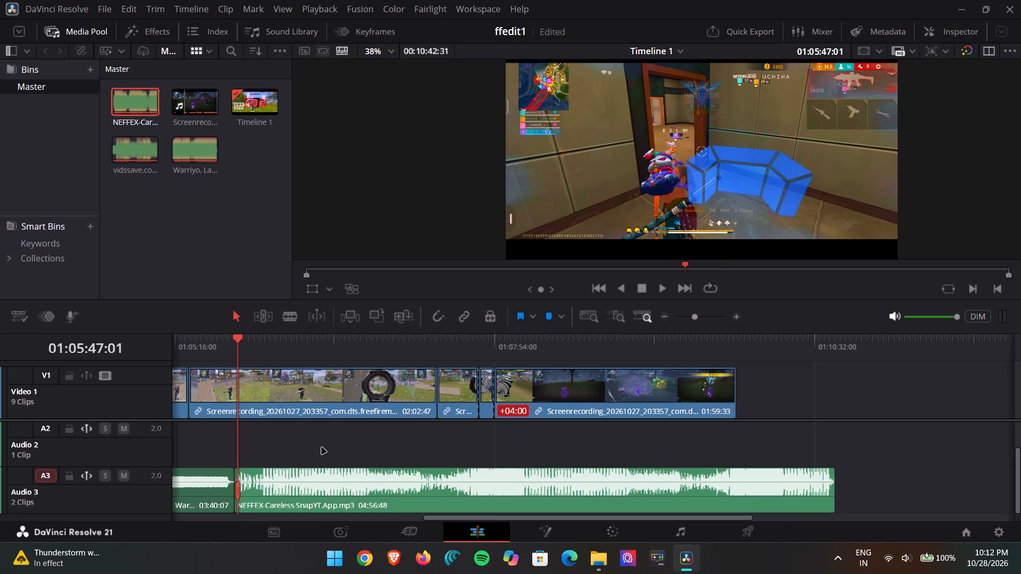
{"action": "scroll", "coordinate": [322, 448], "scroll_direction": "down", "scroll_amount": 1}
{"action": "left_click_drag", "start_coordinate": [253, 420], "coordinate": [236, 422]}
{"action": "left_click_drag", "start_coordinate": [235, 436], "coordinate": [217, 434]}
{"action": "left_click", "coordinate": [663, 286]}
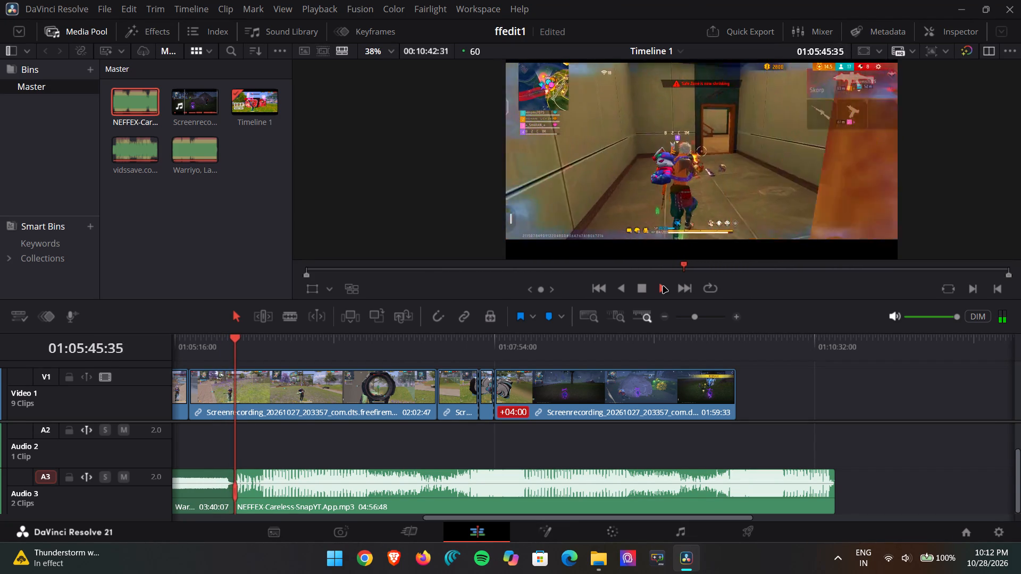
{"action": "left_click", "coordinate": [643, 285]}
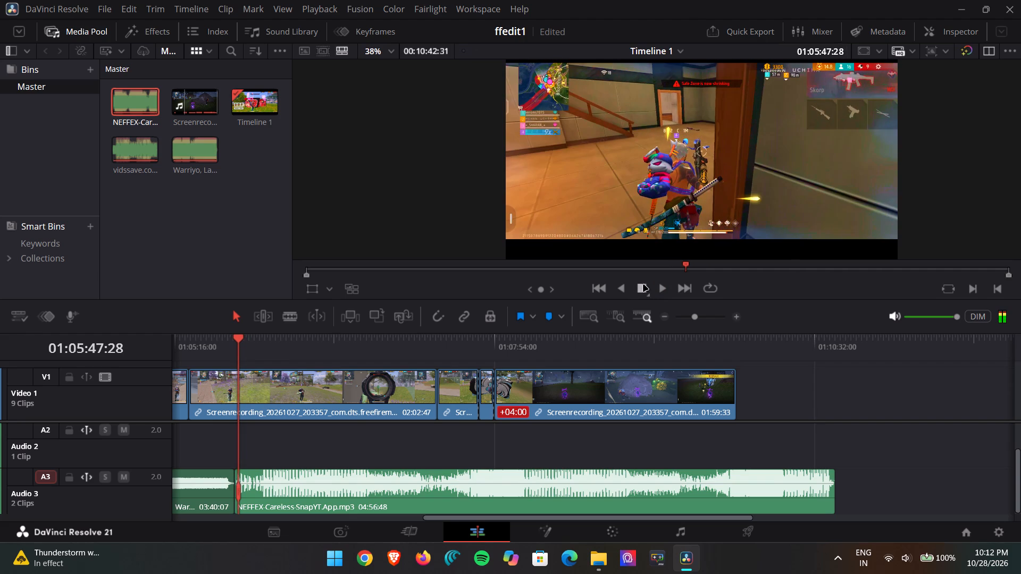
Move the NEFFEX - Careless clip down from Audio 3 onto a new Audio 4 track, keeping its start time.
{"action": "scroll", "coordinate": [604, 330], "scroll_direction": "down", "scroll_amount": 4}
{"action": "left_click_drag", "start_coordinate": [423, 497], "coordinate": [423, 550]}
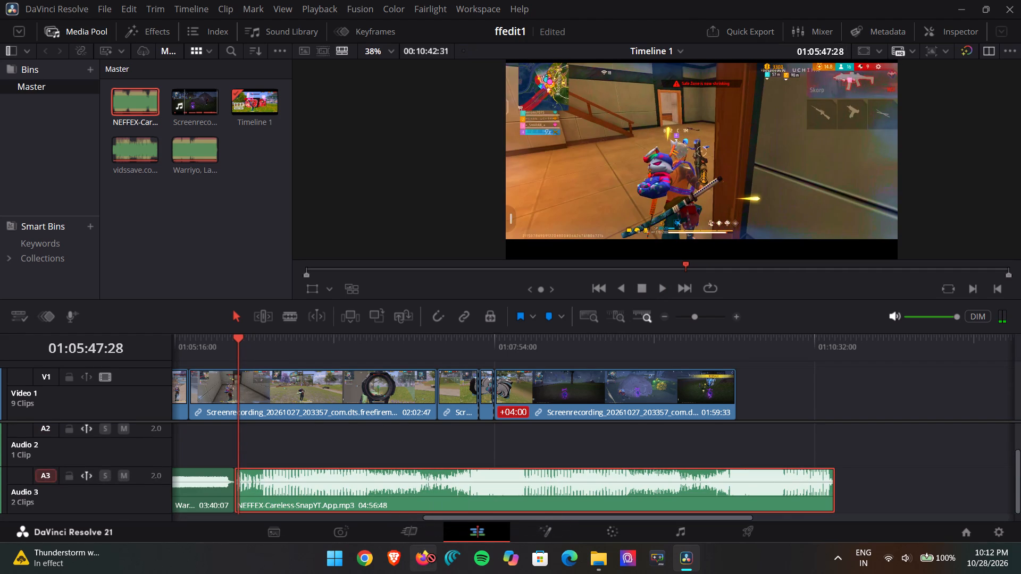
{"action": "left_click_drag", "start_coordinate": [423, 550], "coordinate": [447, 502]}
{"action": "scroll", "coordinate": [446, 491], "scroll_direction": "down", "scroll_amount": 4}
{"action": "left_click_drag", "start_coordinate": [450, 498], "coordinate": [450, 507]}
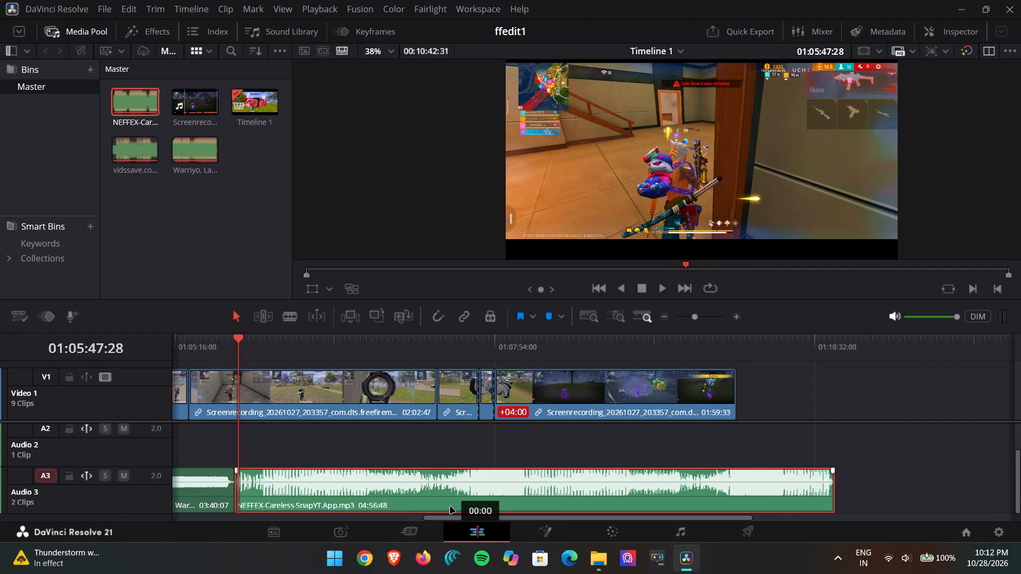
{"action": "left_click_drag", "start_coordinate": [450, 507], "coordinate": [453, 517]}
{"action": "left_click", "coordinate": [453, 517]}
Shift the NEFFEX - Careless clip earlier on Audio 4 so its beginning overlaps the end of Mortals.
{"action": "scroll", "coordinate": [434, 437], "scroll_direction": "down", "scroll_amount": 1}
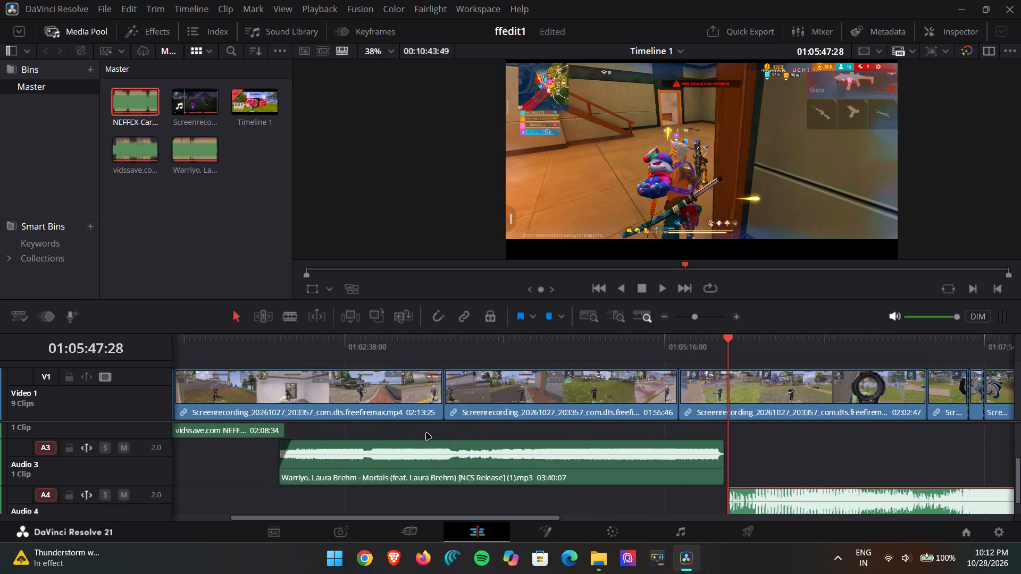
{"action": "scroll", "coordinate": [426, 433], "scroll_direction": "down", "scroll_amount": 3}
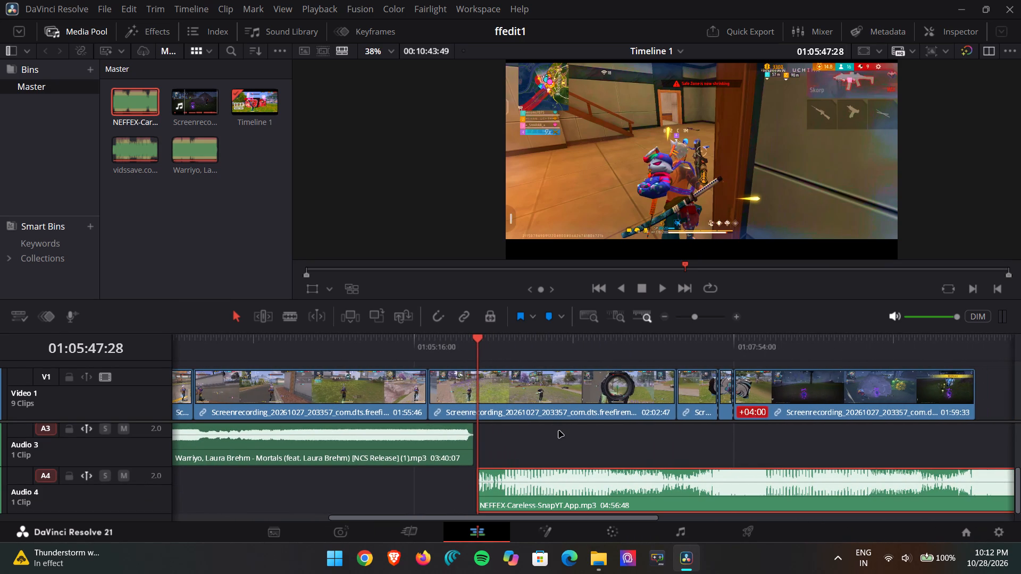
{"action": "scroll", "coordinate": [525, 450], "scroll_direction": "down", "scroll_amount": 1}
{"action": "left_click_drag", "start_coordinate": [496, 495], "coordinate": [476, 499]}
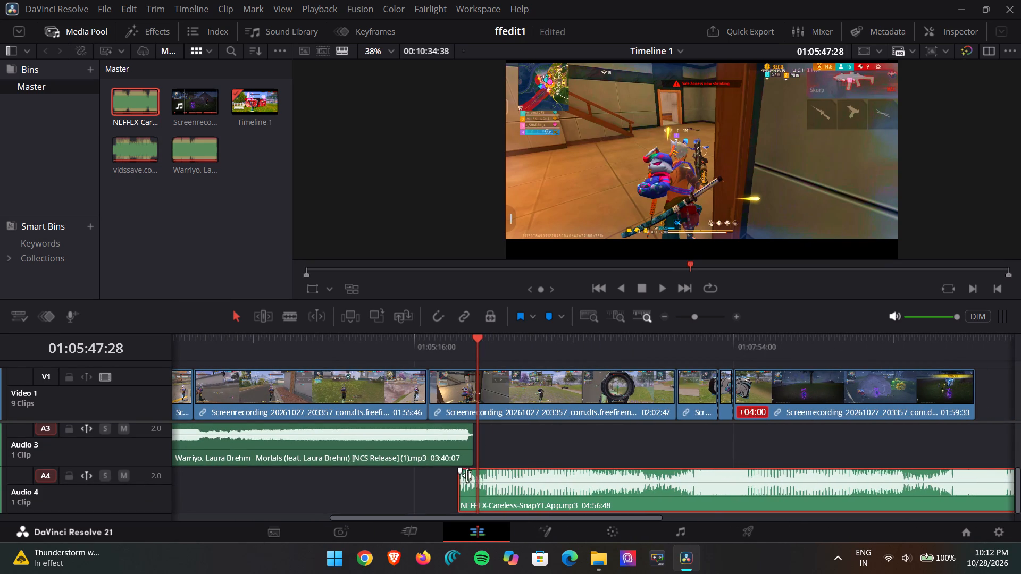
{"action": "left_click", "coordinate": [476, 494]}
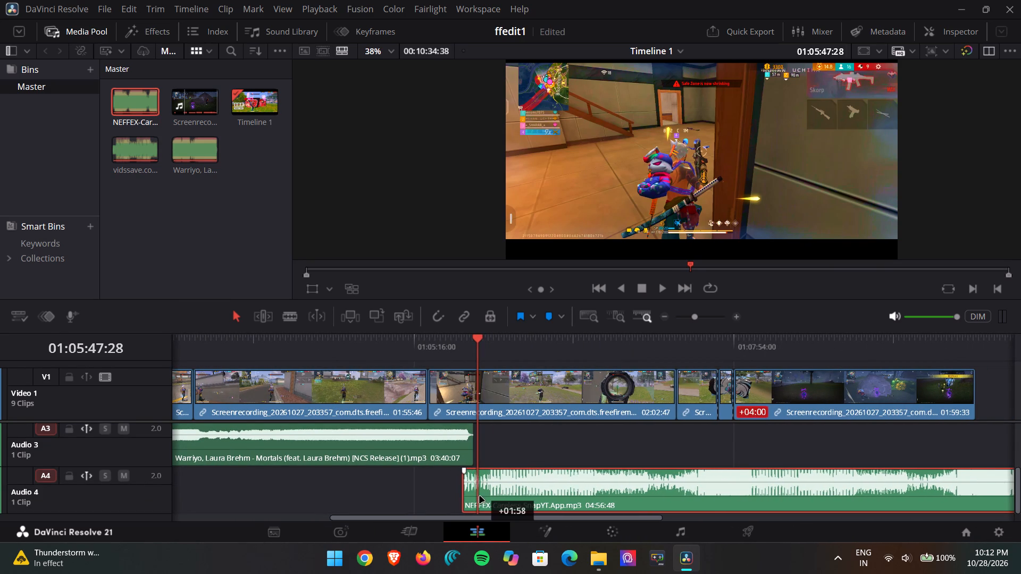
Add a short fade-in at the start of the NEFFEX - Careless clip on Audio 4.
{"action": "left_click_drag", "start_coordinate": [463, 472], "coordinate": [467, 472]}
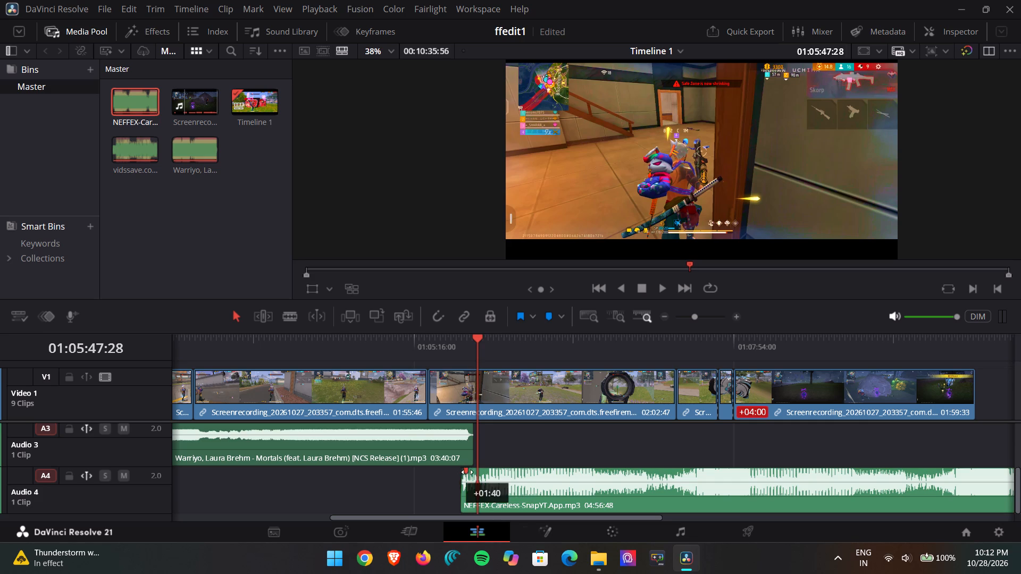
{"action": "left_click_drag", "start_coordinate": [467, 472], "coordinate": [472, 472]}
{"action": "left_click", "coordinate": [443, 482]}
Play the timeline from just before the Mortals and NEFFEX - Careless overlap to check the blend.
{"action": "left_click_drag", "start_coordinate": [483, 444], "coordinate": [482, 444]}
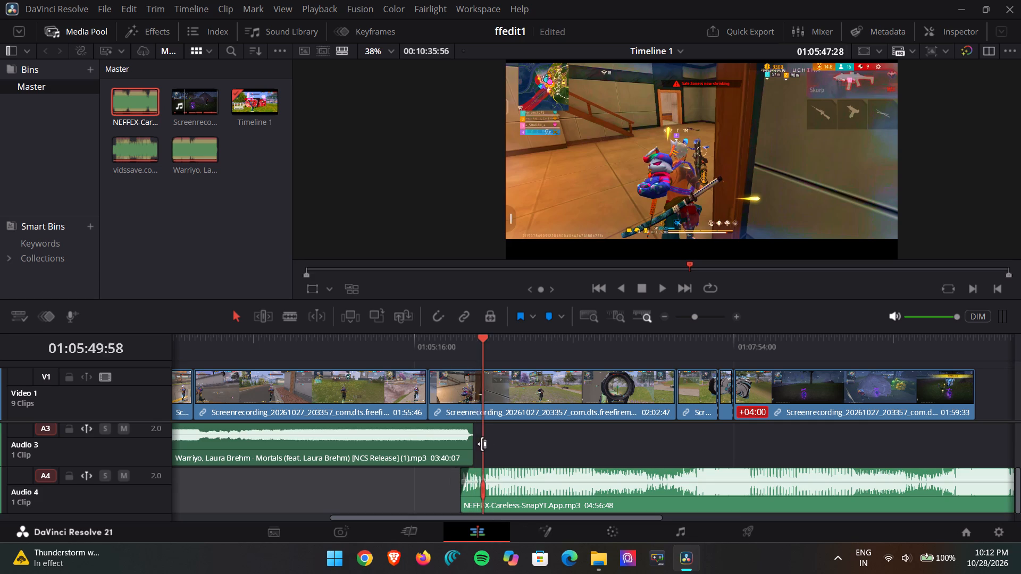
{"action": "left_click_drag", "start_coordinate": [482, 444], "coordinate": [455, 444]}
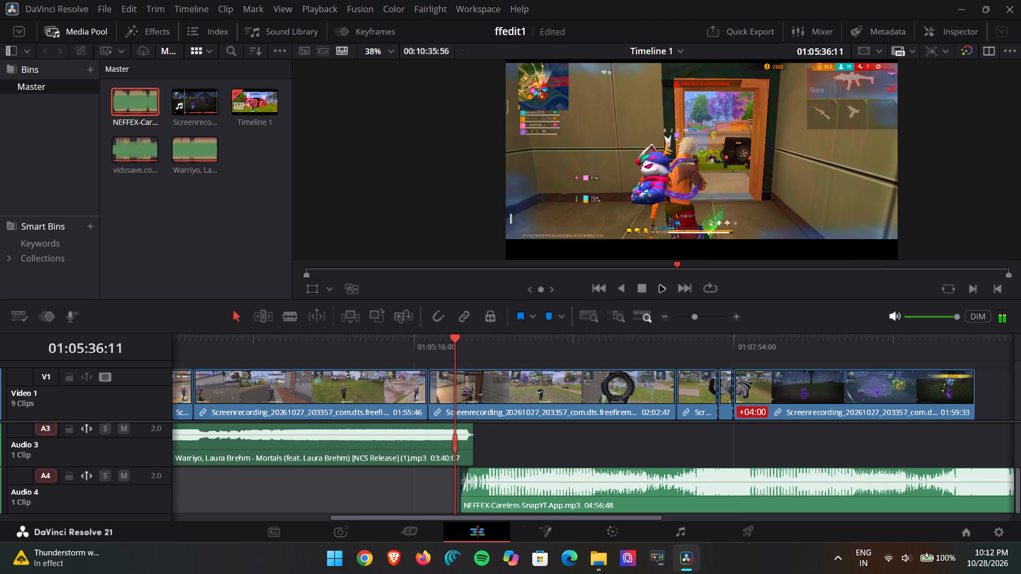
{"action": "left_click", "coordinate": [658, 288]}
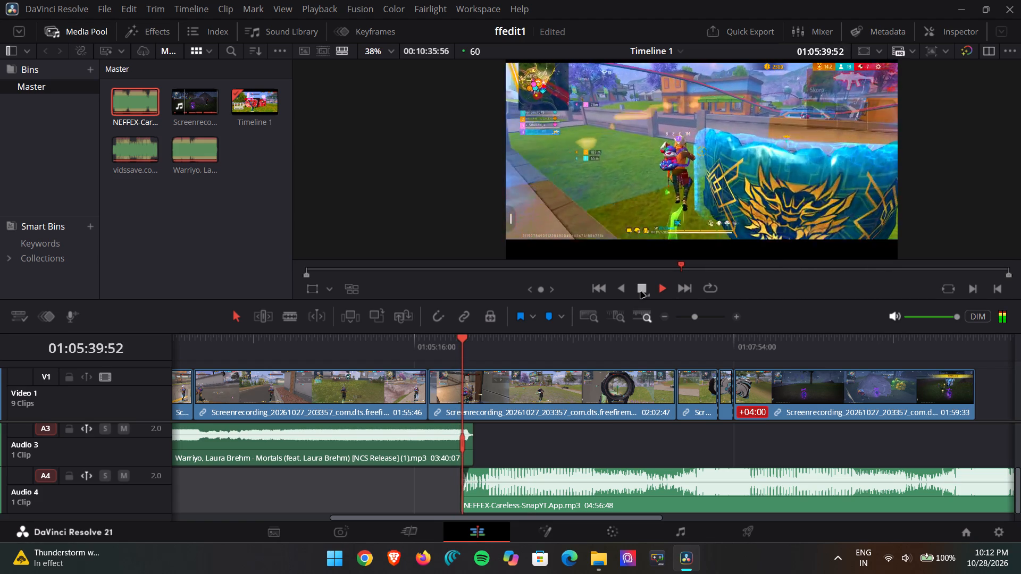
{"action": "left_click", "coordinate": [641, 292]}
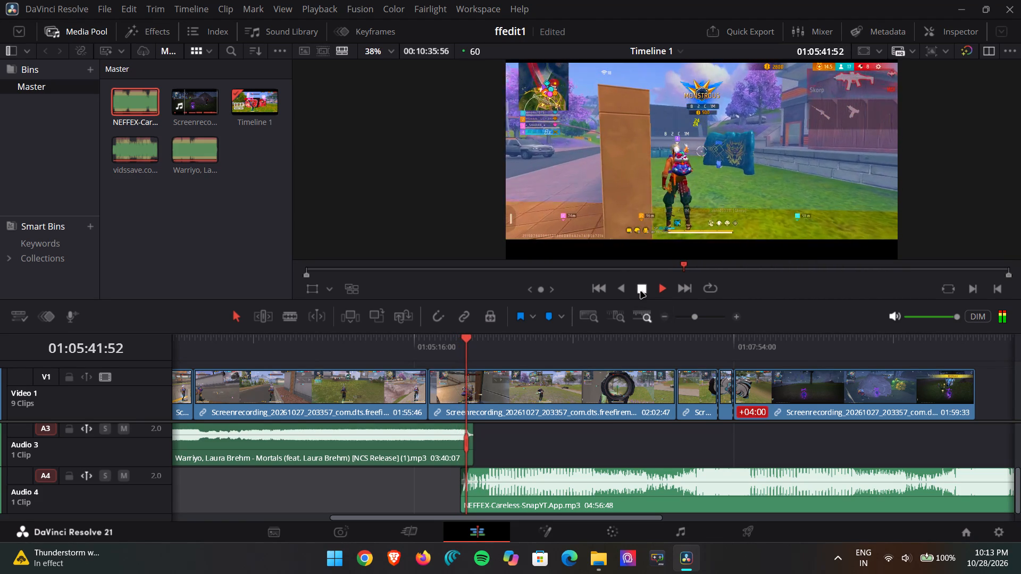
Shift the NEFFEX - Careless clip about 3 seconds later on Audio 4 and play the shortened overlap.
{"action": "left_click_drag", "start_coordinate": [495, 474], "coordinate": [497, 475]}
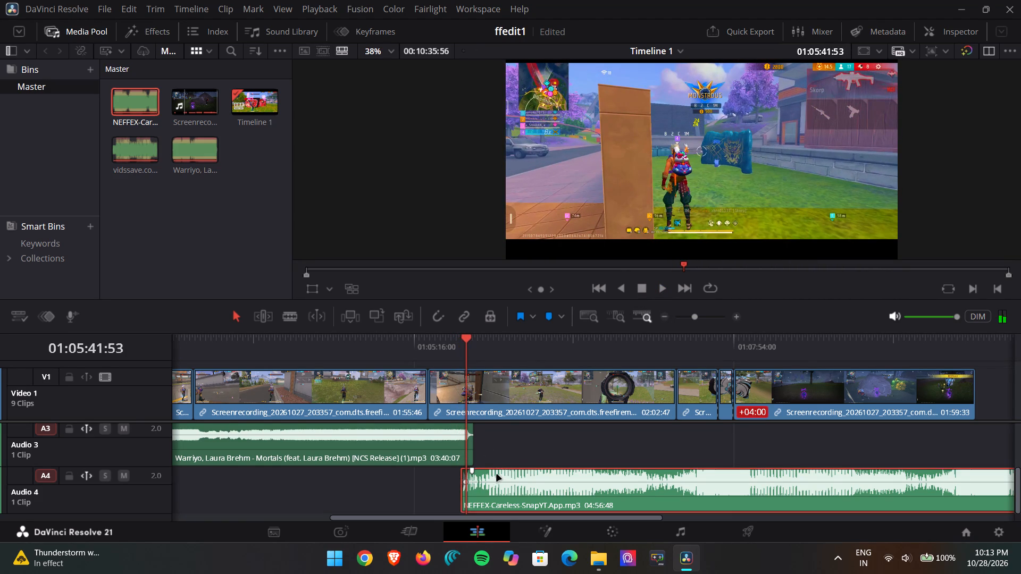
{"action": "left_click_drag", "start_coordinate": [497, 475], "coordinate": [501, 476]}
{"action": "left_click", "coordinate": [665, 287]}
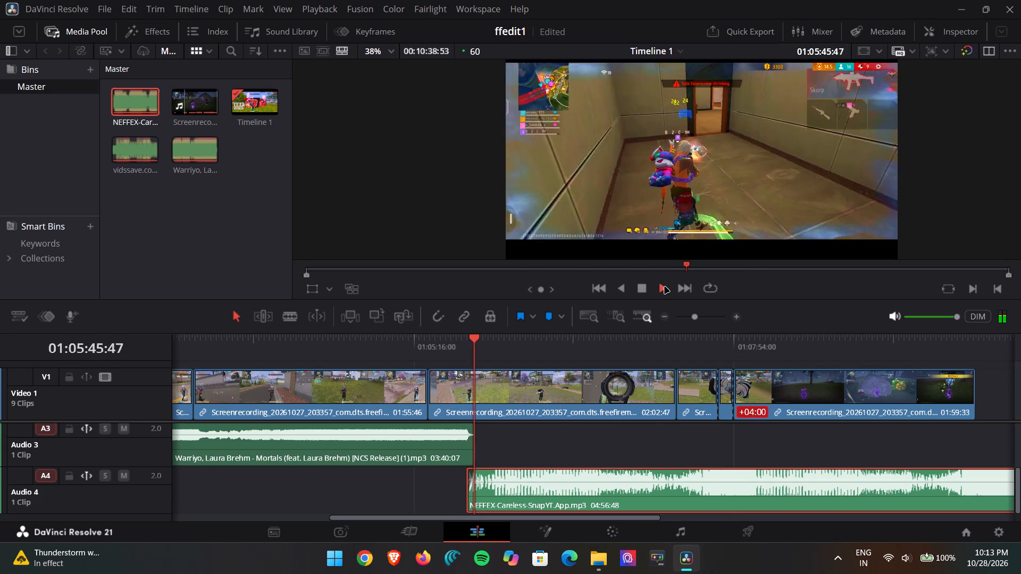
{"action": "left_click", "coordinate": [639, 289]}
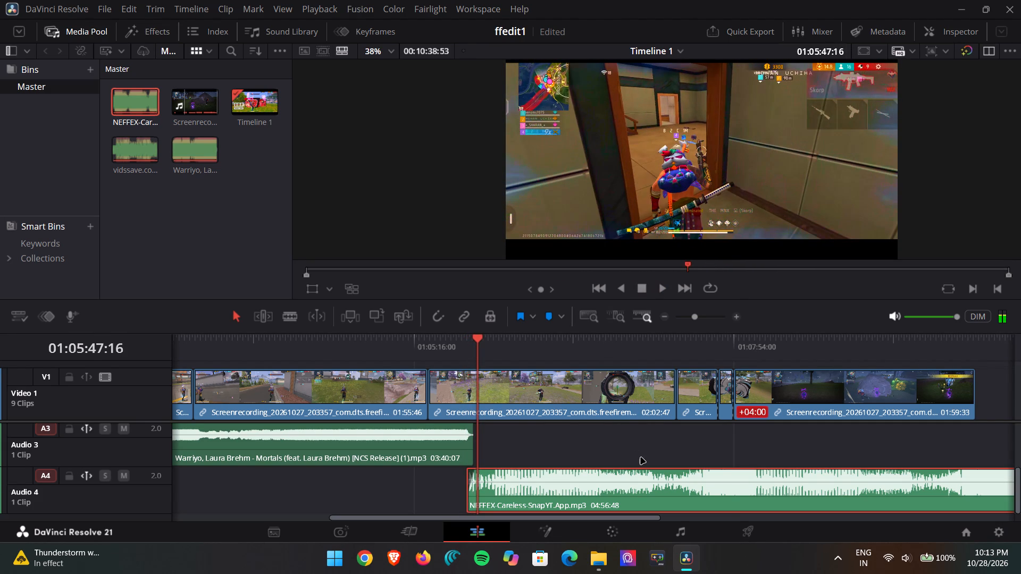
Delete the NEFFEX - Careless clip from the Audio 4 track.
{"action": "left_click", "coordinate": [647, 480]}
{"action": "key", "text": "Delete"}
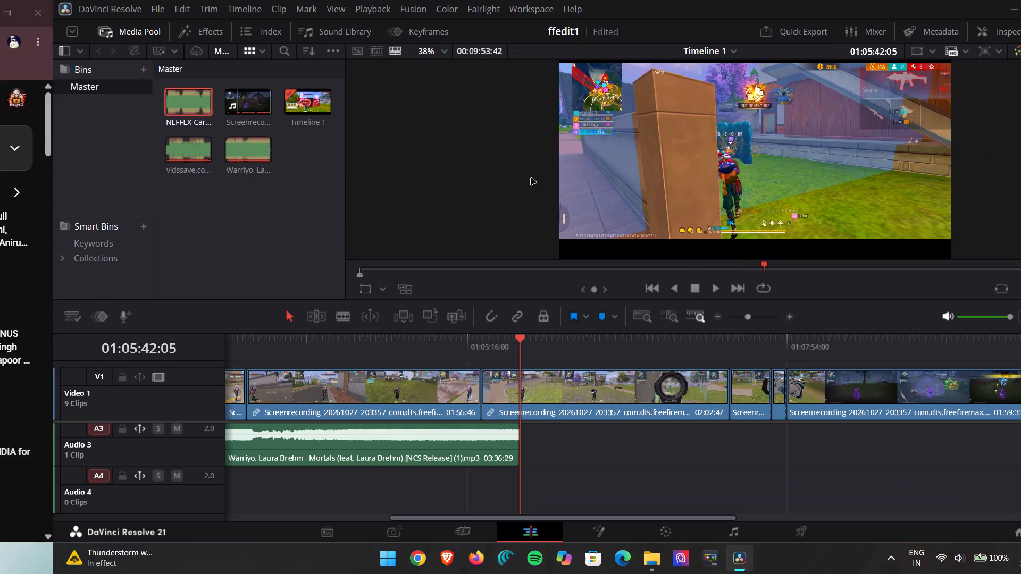
Switch to Chrome, search YouTube for "cold neffex" and open the NEFFEX - Cold [Copyright Free] No.60 video.
{"action": "left_click_drag", "start_coordinate": [431, 102], "coordinate": [262, 102]}
{"action": "type", "text": "cold"}
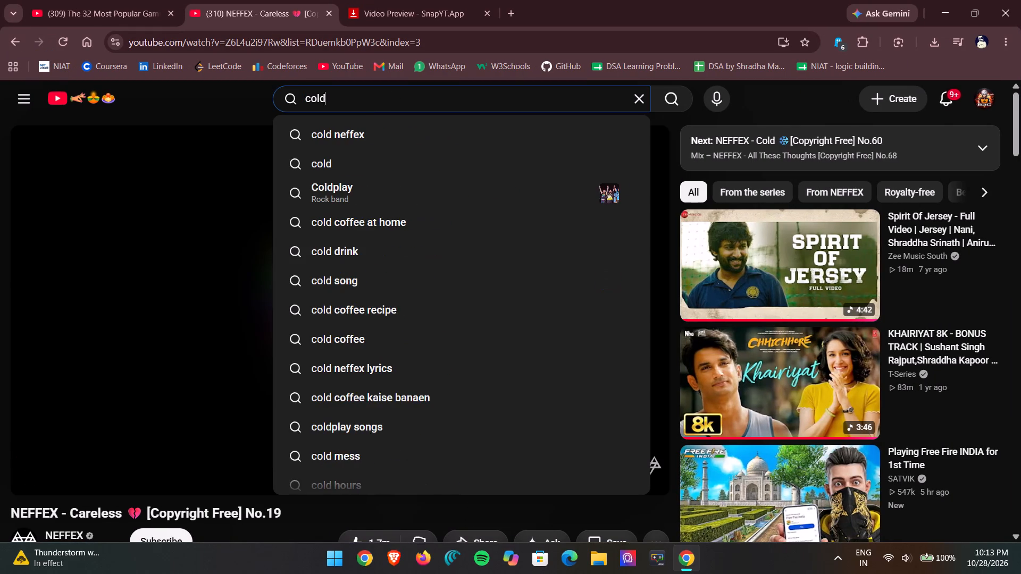
{"action": "key", "text": "space"}
{"action": "key", "text": "Down"}
{"action": "key", "text": "Return"}
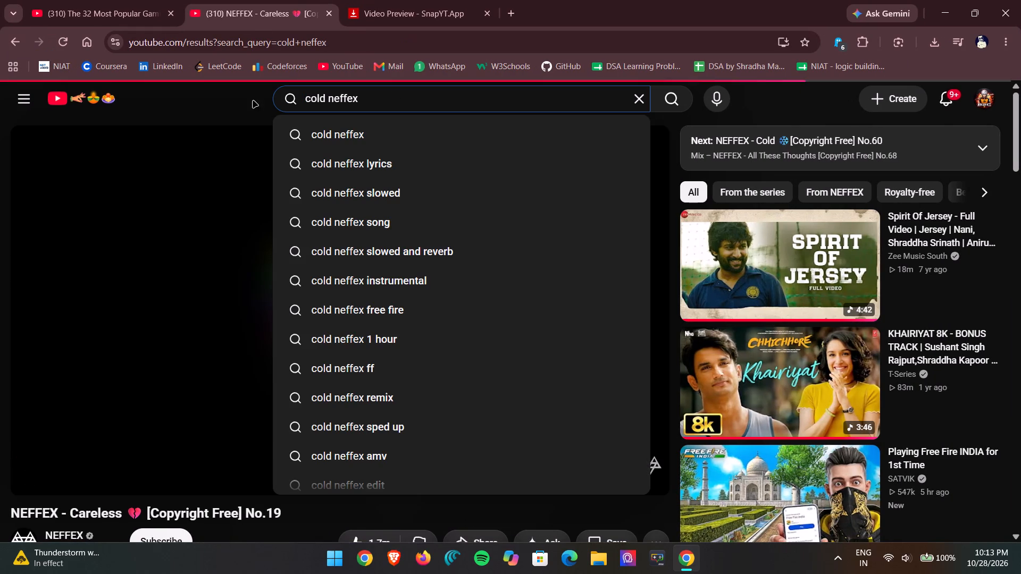
{"action": "left_click", "coordinate": [417, 241]}
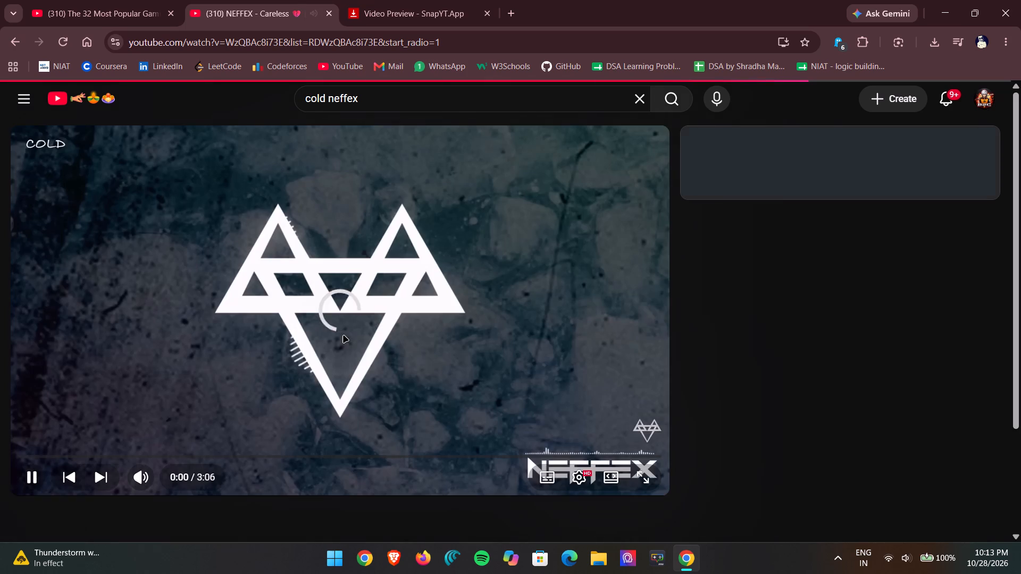
Copy the share link of the NEFFEX - Cold video.
{"action": "scroll", "coordinate": [344, 336], "scroll_direction": "down", "scroll_amount": 3}
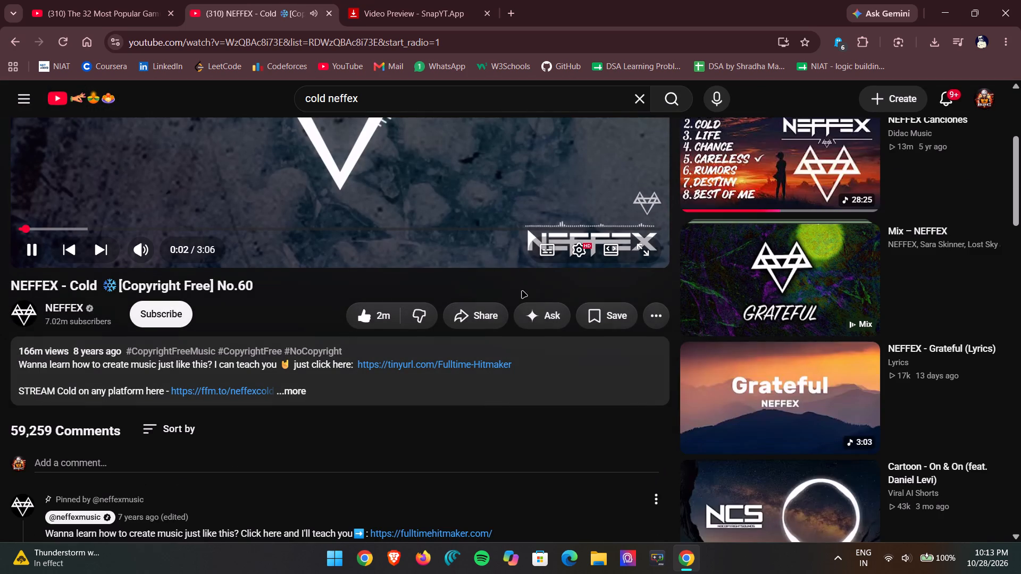
{"action": "left_click", "coordinate": [472, 315]}
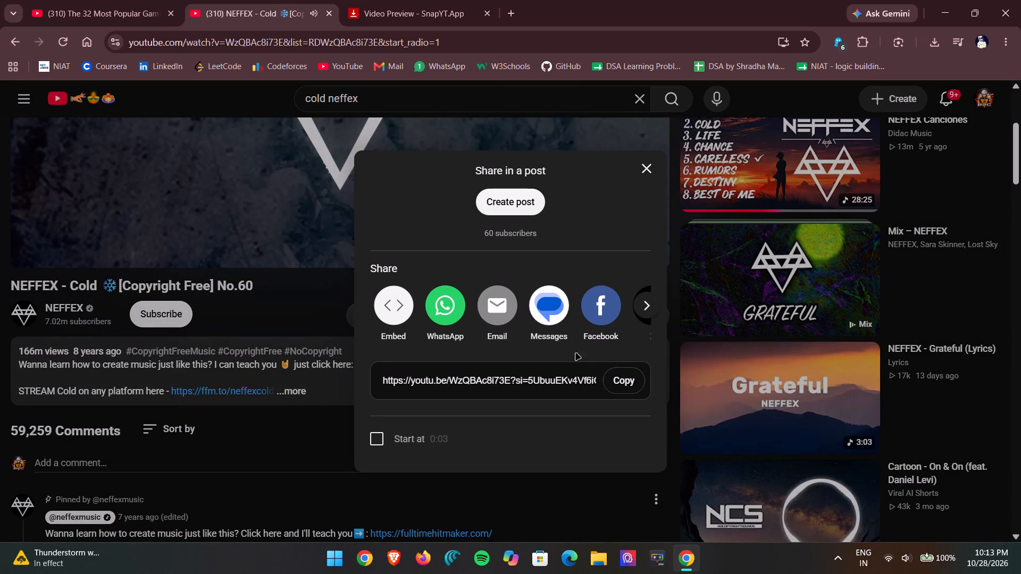
{"action": "left_click", "coordinate": [630, 387]}
Return to the SnapYT downloader's start page and submit the copied NEFFEX - Cold link.
{"action": "left_click", "coordinate": [403, 0]}
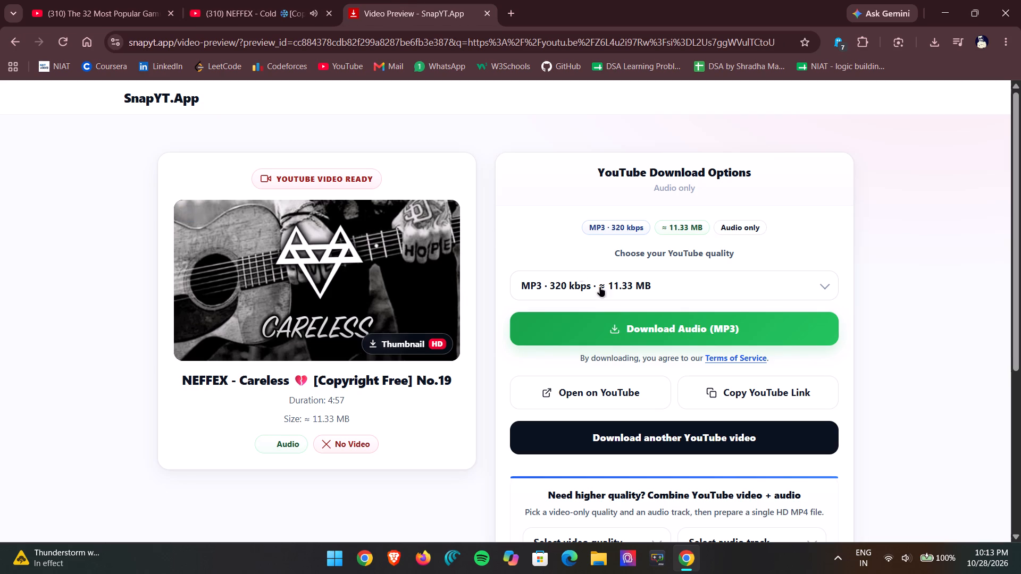
{"action": "scroll", "coordinate": [691, 237], "scroll_direction": "up", "scroll_amount": 4}
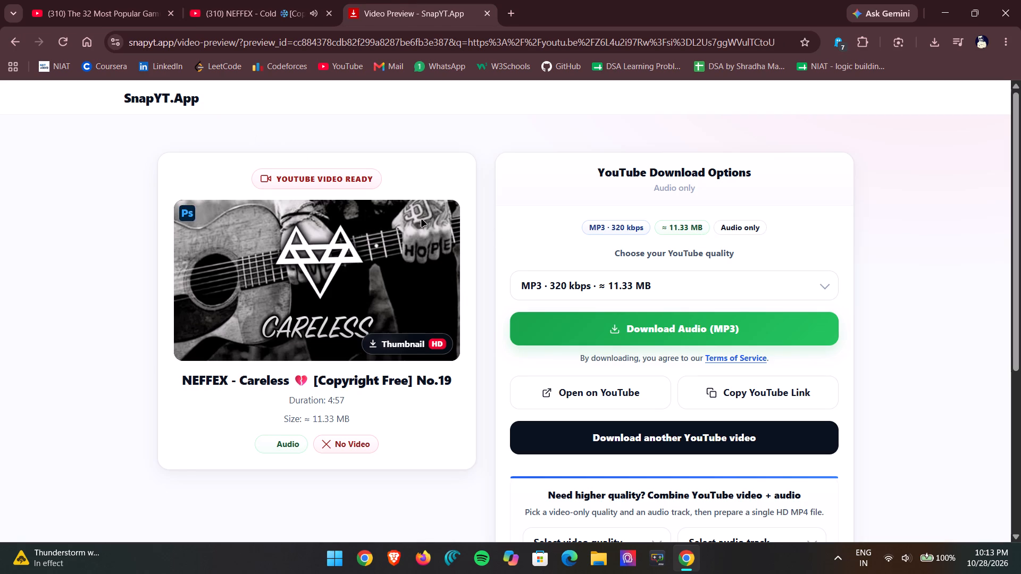
{"action": "left_click", "coordinate": [16, 44]}
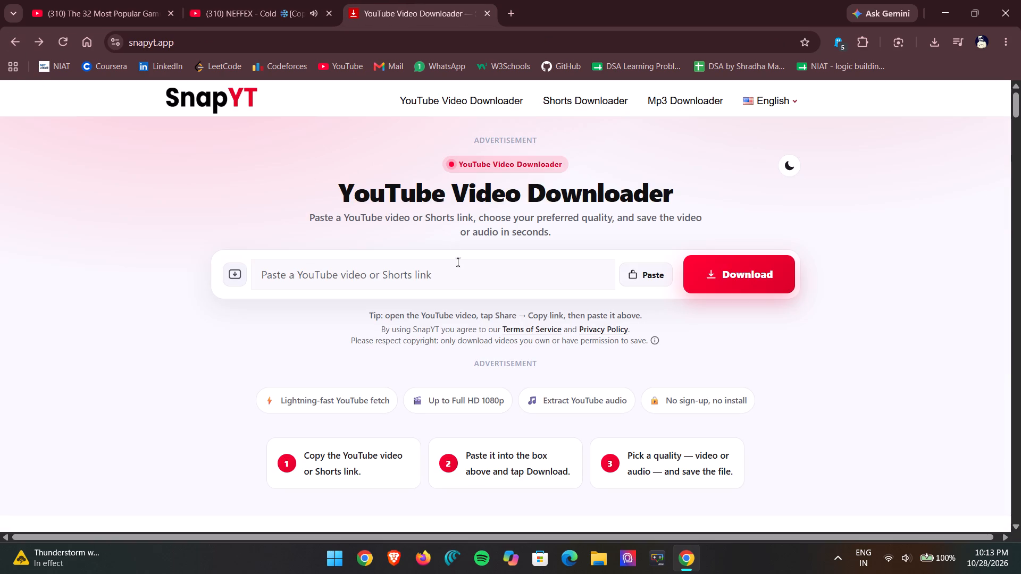
{"action": "left_click", "coordinate": [458, 265]}
{"action": "key", "text": "ctrl+v"}
{"action": "key", "text": "Return"}
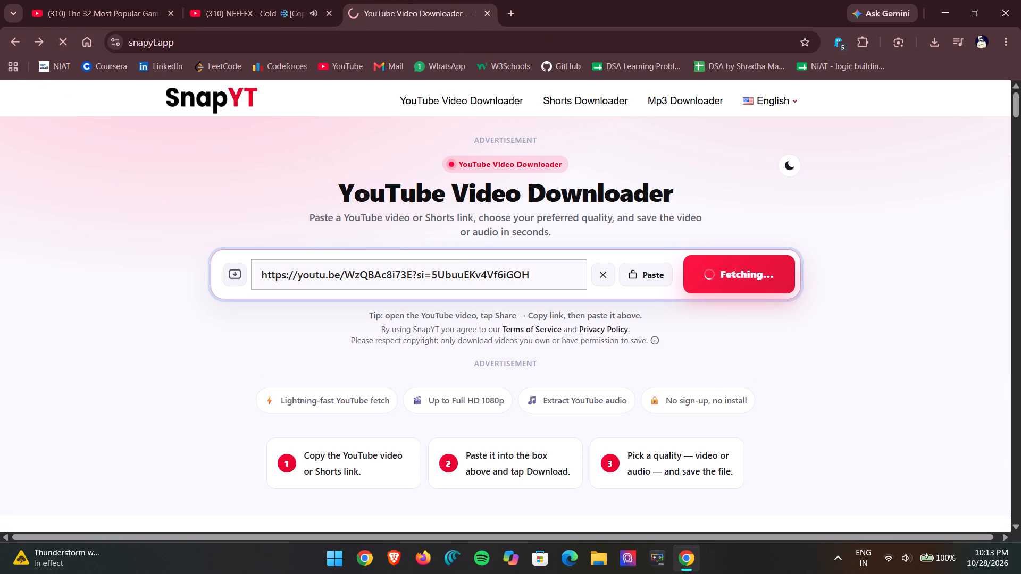
Download NEFFEX - Cold as Opus Audio at 151 kbps.
{"action": "scroll", "coordinate": [634, 244], "scroll_direction": "down", "scroll_amount": 1}
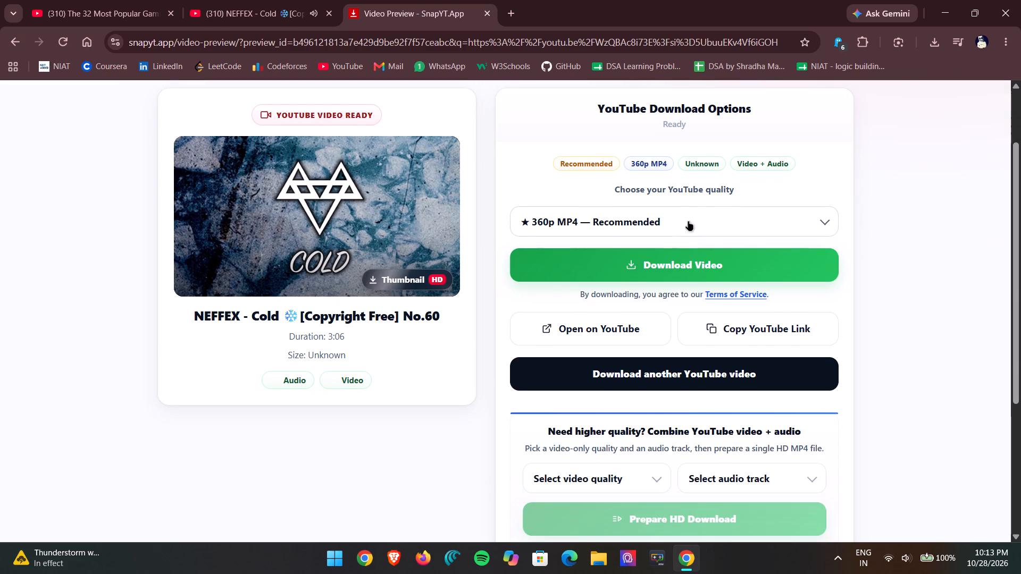
{"action": "left_click", "coordinate": [684, 220]}
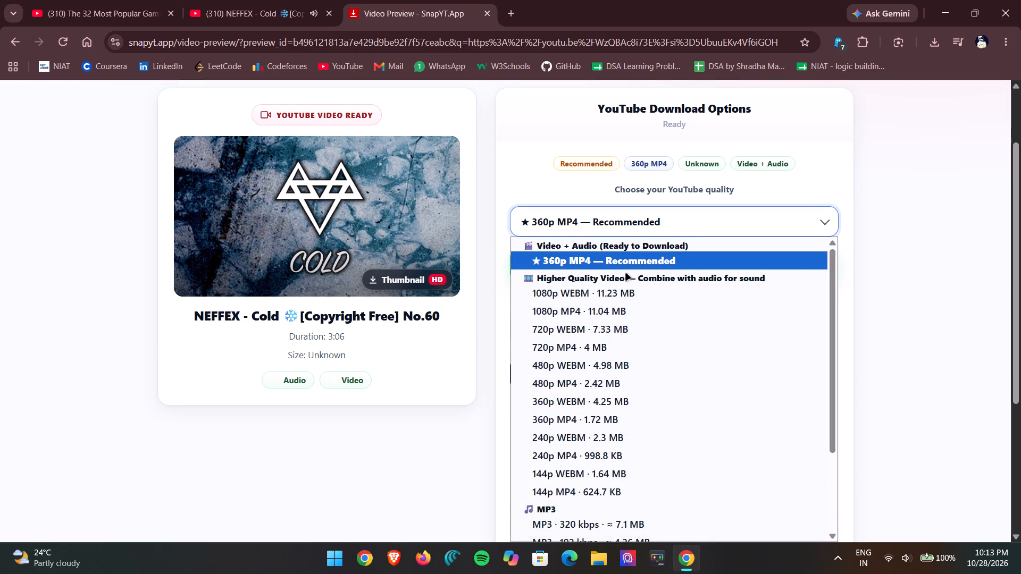
{"action": "scroll", "coordinate": [626, 274], "scroll_direction": "down", "scroll_amount": 2}
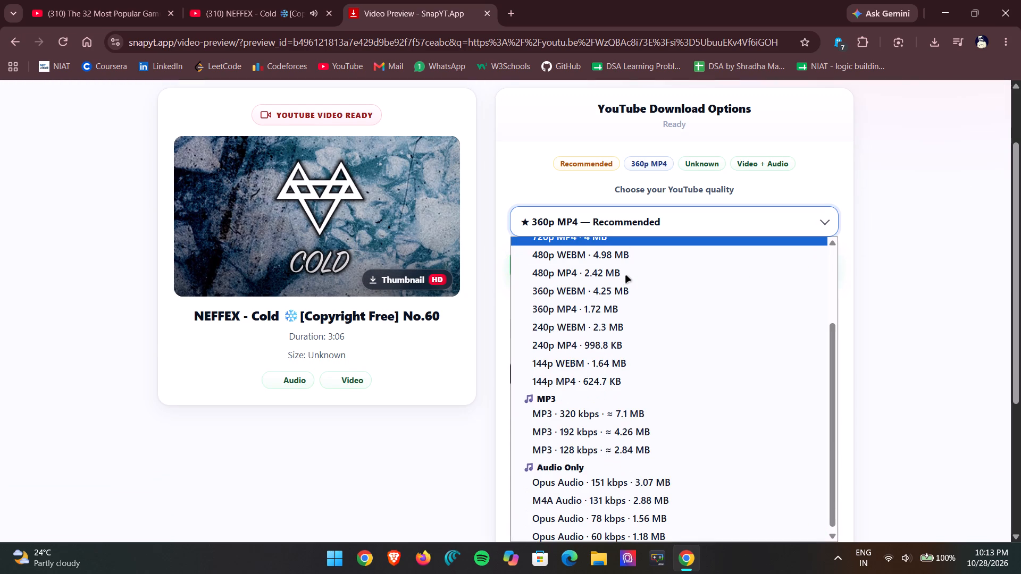
{"action": "scroll", "coordinate": [626, 276], "scroll_direction": "down", "scroll_amount": 4}
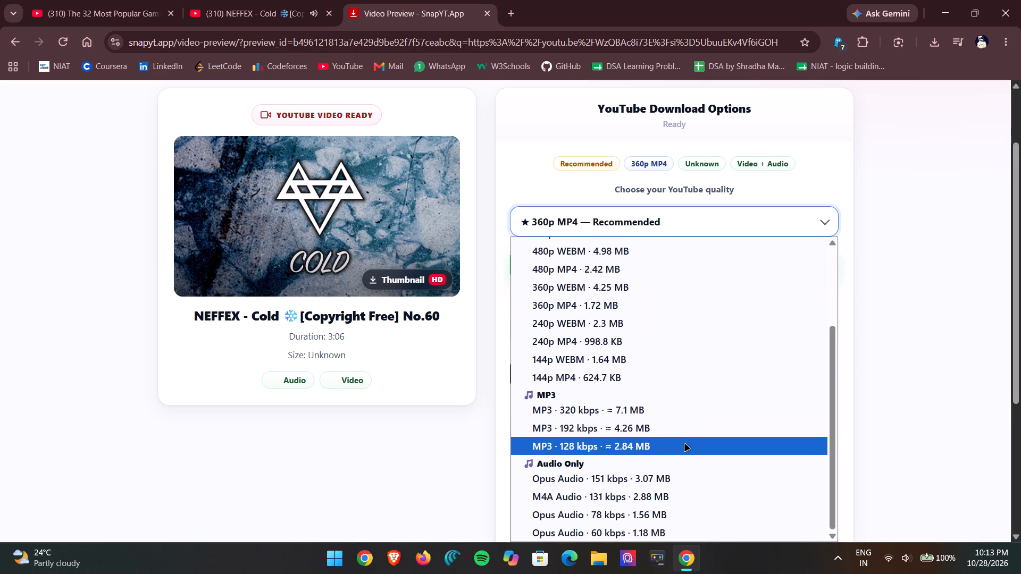
{"action": "left_click", "coordinate": [626, 486]}
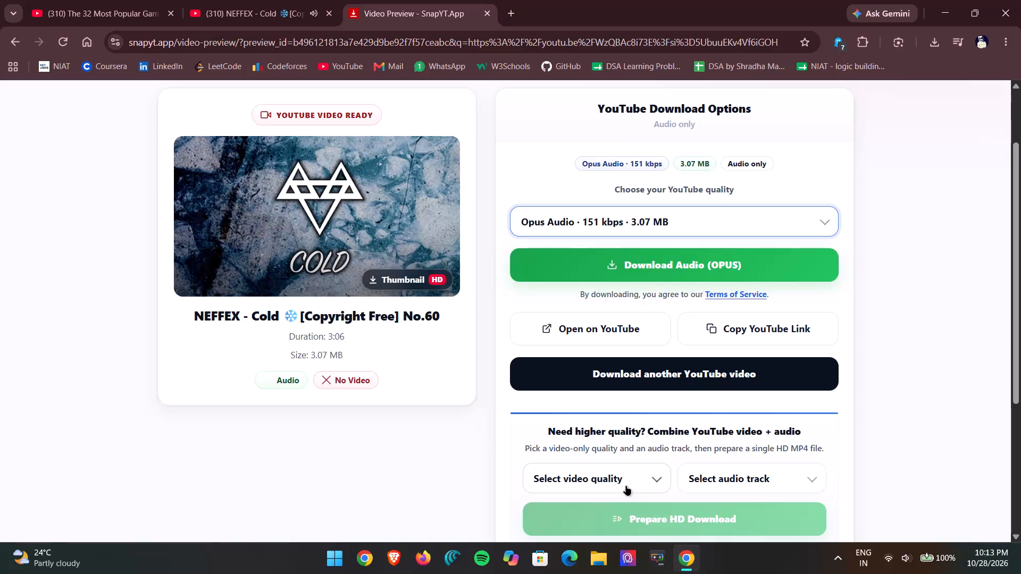
{"action": "left_click", "coordinate": [721, 265]}
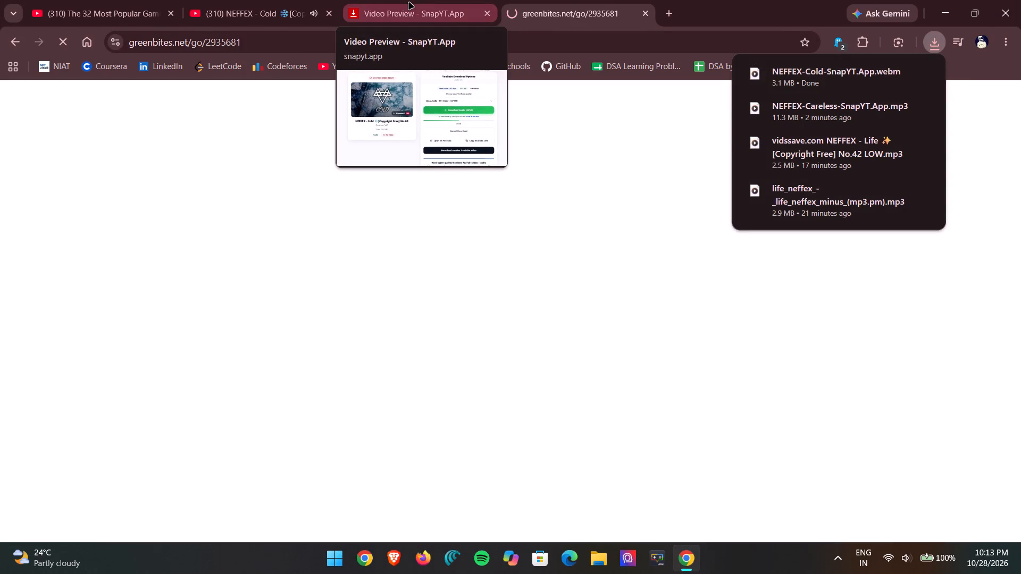
Go back to the NEFFEX - Cold video on YouTube and pause its playback.
{"action": "left_click", "coordinate": [269, 0]}
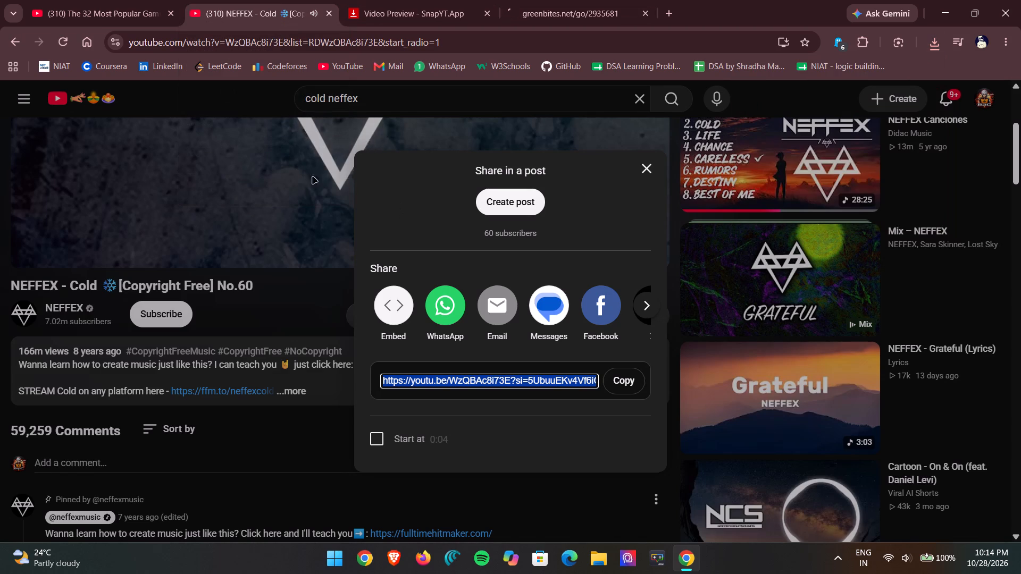
{"action": "left_click", "coordinate": [248, 194]}
{"action": "left_click", "coordinate": [248, 194]}
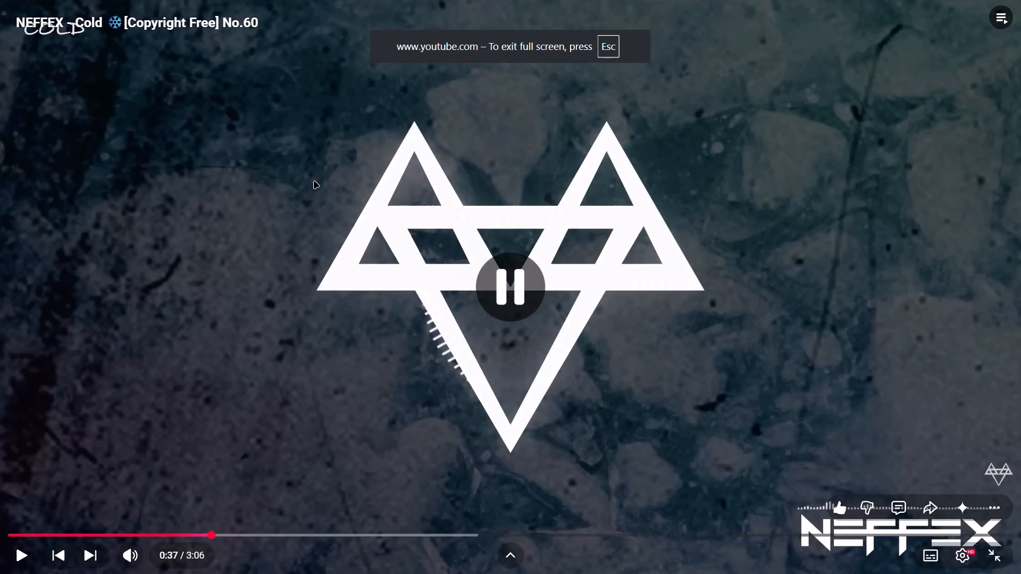
{"action": "key", "text": "Escape"}
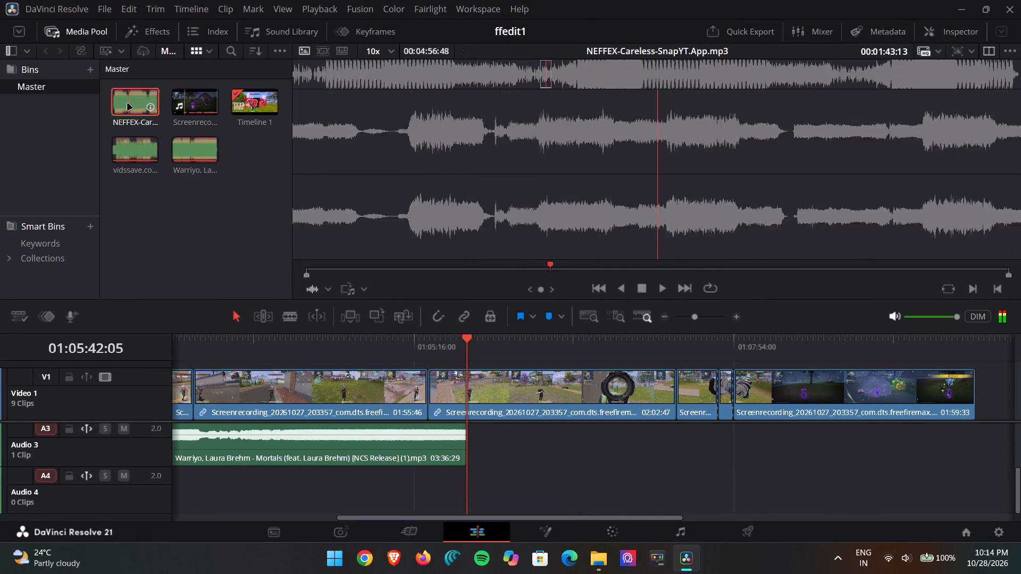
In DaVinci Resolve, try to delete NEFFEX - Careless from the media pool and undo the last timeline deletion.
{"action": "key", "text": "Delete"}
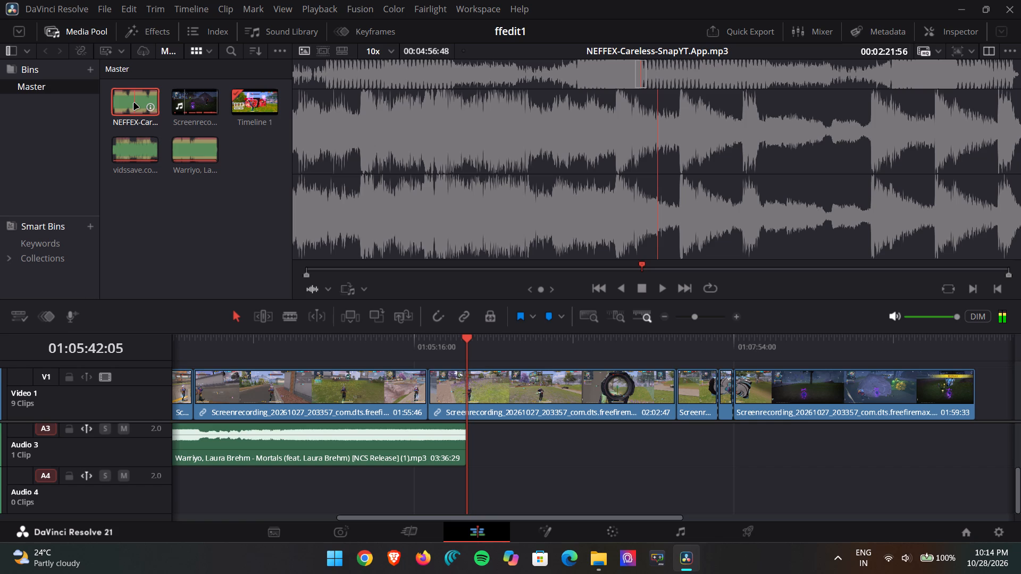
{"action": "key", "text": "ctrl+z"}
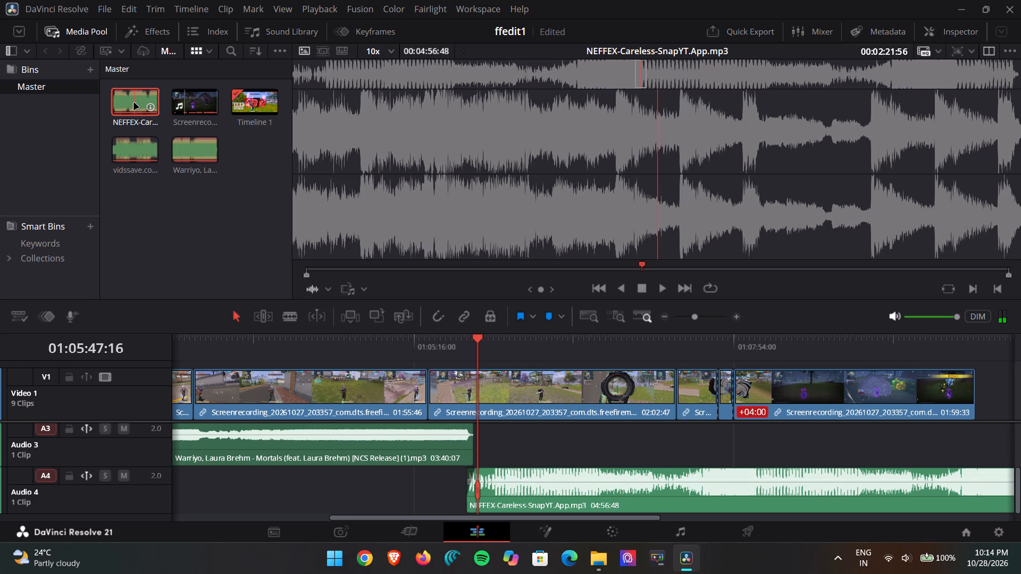
Delete the NEFFEX - Careless clip from the Audio 4 track.
{"action": "left_click", "coordinate": [558, 478]}
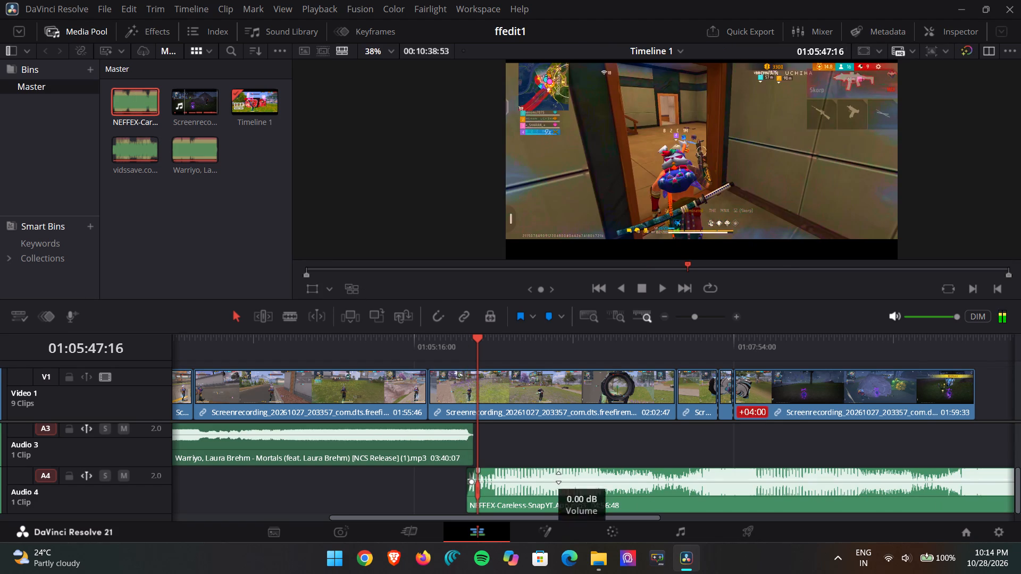
{"action": "left_click", "coordinate": [580, 499]}
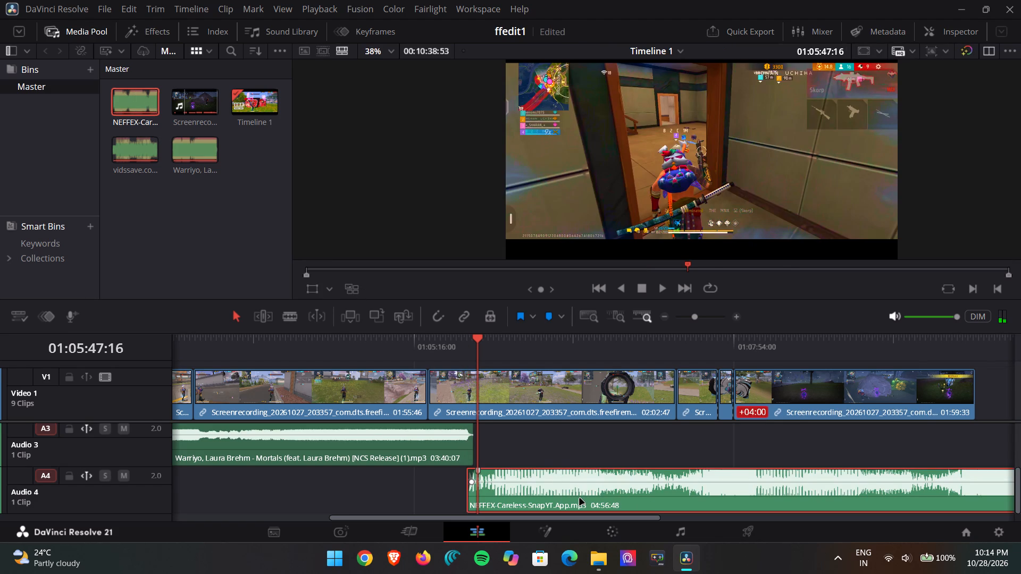
{"action": "key", "text": "Delete"}
Remove the NEFFEX - Careless file from the media pool's Master bin.
{"action": "left_click", "coordinate": [138, 105]}
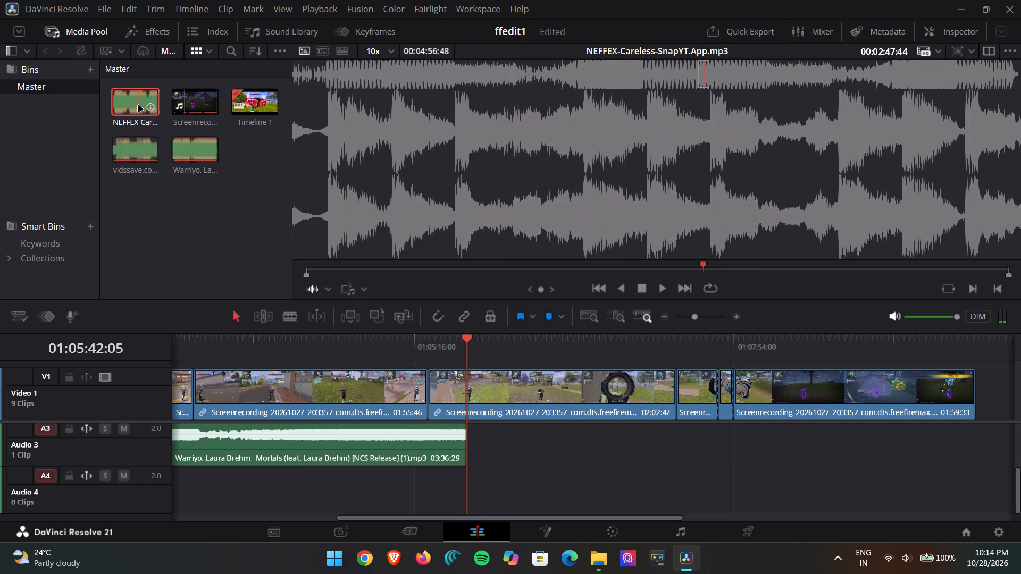
{"action": "key", "text": "Delete"}
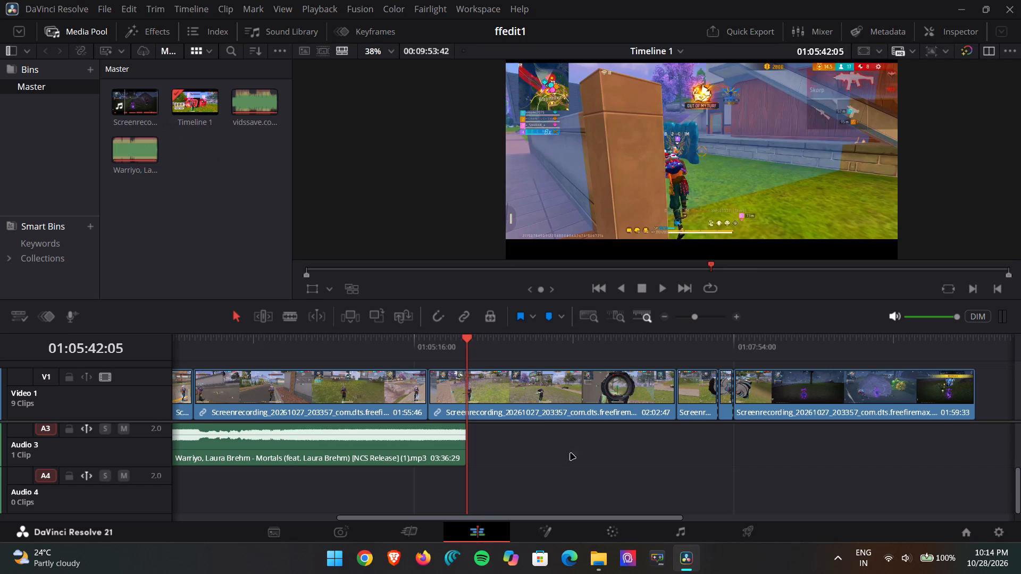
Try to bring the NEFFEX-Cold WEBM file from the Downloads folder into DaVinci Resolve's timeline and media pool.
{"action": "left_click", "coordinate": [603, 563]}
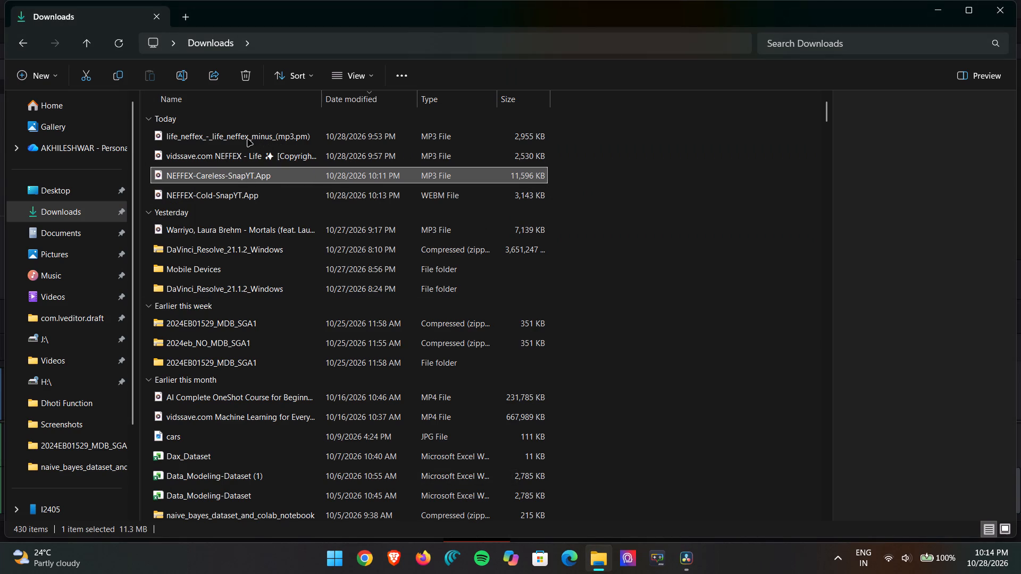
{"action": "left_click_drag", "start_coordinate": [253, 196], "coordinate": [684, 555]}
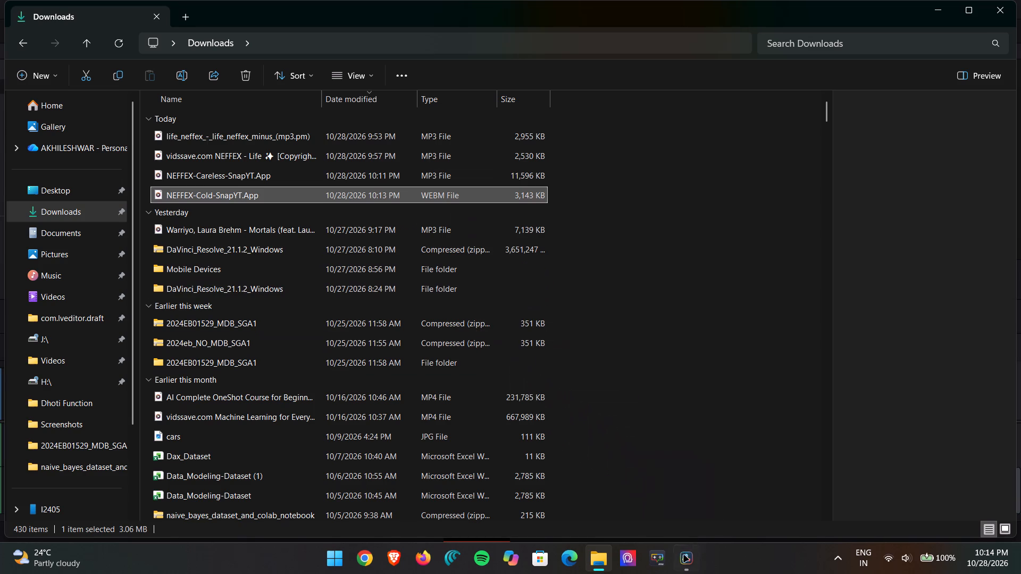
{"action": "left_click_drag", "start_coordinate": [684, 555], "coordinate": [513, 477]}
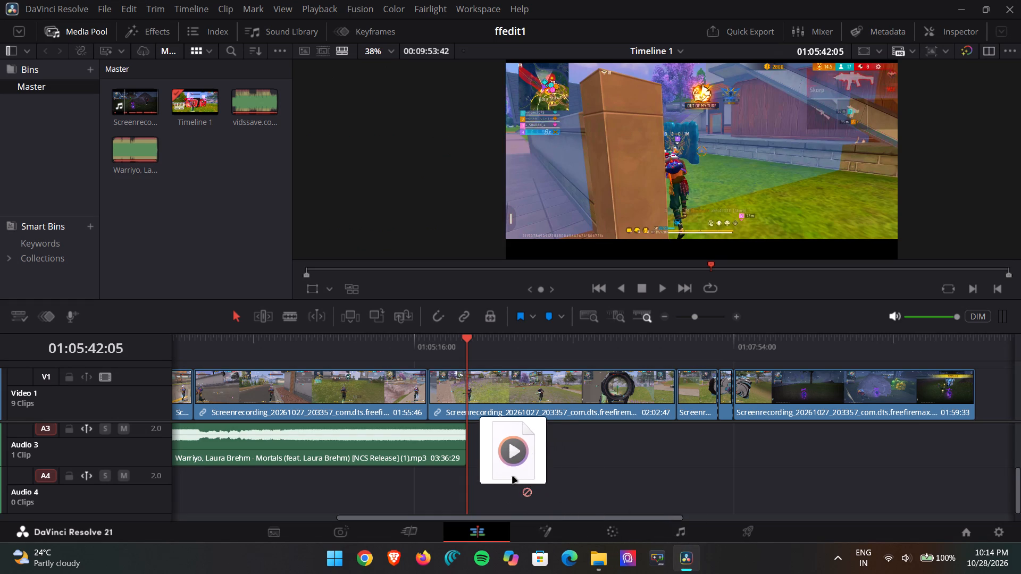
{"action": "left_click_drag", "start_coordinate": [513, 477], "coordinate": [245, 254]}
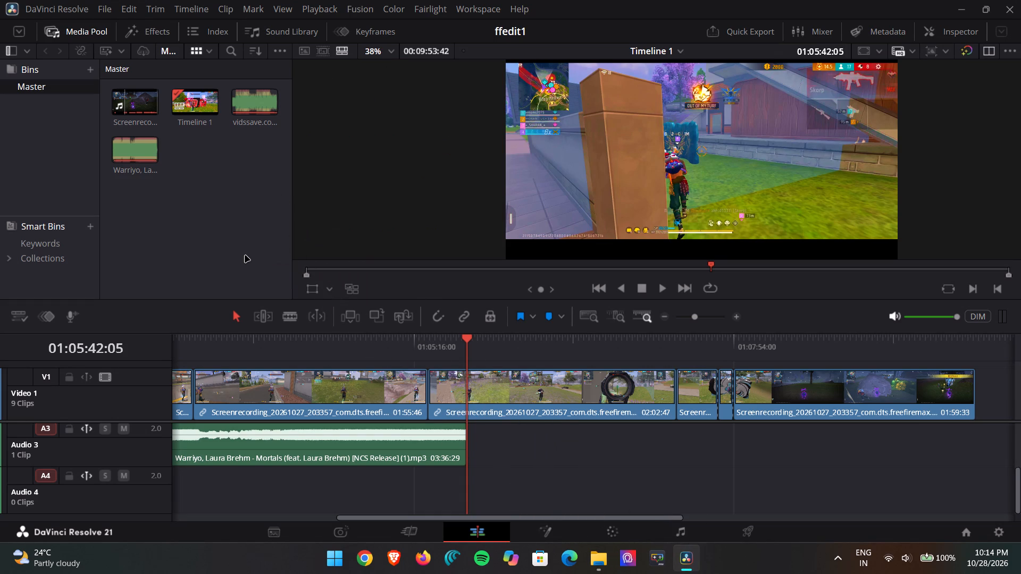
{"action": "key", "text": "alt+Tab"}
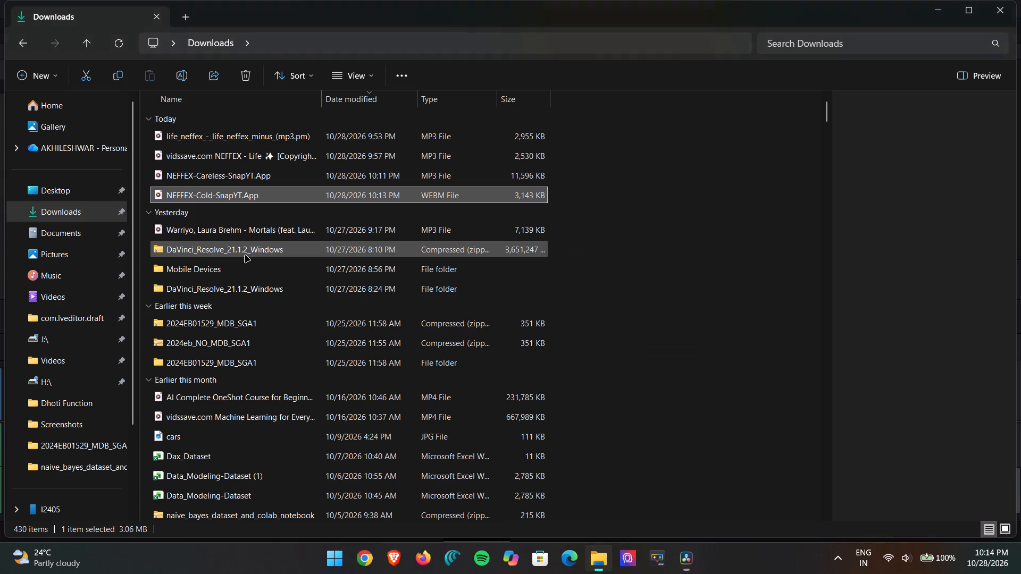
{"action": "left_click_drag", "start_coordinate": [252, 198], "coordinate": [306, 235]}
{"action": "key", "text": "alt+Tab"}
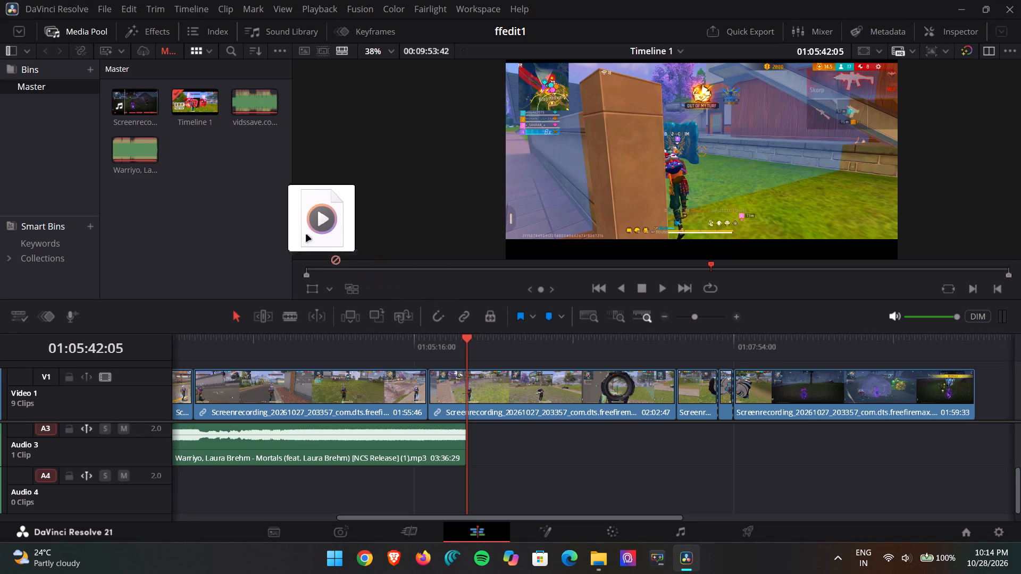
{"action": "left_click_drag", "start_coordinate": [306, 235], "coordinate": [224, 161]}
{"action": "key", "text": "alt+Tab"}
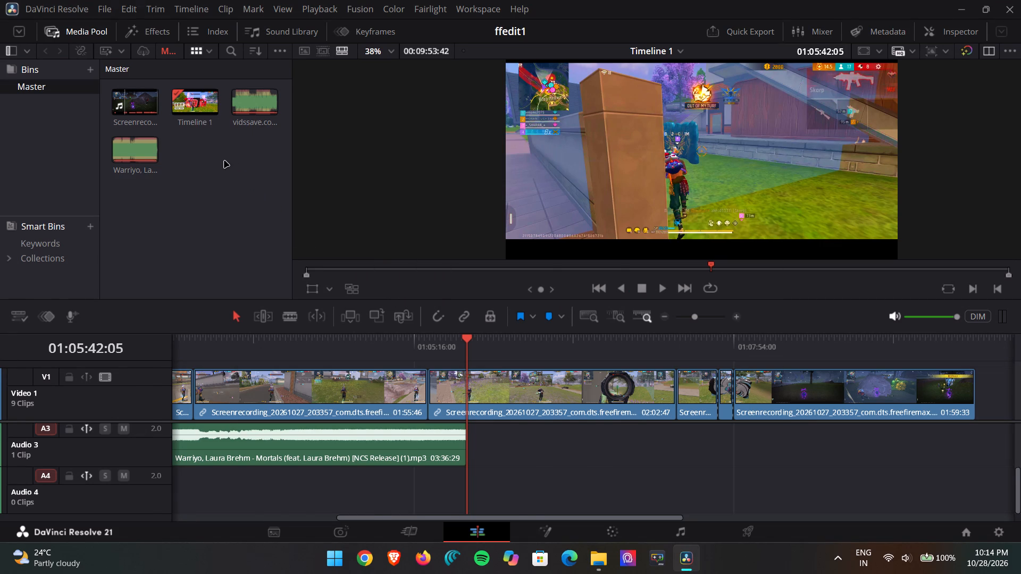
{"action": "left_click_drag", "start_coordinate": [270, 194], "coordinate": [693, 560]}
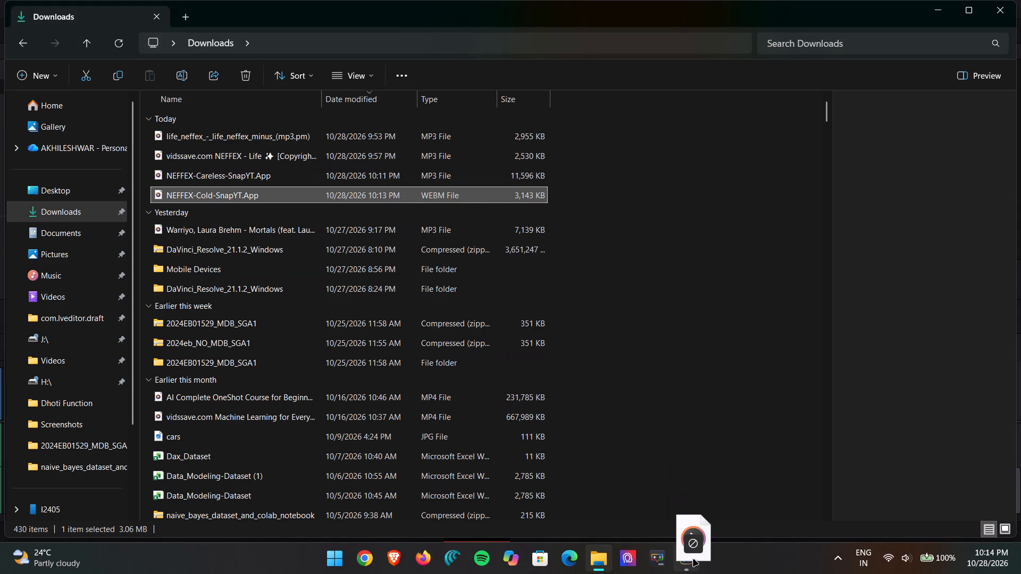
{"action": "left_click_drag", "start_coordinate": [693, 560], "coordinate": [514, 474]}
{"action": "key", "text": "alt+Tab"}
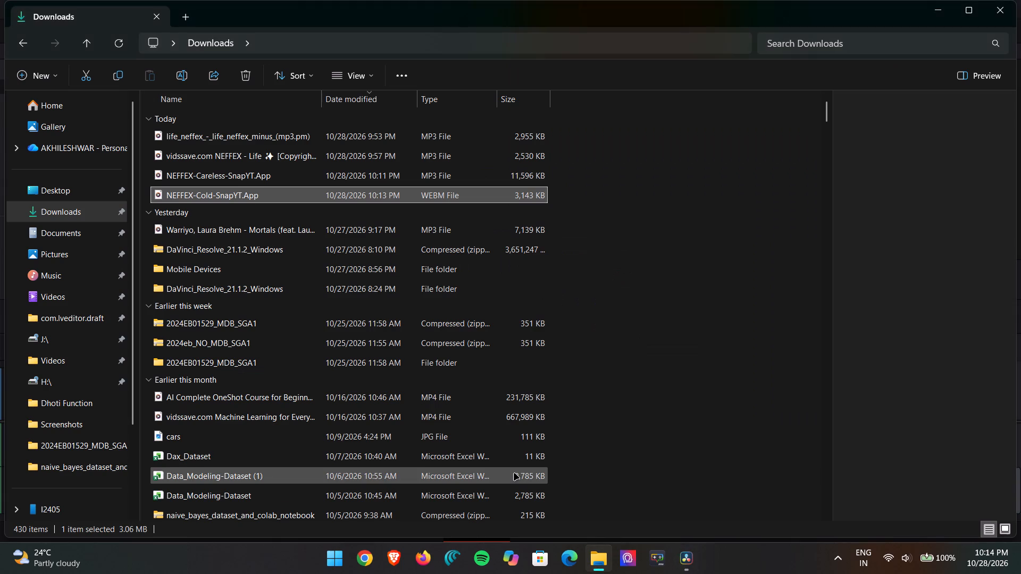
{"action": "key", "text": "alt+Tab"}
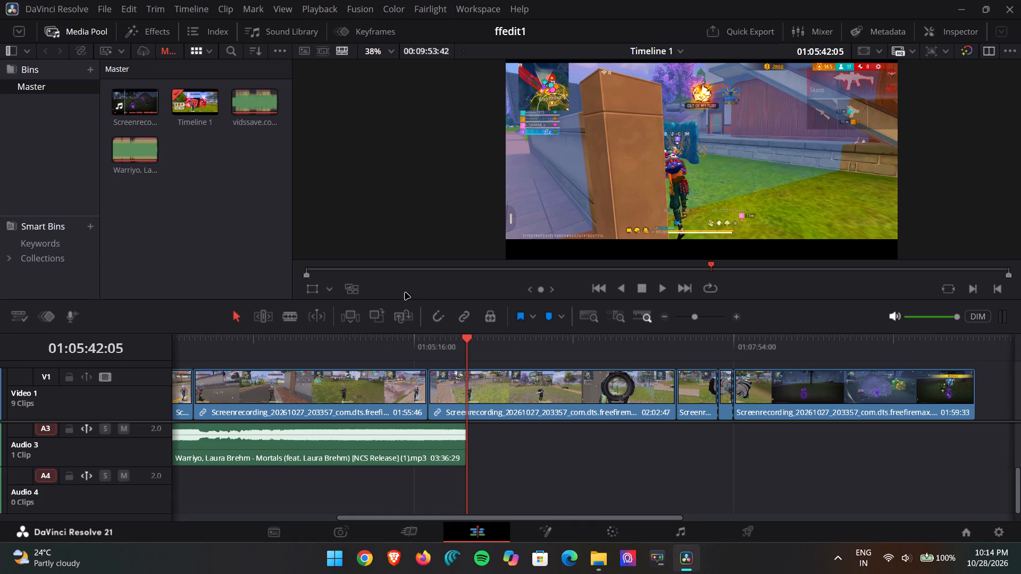
In Chrome, download NEFFEX - Cold from the SnapYT page as a 320 kbps MP3.
{"action": "left_click", "coordinate": [384, 0]}
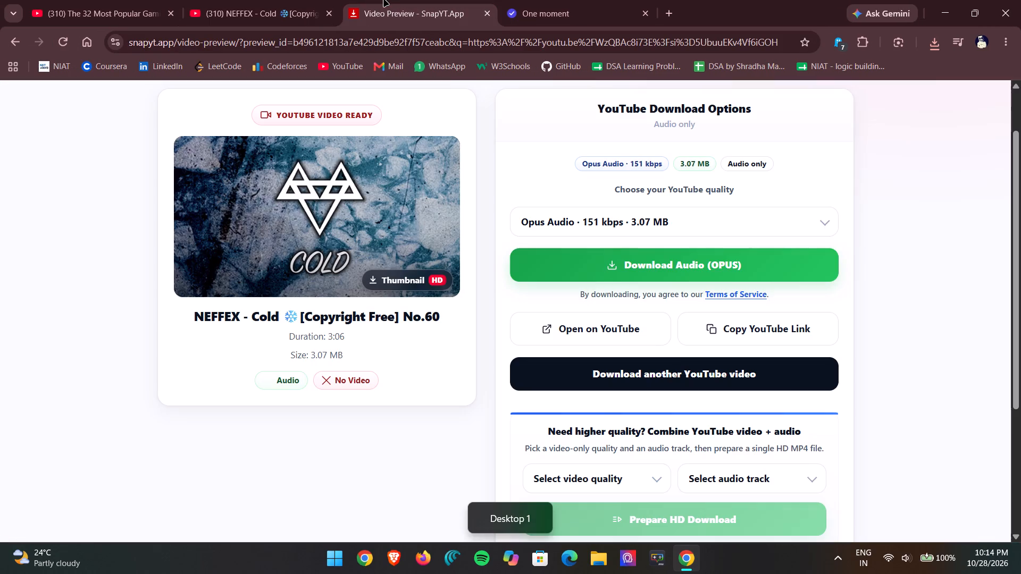
{"action": "left_click", "coordinate": [789, 223]}
{"action": "scroll", "coordinate": [631, 411], "scroll_direction": "down", "scroll_amount": 2}
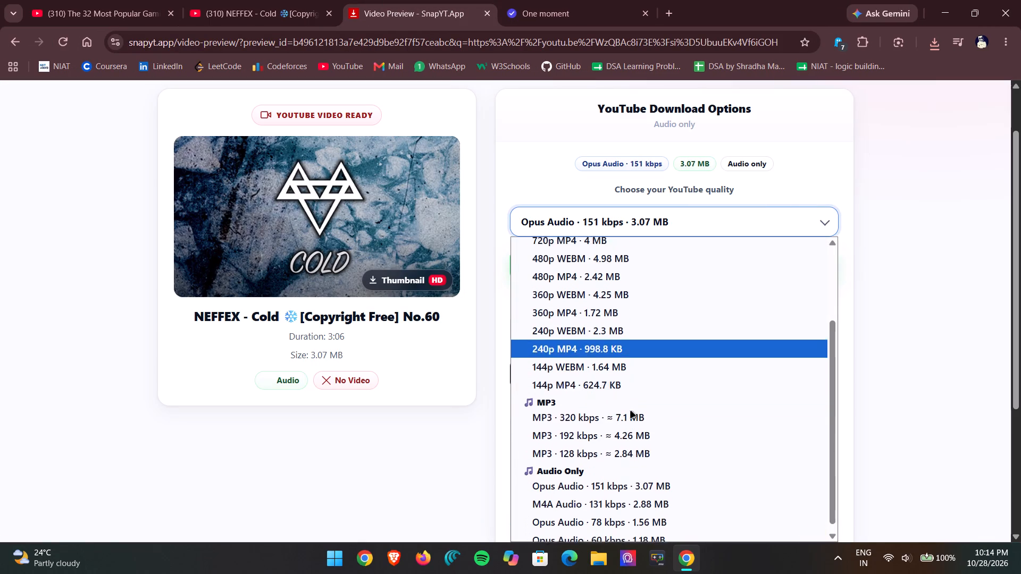
{"action": "scroll", "coordinate": [631, 411], "scroll_direction": "down", "scroll_amount": 4}
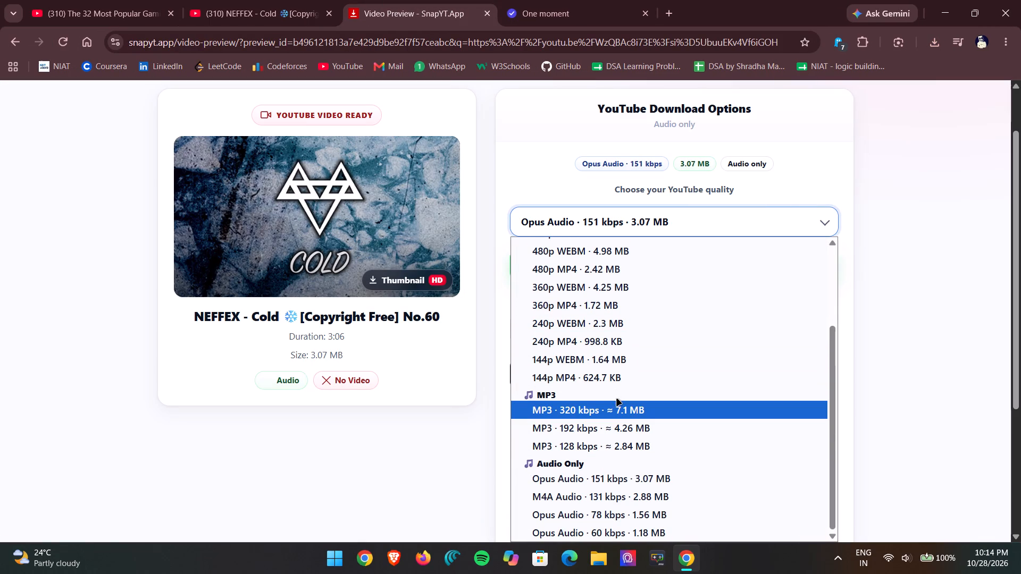
{"action": "left_click", "coordinate": [619, 409]}
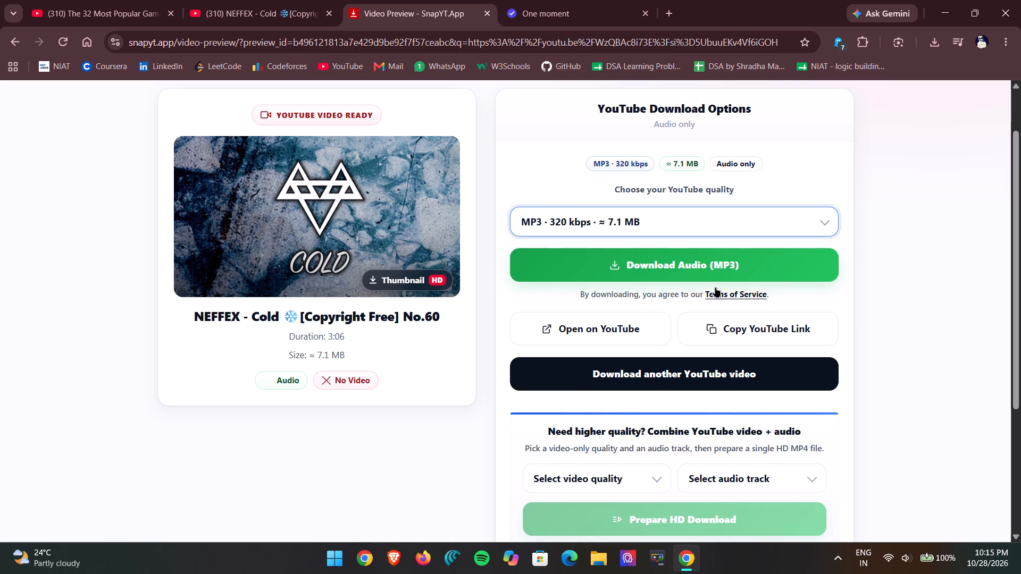
{"action": "left_click", "coordinate": [736, 262]}
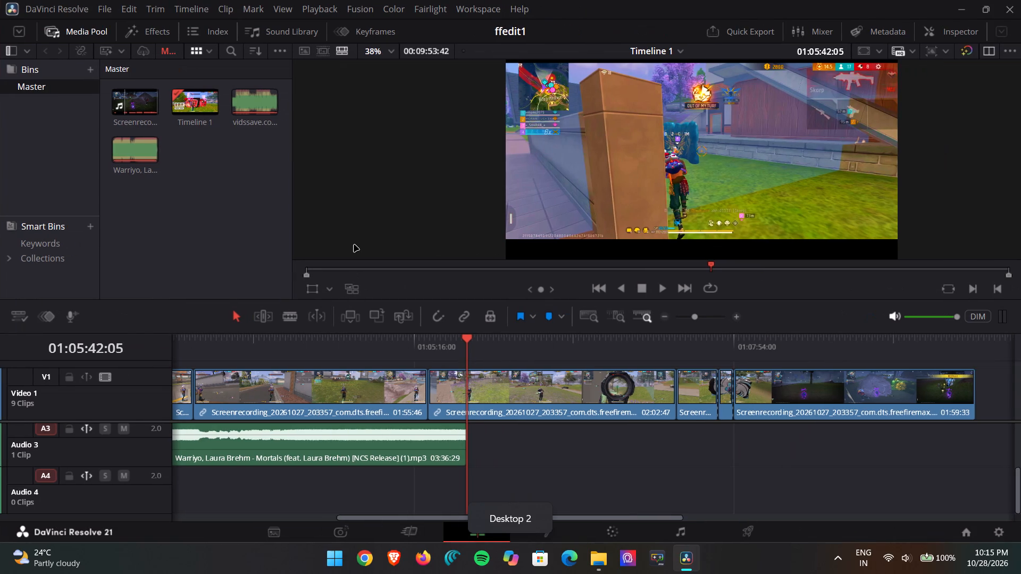
In File Explorer, permanently delete the NEFFEX-Cold WEBM file from Downloads and refresh the folder.
{"action": "key", "text": "alt+Tab"}
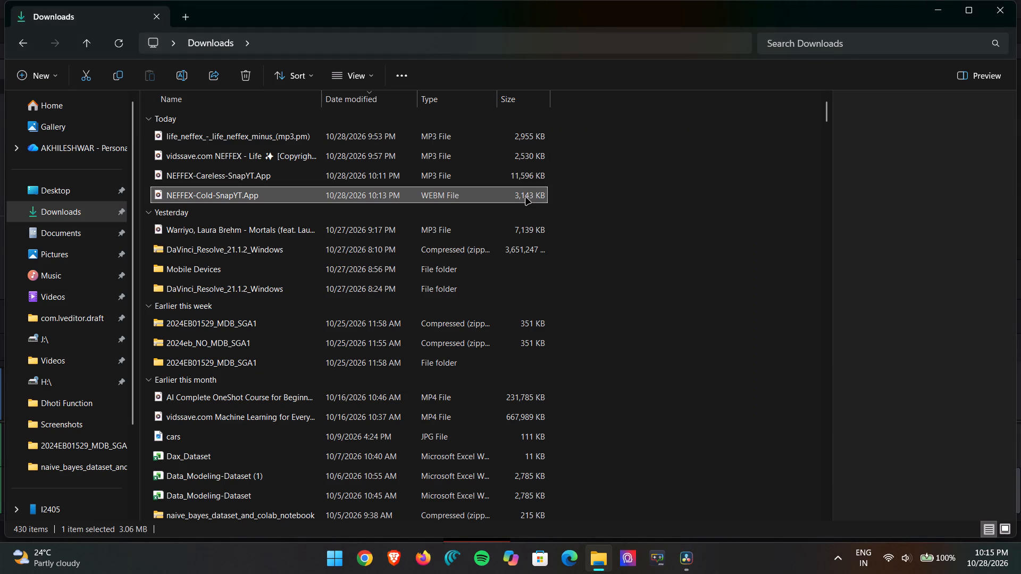
{"action": "key", "text": "shift+Delete"}
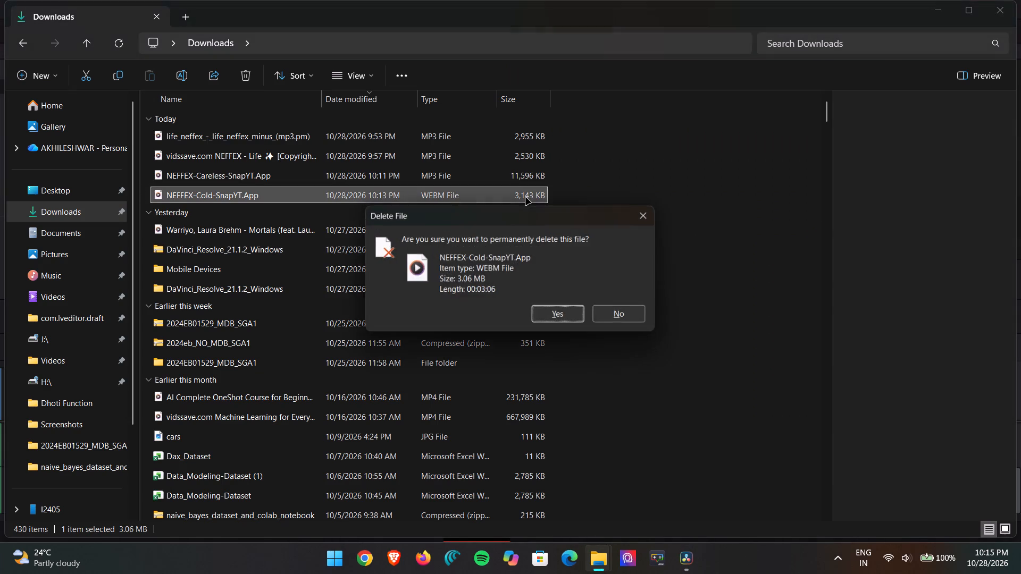
{"action": "key", "text": "Return"}
{"action": "key", "text": "ctrl+r"}
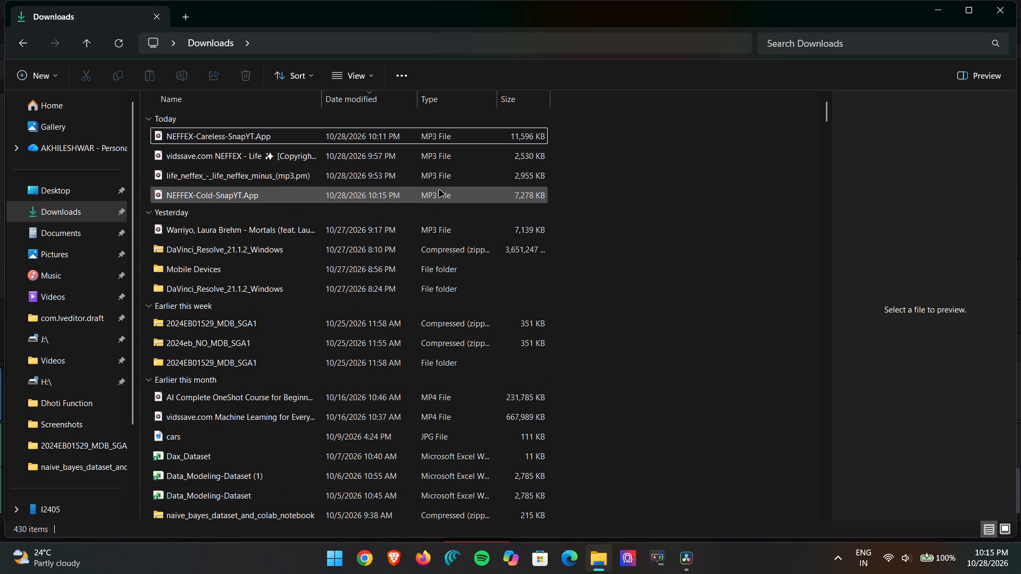
{"action": "key", "text": "ctrl+r"}
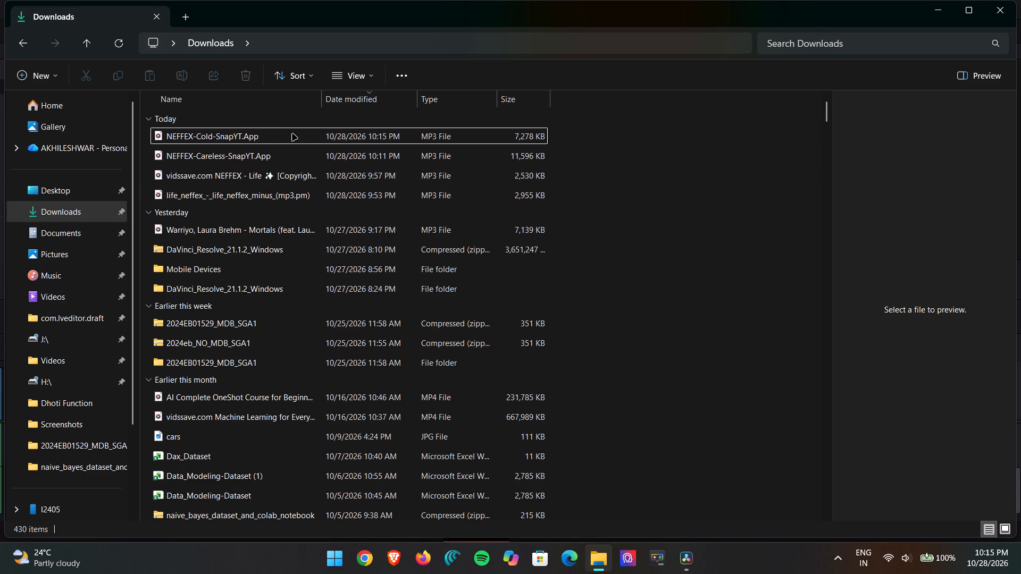
Import the NEFFEX-Cold MP3 file from Downloads into DaVinci Resolve's Master bin.
{"action": "left_click_drag", "start_coordinate": [286, 135], "coordinate": [693, 342]}
{"action": "left_click", "coordinate": [640, 163]}
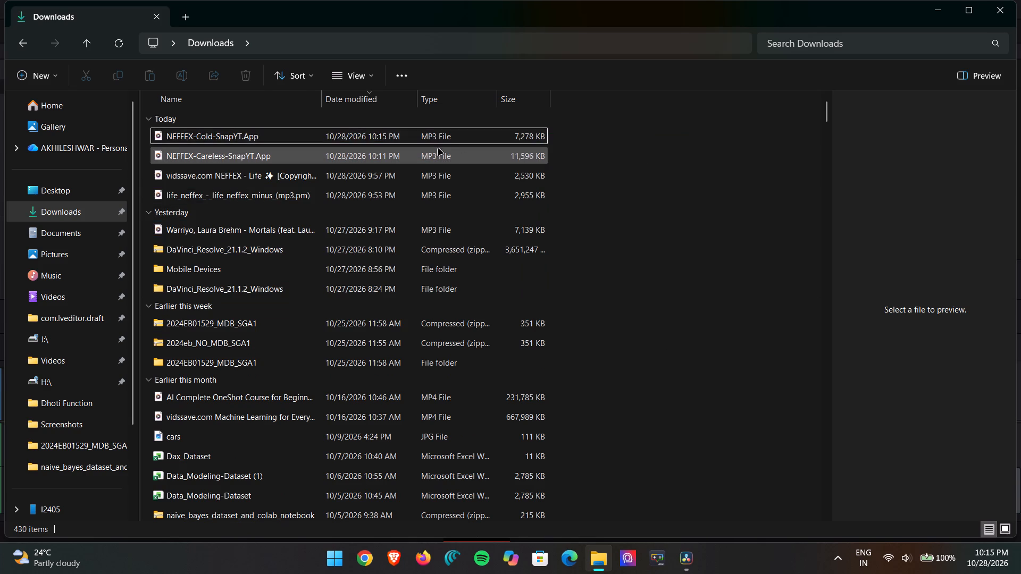
{"action": "left_click", "coordinate": [414, 132]}
{"action": "left_click_drag", "start_coordinate": [408, 132], "coordinate": [683, 554]}
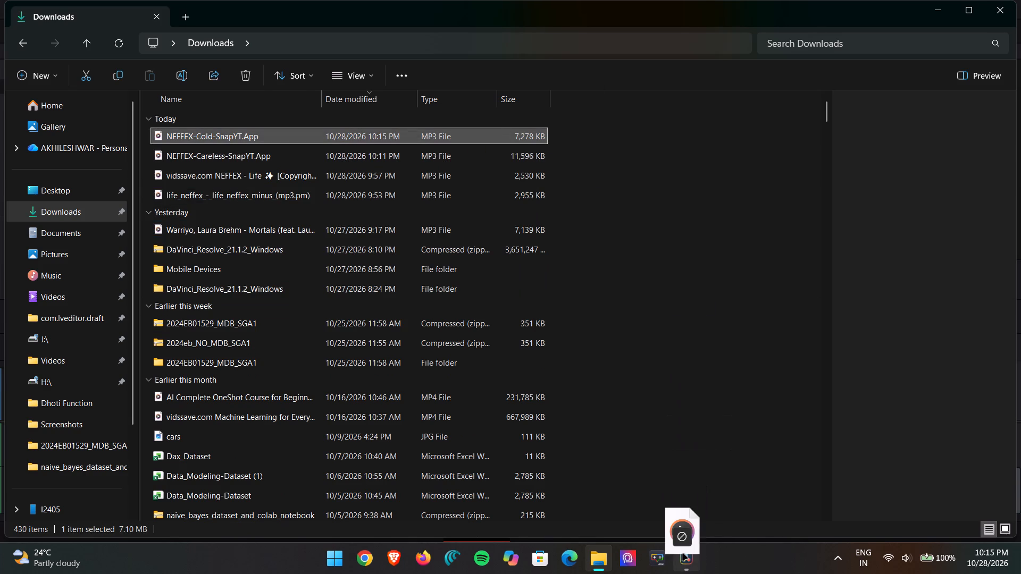
{"action": "left_click_drag", "start_coordinate": [683, 554], "coordinate": [532, 476]}
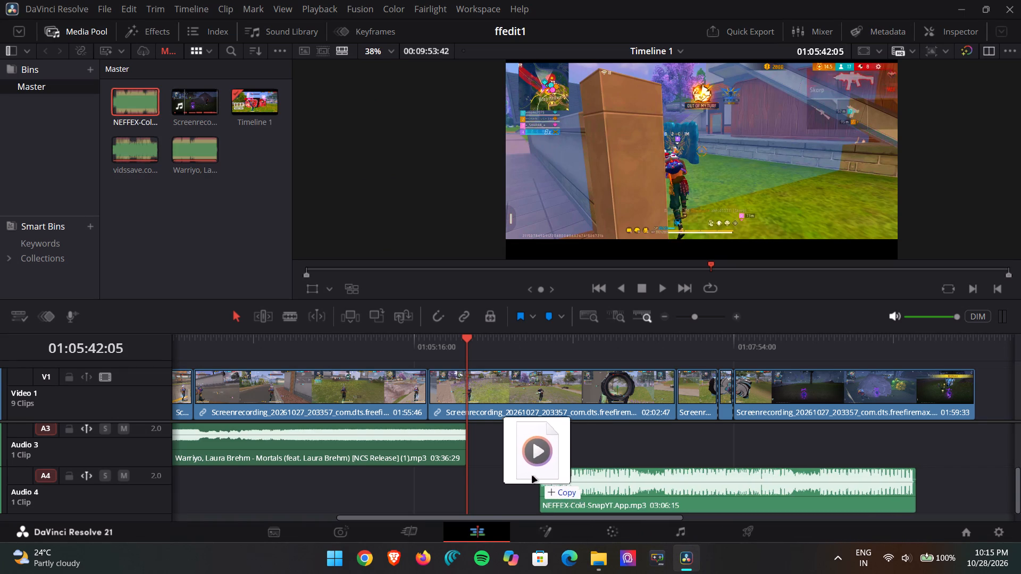
{"action": "left_click_drag", "start_coordinate": [532, 476], "coordinate": [224, 213]}
Place the NEFFEX-Cold audio on the Audio 4 track, slightly overlapping the end of the Mortals clip, at about 01:05:39.
{"action": "left_click_drag", "start_coordinate": [125, 104], "coordinate": [369, 404]}
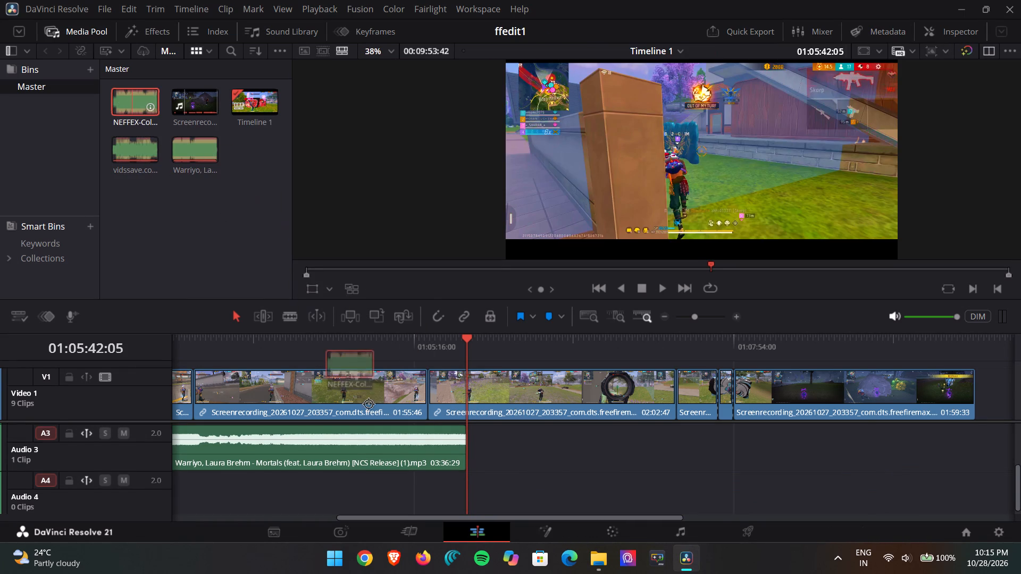
{"action": "left_click_drag", "start_coordinate": [369, 404], "coordinate": [462, 502]}
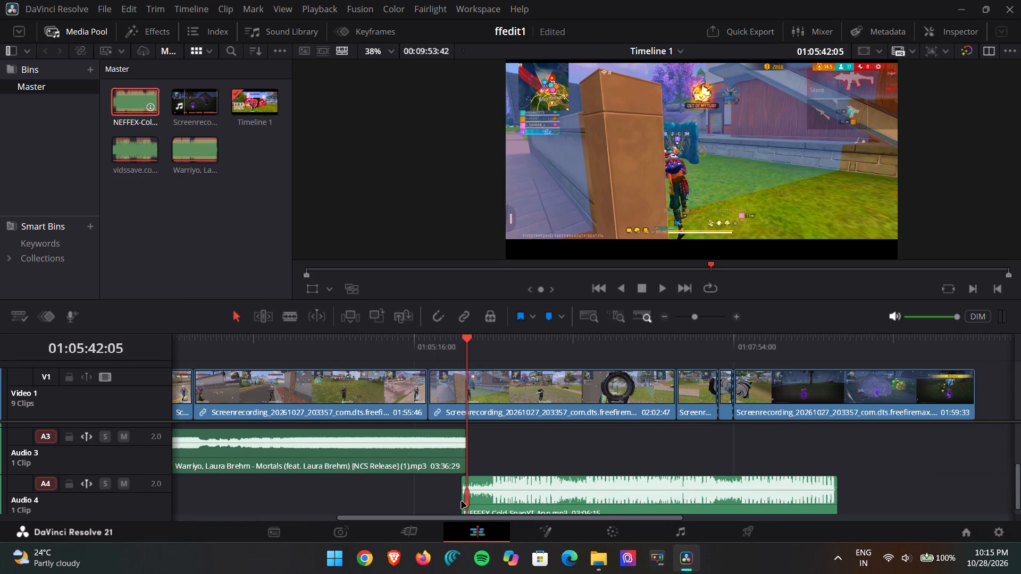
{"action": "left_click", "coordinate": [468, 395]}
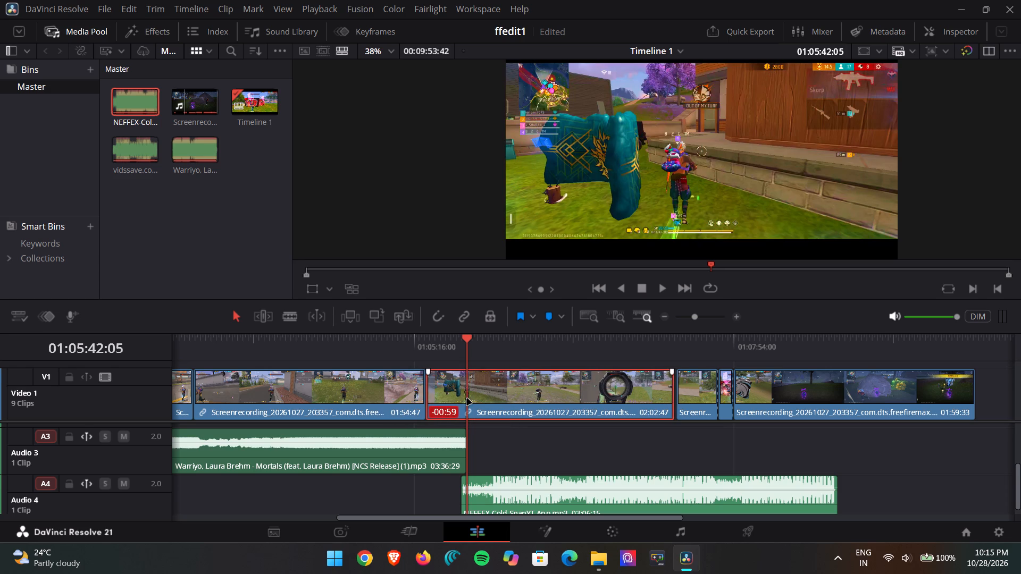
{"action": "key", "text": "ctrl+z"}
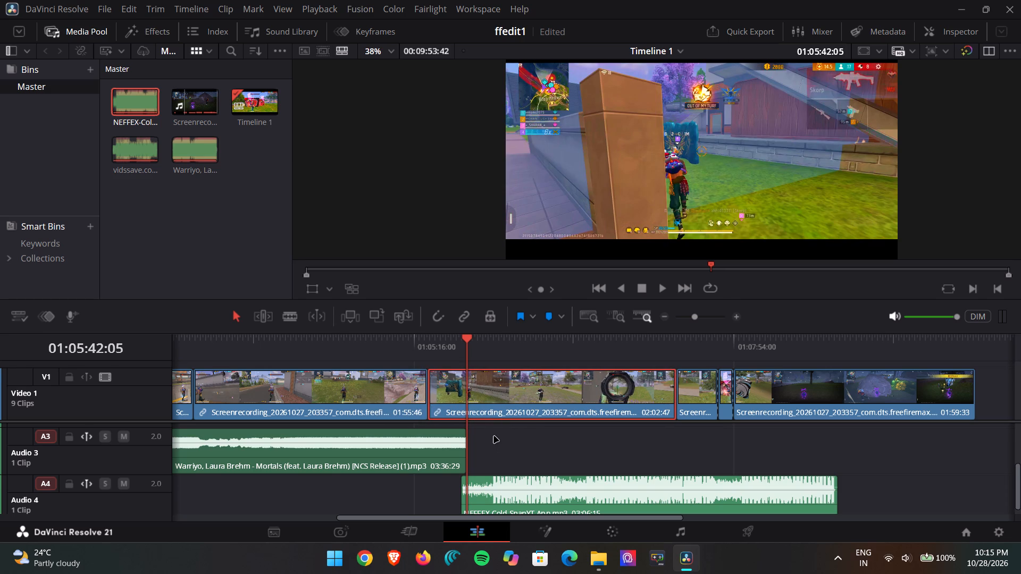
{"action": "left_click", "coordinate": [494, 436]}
Play back the transition from Mortals to NEFFEX-Cold, starting at about 01:05:39.
{"action": "left_click_drag", "start_coordinate": [466, 356], "coordinate": [431, 359]}
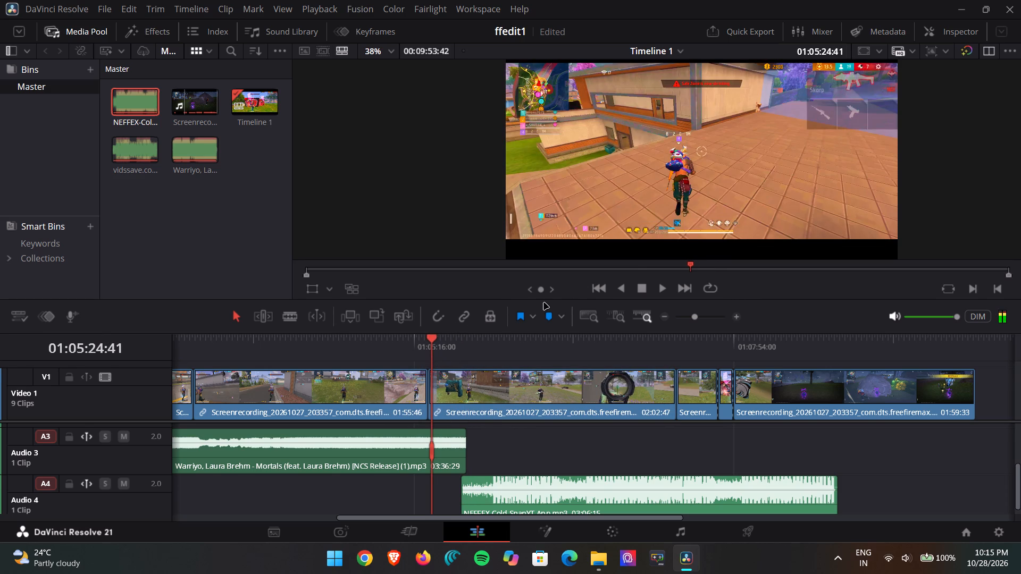
{"action": "left_click_drag", "start_coordinate": [442, 337], "coordinate": [461, 333]}
{"action": "left_click", "coordinate": [663, 290]}
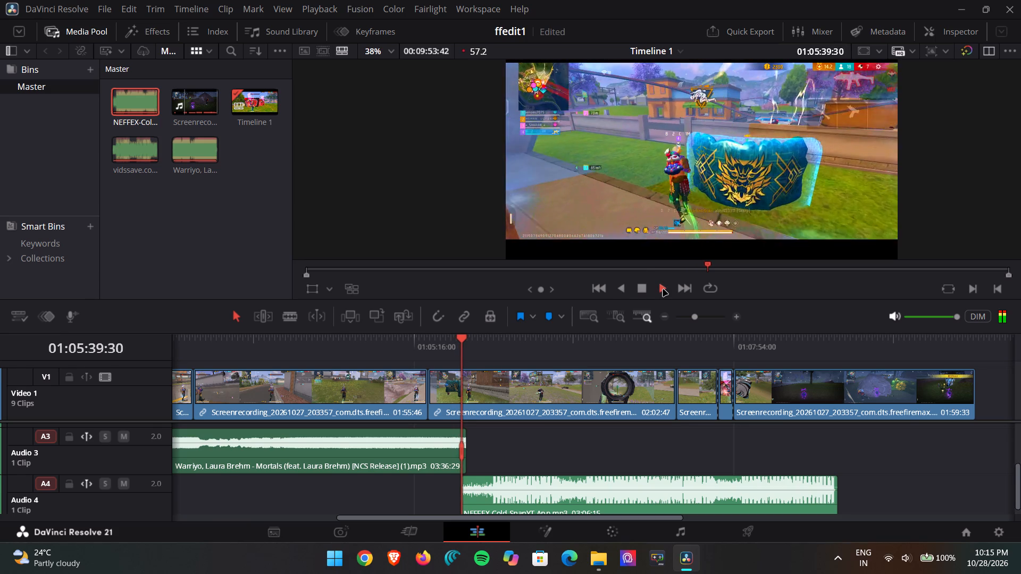
{"action": "left_click", "coordinate": [639, 293]}
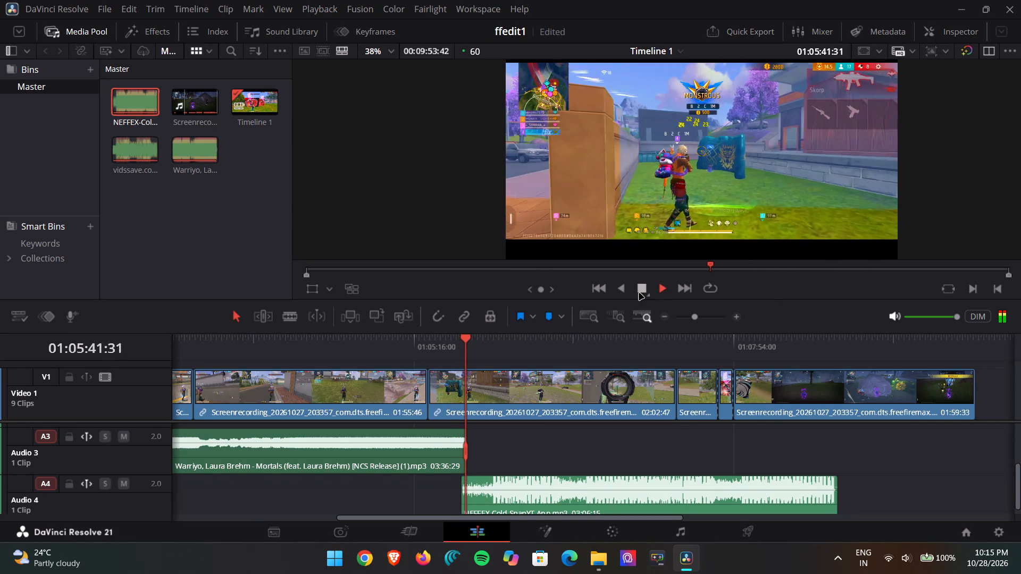
Shift the NEFFEX-Cold clip on Audio 4 to start at about 01:05:40:10, shortening its overlap with Mortals.
{"action": "scroll", "coordinate": [498, 451], "scroll_direction": "down", "scroll_amount": 1, "text": "ctrl"}
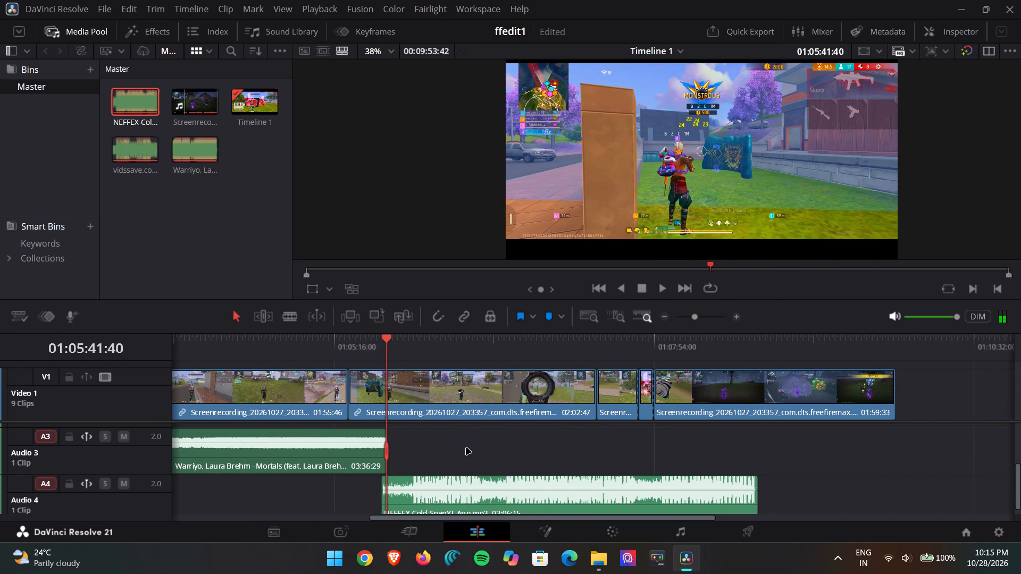
{"action": "scroll", "coordinate": [463, 447], "scroll_direction": "right", "scroll_amount": 1}
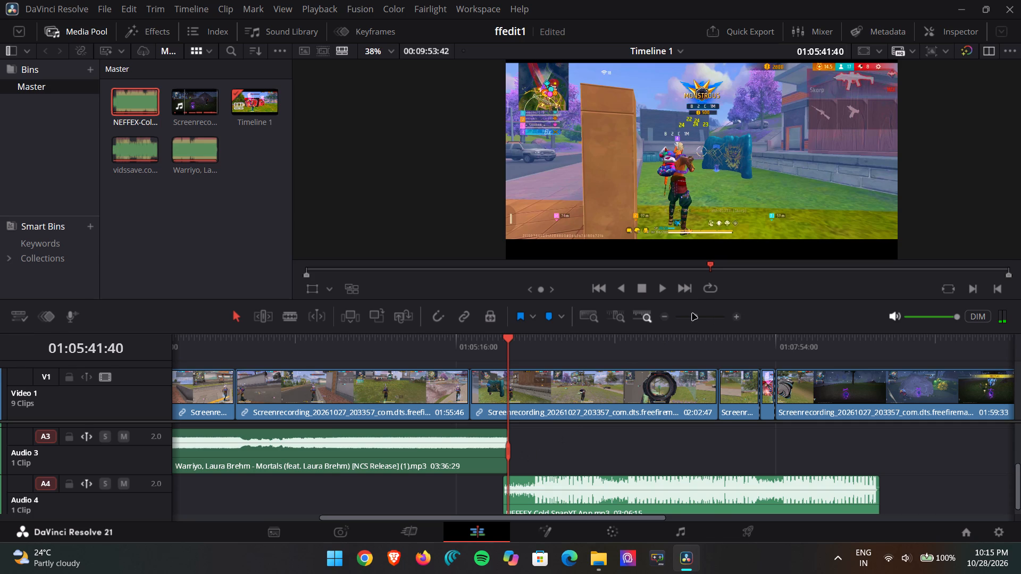
{"action": "left_click_drag", "start_coordinate": [693, 318], "coordinate": [706, 315]}
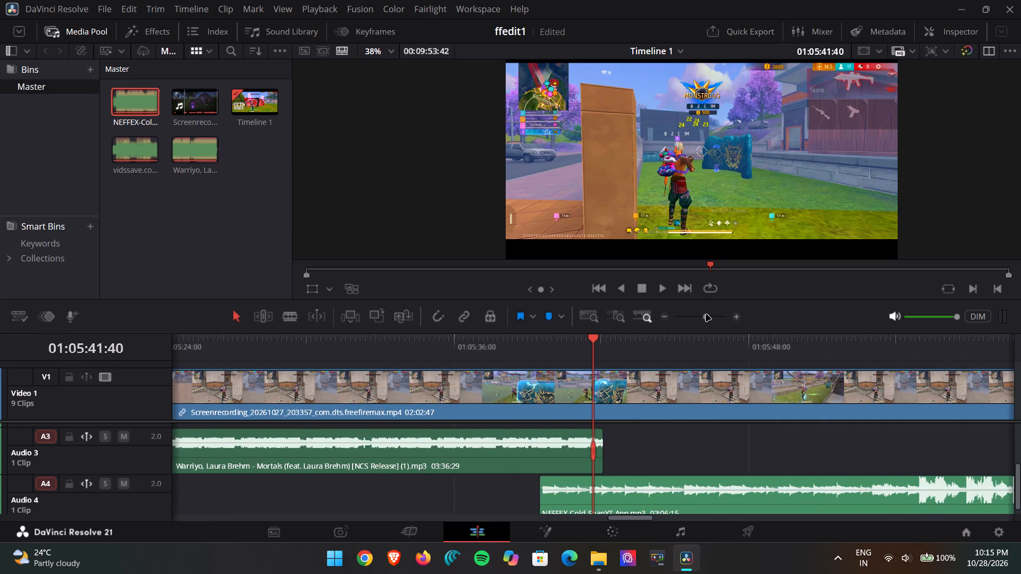
{"action": "left_click_drag", "start_coordinate": [571, 348], "coordinate": [538, 350]}
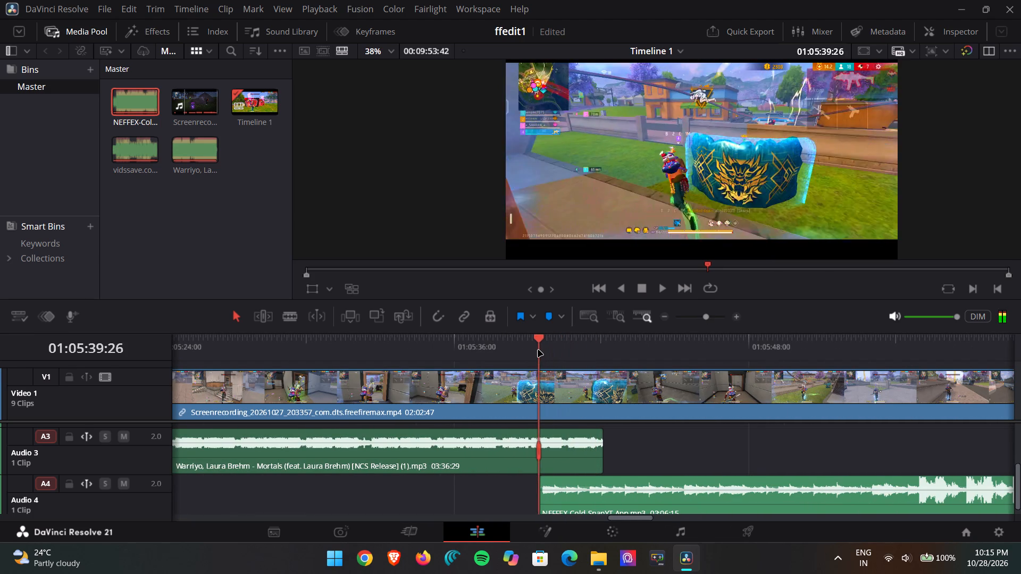
{"action": "left_click_drag", "start_coordinate": [538, 350], "coordinate": [557, 346]}
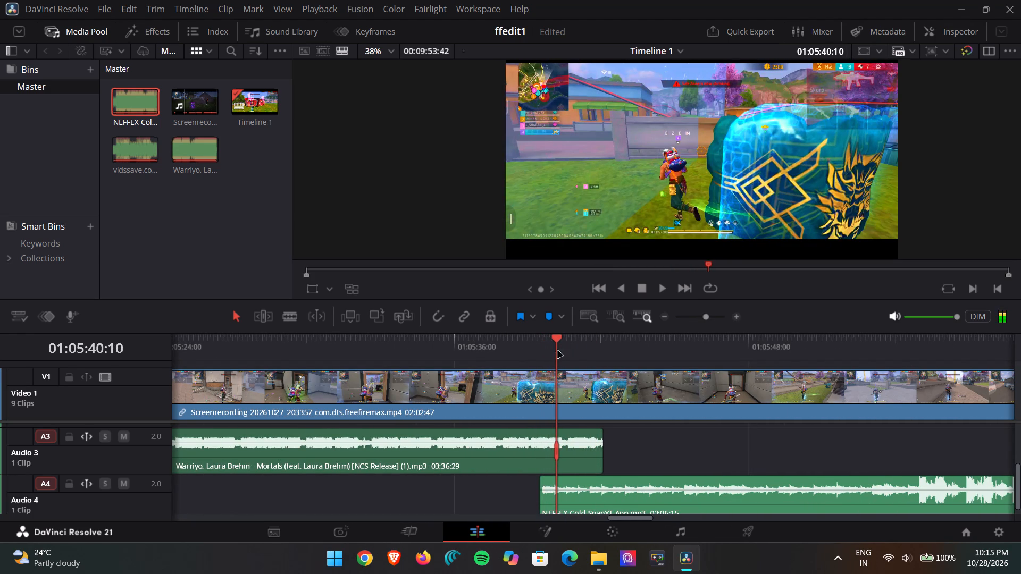
{"action": "left_click_drag", "start_coordinate": [579, 481], "coordinate": [597, 480]}
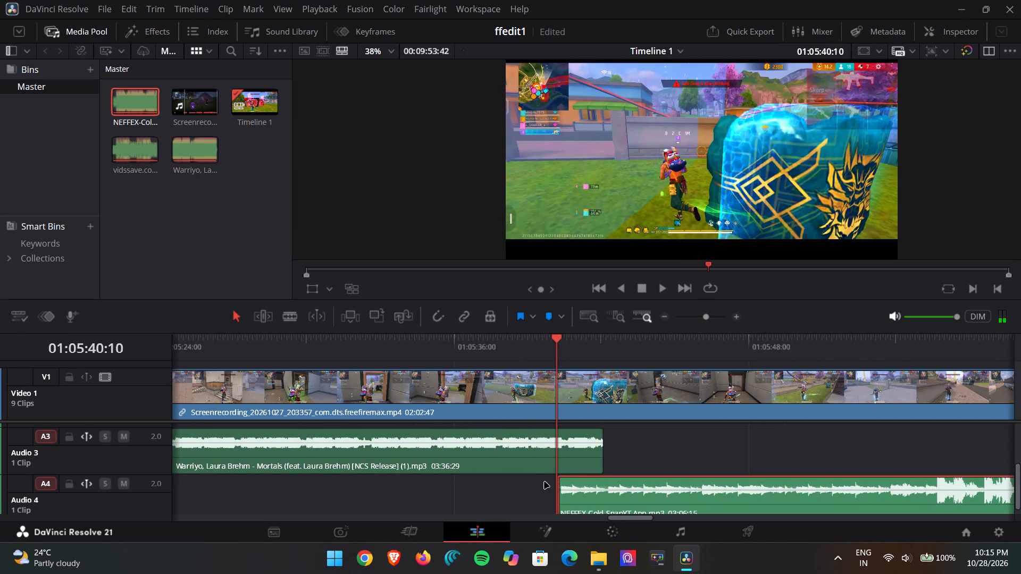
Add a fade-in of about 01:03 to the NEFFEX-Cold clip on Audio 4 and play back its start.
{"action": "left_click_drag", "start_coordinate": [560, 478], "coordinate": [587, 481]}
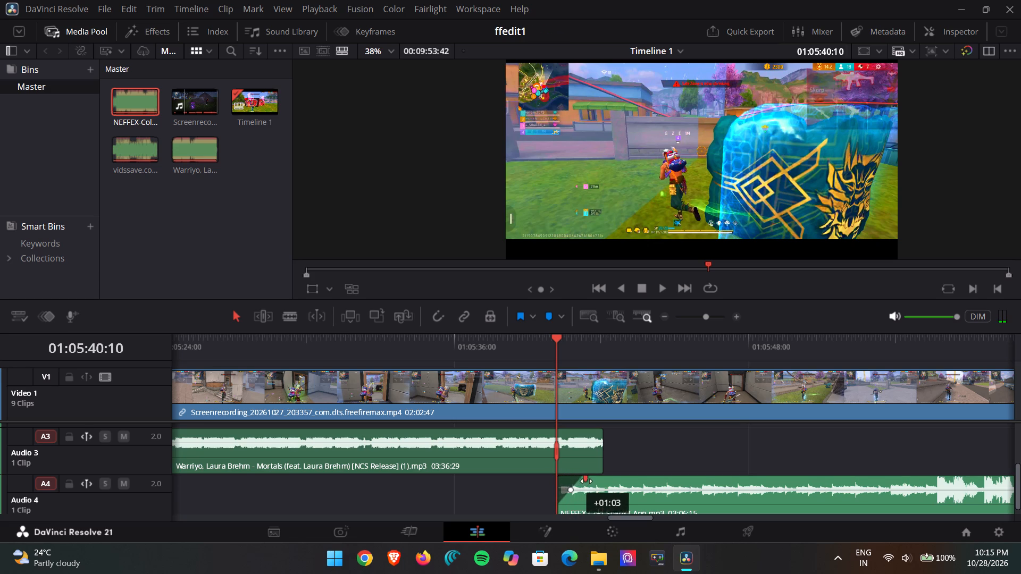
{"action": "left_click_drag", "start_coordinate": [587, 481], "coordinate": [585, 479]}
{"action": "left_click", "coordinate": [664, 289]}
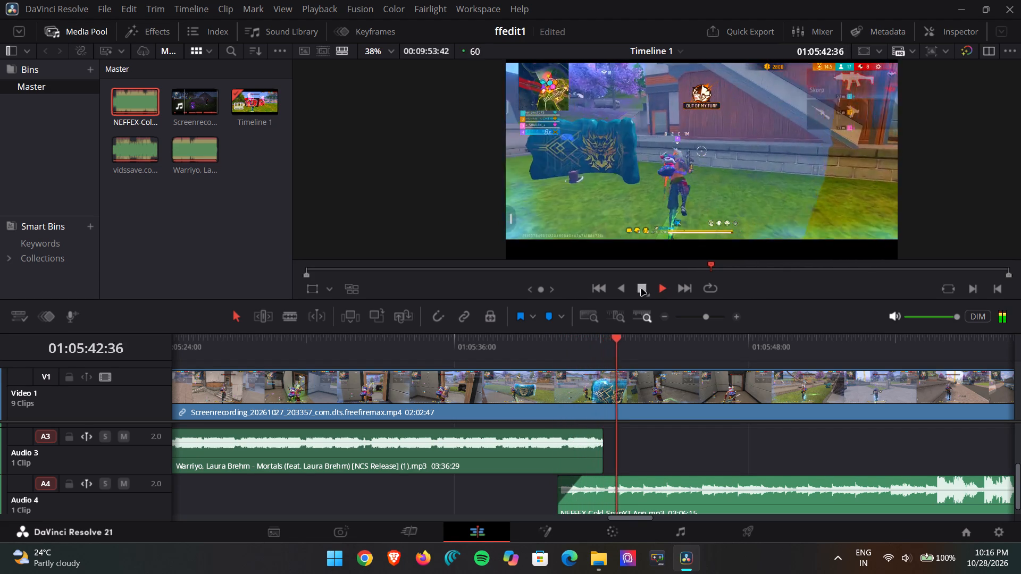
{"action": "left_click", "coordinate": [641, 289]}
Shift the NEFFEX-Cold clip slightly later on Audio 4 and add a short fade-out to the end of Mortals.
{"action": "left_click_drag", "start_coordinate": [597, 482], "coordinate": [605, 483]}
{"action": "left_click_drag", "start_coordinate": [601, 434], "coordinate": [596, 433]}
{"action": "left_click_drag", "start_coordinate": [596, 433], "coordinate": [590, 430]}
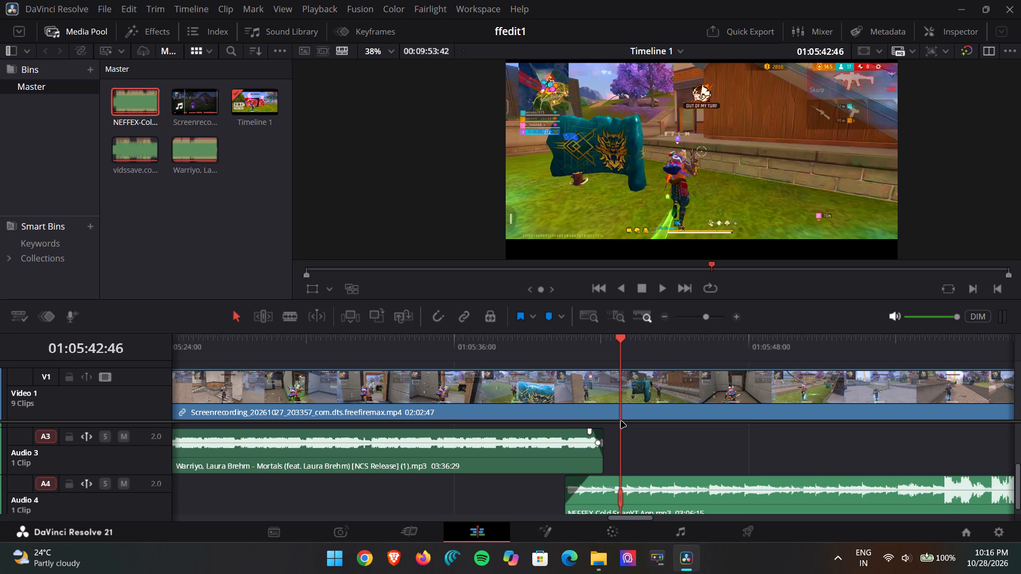
Play back the faded transition from Mortals to NEFFEX-Cold, starting at about 01:05:40:13.
{"action": "left_click_drag", "start_coordinate": [621, 421], "coordinate": [558, 419]}
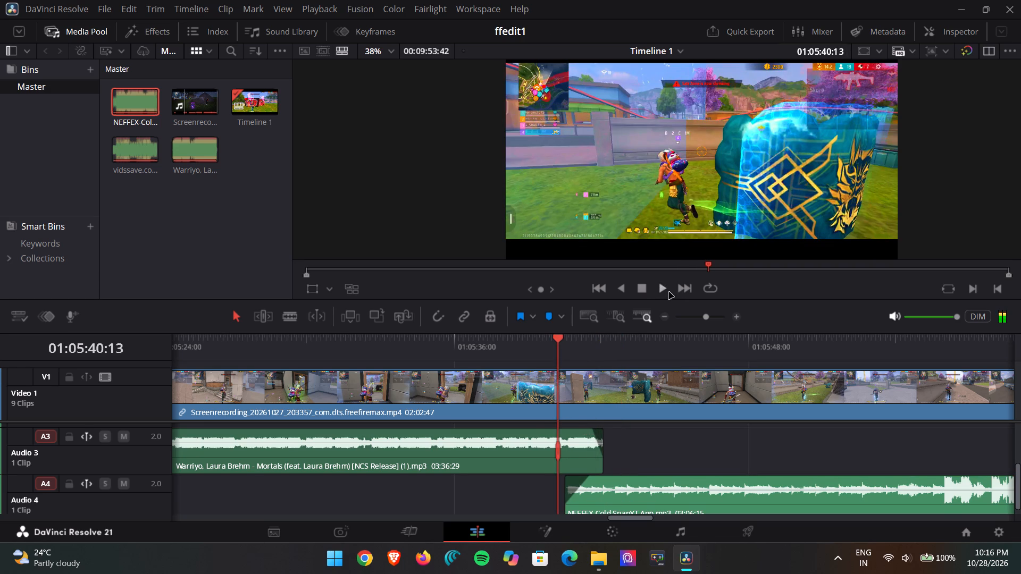
{"action": "left_click", "coordinate": [660, 290]}
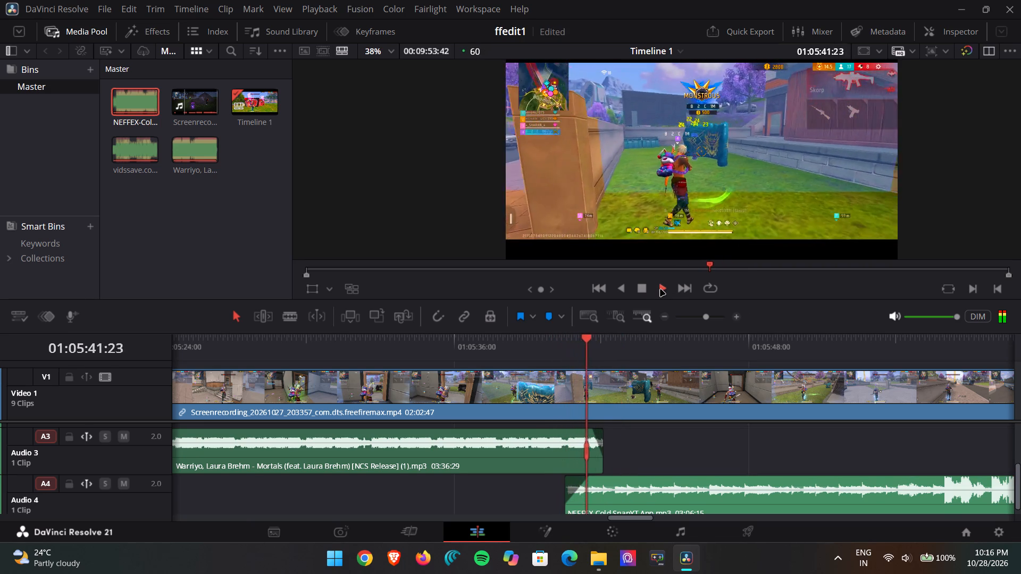
{"action": "left_click", "coordinate": [642, 289]}
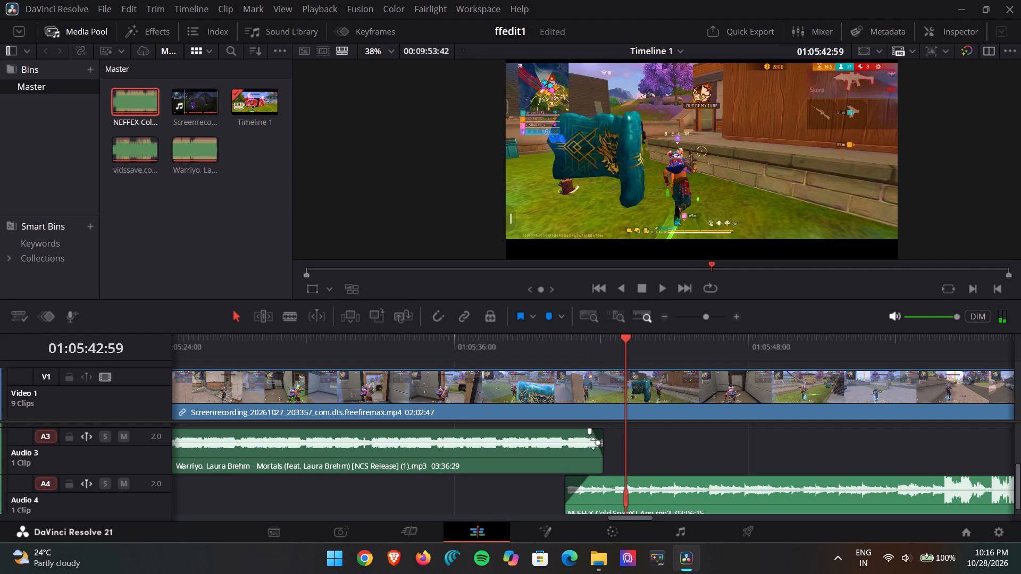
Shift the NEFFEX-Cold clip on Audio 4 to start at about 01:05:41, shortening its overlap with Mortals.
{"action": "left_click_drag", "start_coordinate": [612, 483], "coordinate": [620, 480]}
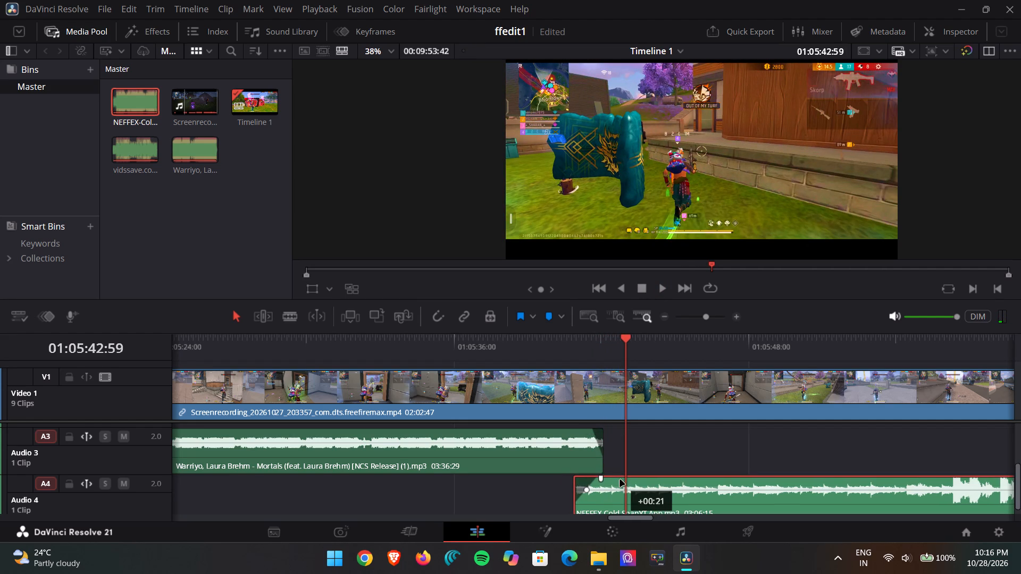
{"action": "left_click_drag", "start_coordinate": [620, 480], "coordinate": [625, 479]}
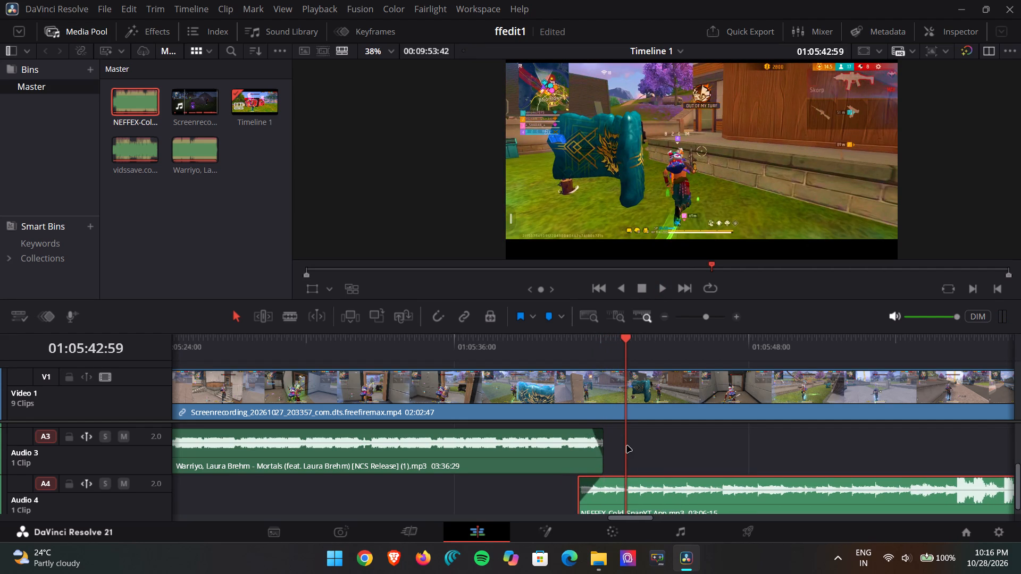
Play back the transition from Mortals to NEFFEX-Cold several times, including from 01:05:39:28, and in reverse.
{"action": "left_click_drag", "start_coordinate": [627, 446], "coordinate": [574, 446]}
{"action": "left_click", "coordinate": [661, 287]}
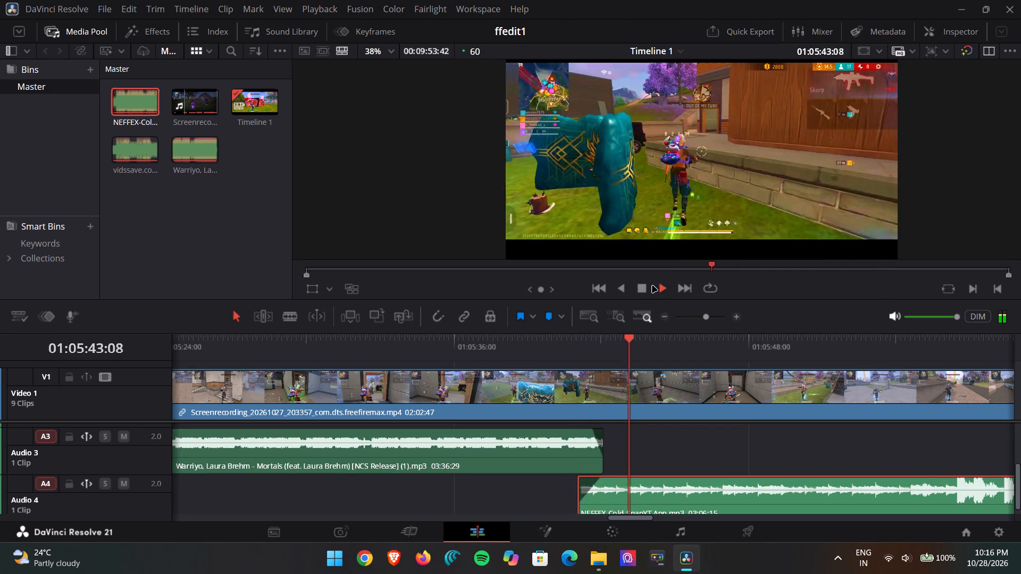
{"action": "left_click", "coordinate": [643, 287]}
{"action": "left_click_drag", "start_coordinate": [632, 341], "coordinate": [539, 358]}
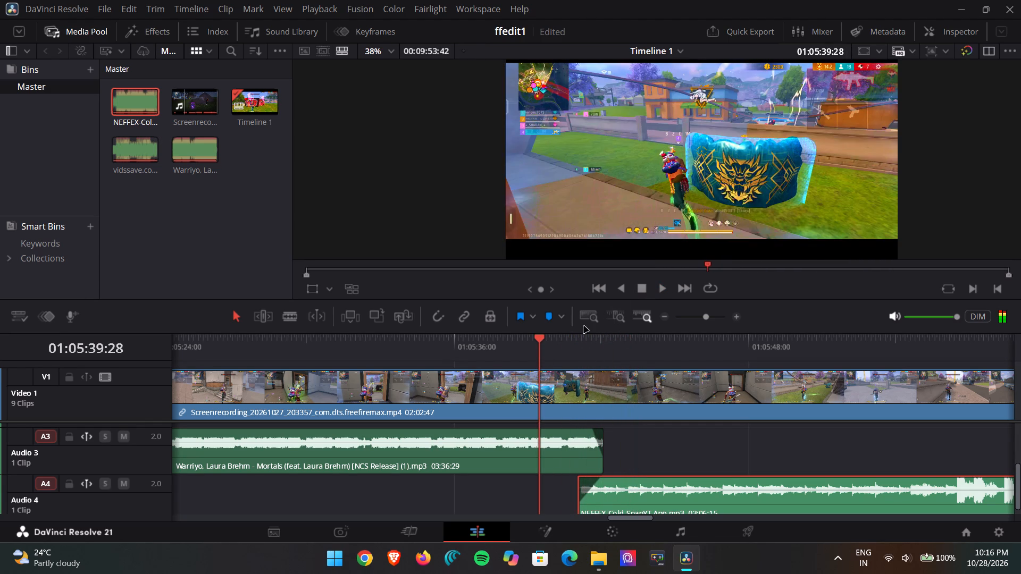
{"action": "left_click", "coordinate": [641, 292]}
{"action": "left_click", "coordinate": [646, 292]}
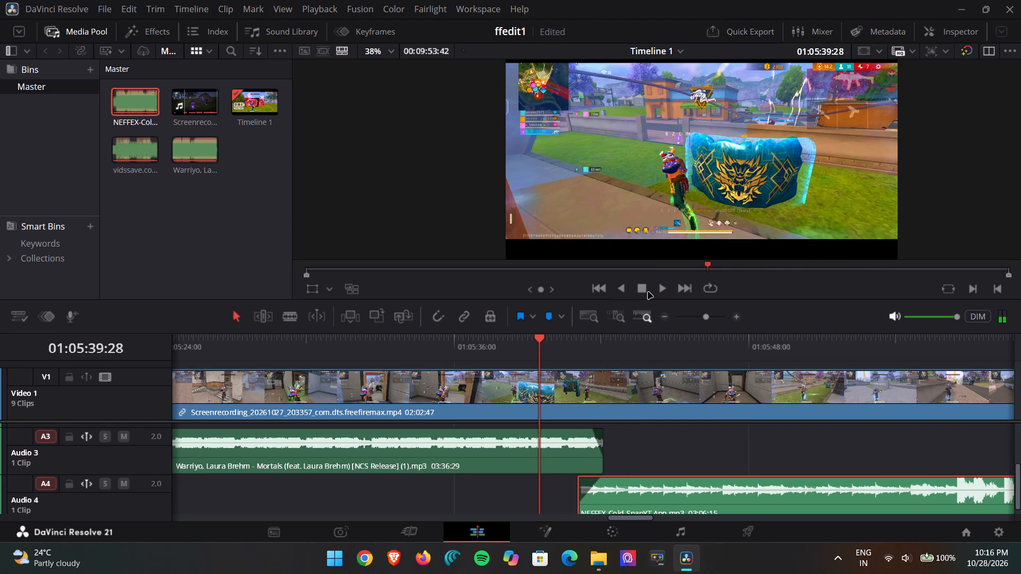
{"action": "left_click", "coordinate": [660, 288]}
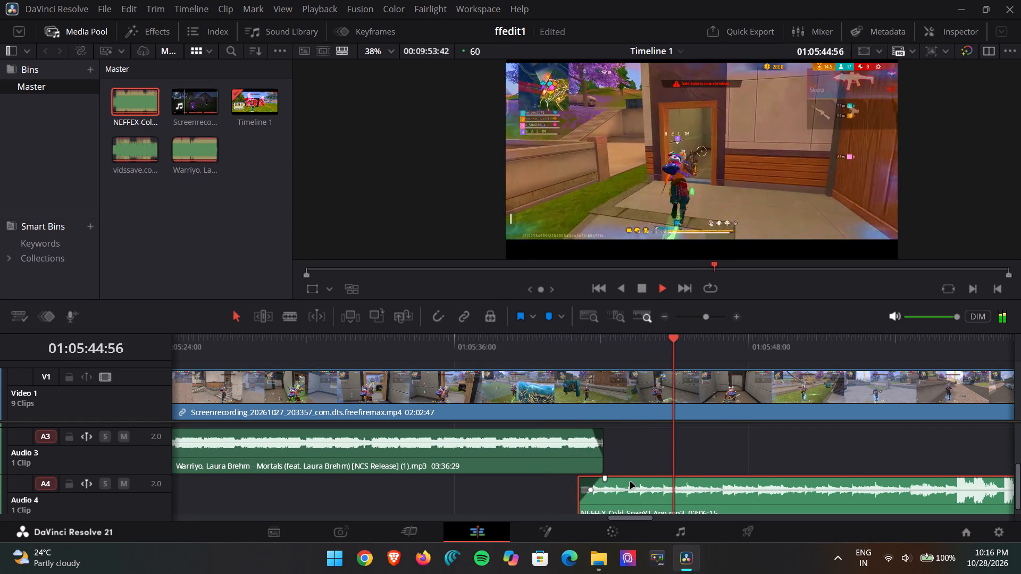
{"action": "left_click", "coordinate": [648, 287]}
{"action": "left_click", "coordinate": [707, 383]}
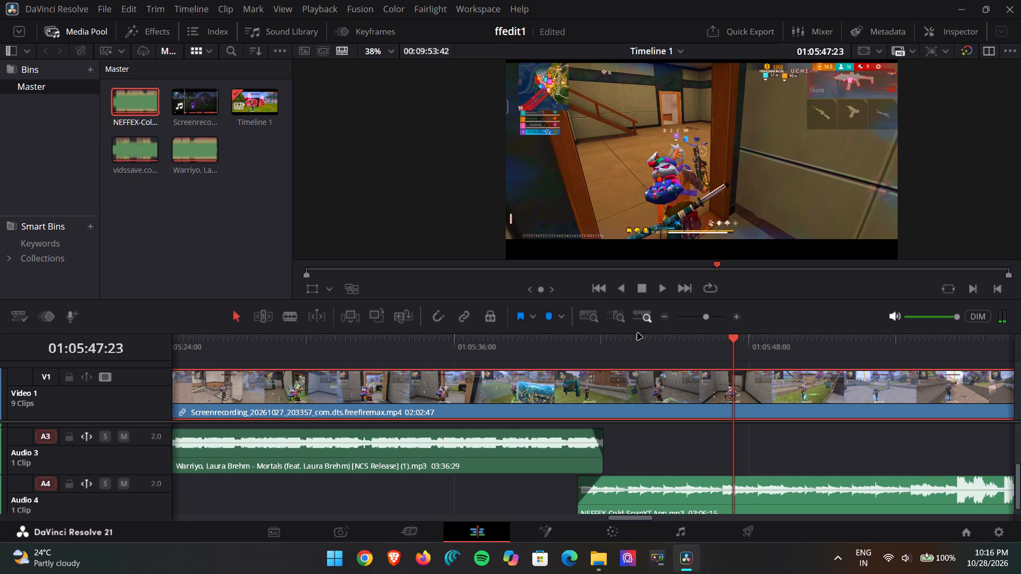
{"action": "left_click", "coordinate": [660, 286]}
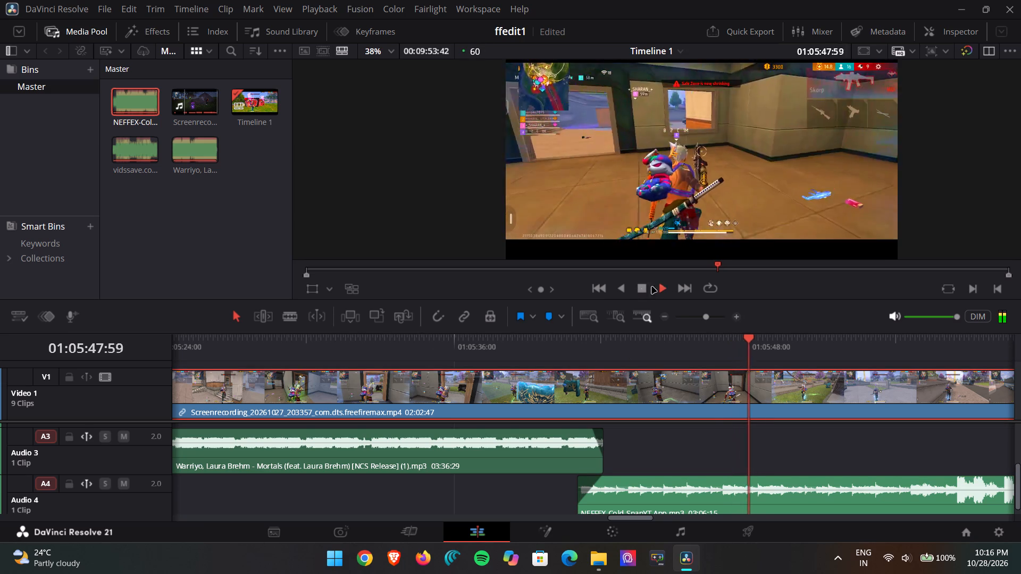
{"action": "left_click", "coordinate": [616, 288]}
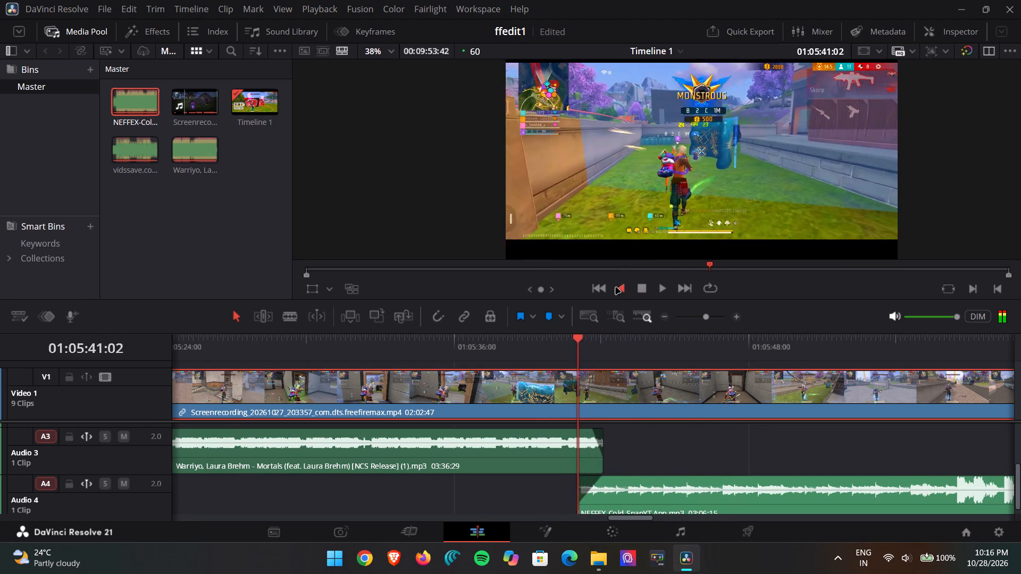
{"action": "left_click", "coordinate": [645, 288]}
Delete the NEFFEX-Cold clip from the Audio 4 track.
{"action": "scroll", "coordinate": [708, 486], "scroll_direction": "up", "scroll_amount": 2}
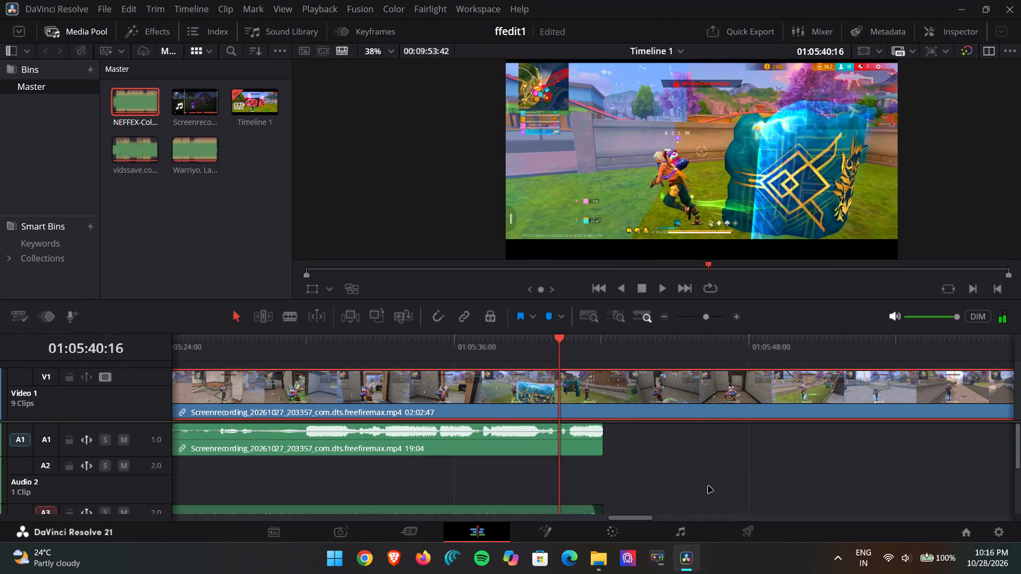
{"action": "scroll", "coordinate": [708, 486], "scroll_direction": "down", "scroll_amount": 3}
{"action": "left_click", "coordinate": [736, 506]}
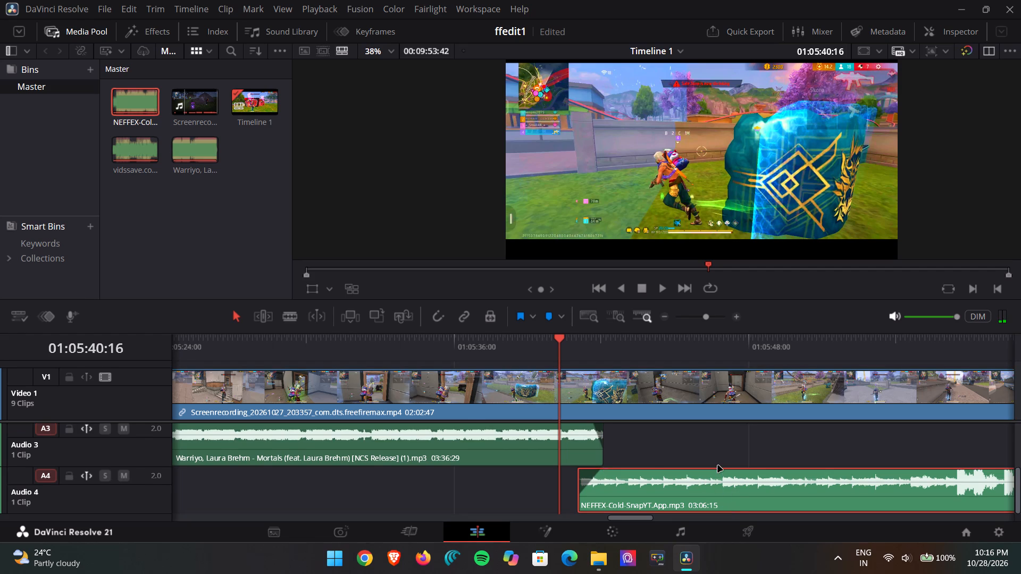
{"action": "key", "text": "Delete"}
Play back the end of the Mortals section, including from about 01:05:35:29, temporarily lowering the monitor volume.
{"action": "left_click", "coordinate": [658, 285]}
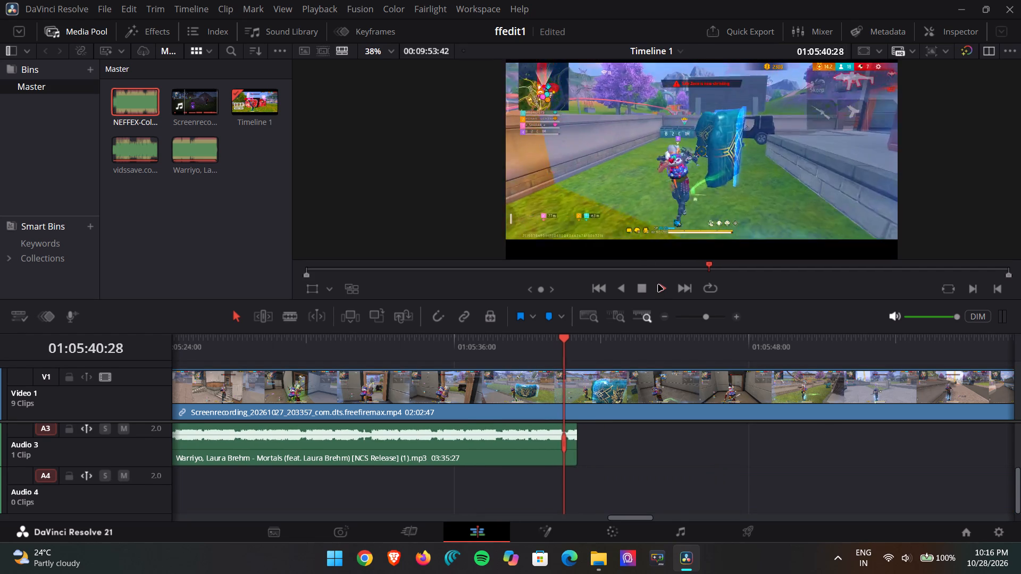
{"action": "left_click", "coordinate": [647, 293]}
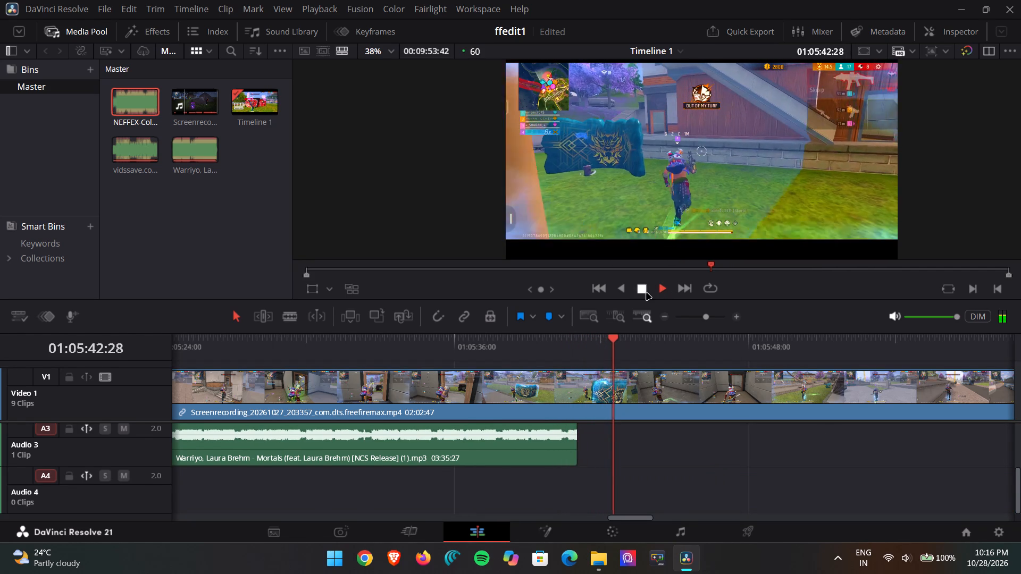
{"action": "scroll", "coordinate": [684, 474], "scroll_direction": "up", "scroll_amount": 11}
{"action": "scroll", "coordinate": [504, 423], "scroll_direction": "up", "scroll_amount": 7}
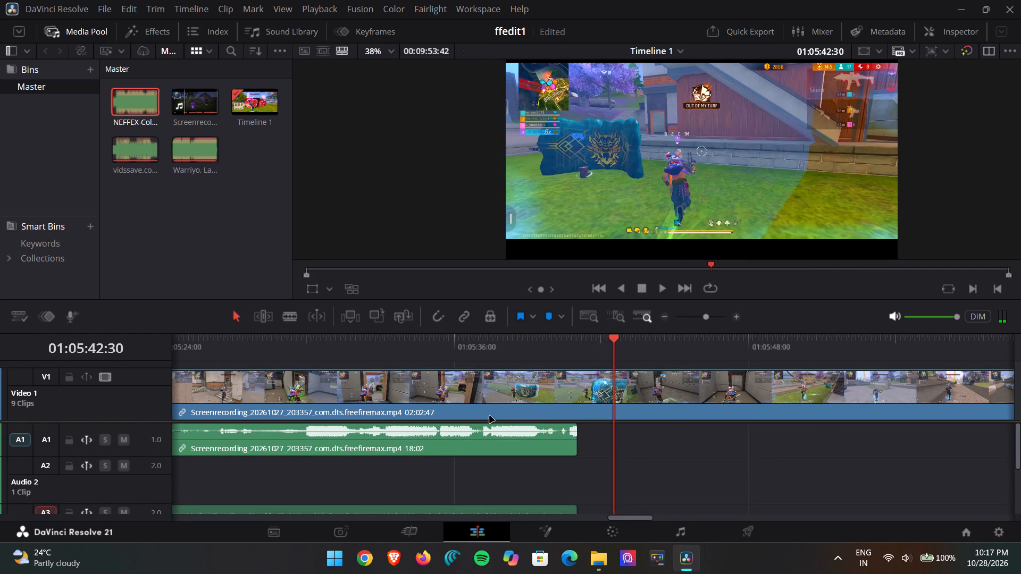
{"action": "left_click", "coordinate": [303, 372]}
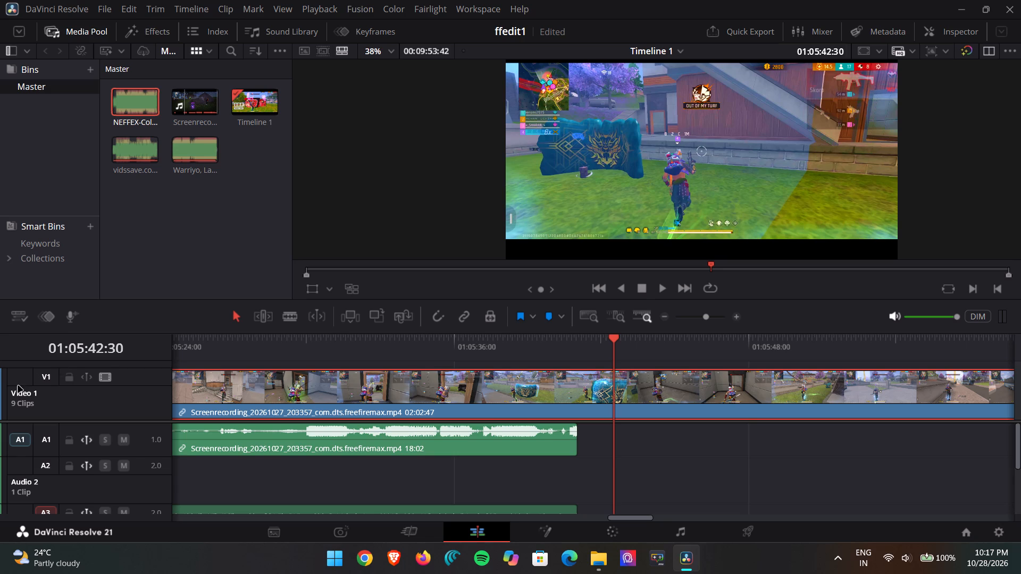
{"action": "left_click", "coordinate": [22, 393]}
{"action": "left_click_drag", "start_coordinate": [922, 319], "coordinate": [877, 327]}
{"action": "left_click_drag", "start_coordinate": [610, 347], "coordinate": [515, 358]}
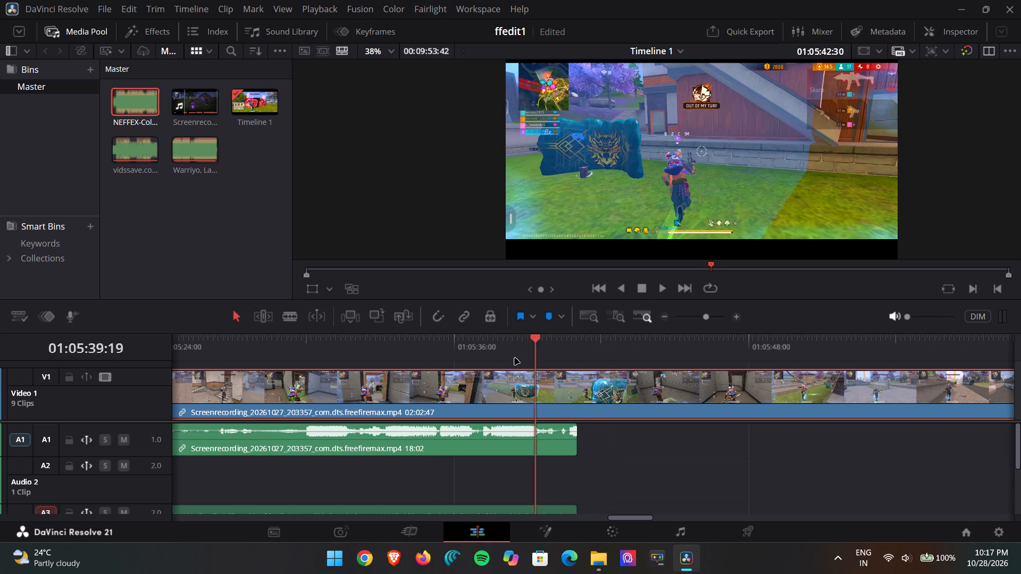
{"action": "left_click_drag", "start_coordinate": [515, 358], "coordinate": [441, 354]}
{"action": "left_click", "coordinate": [645, 286]}
{"action": "left_click", "coordinate": [667, 285]}
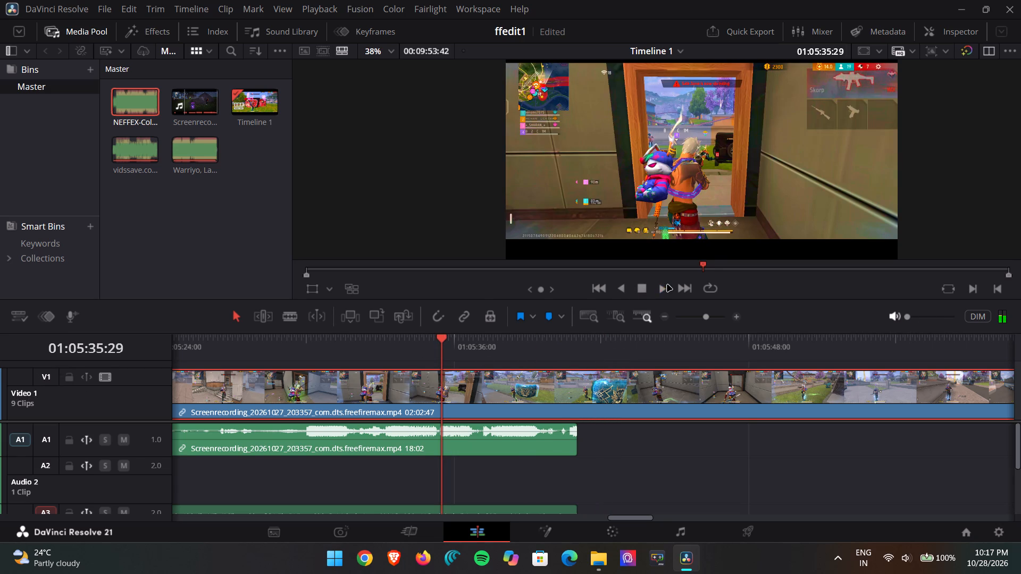
{"action": "left_click_drag", "start_coordinate": [919, 315], "coordinate": [1020, 318]}
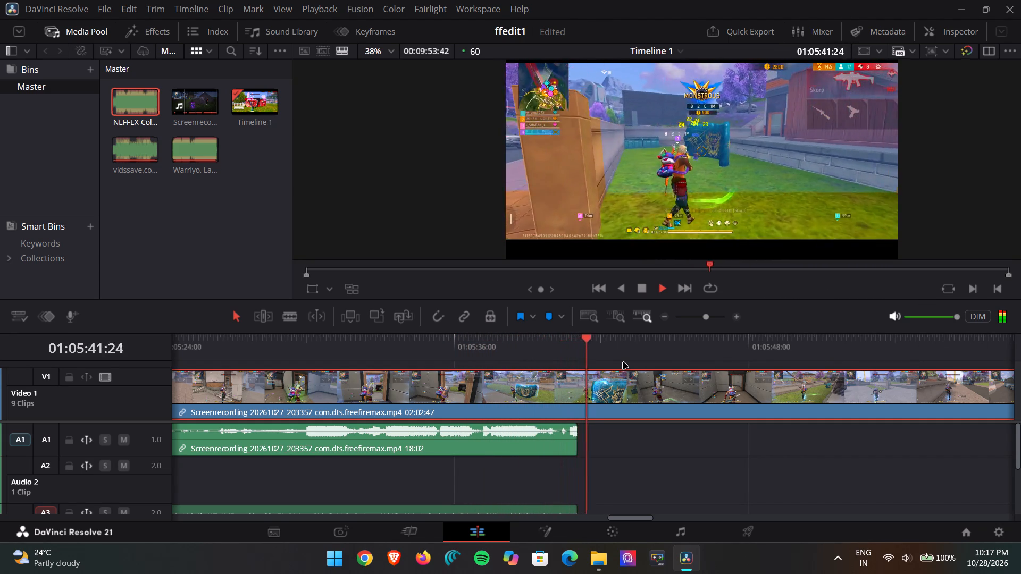
Undo the recent edits back past the NEFFEX-Cold import, to the point where NEFFEX-Careless is on Audio 4.
{"action": "key", "text": "ctrl+z"}
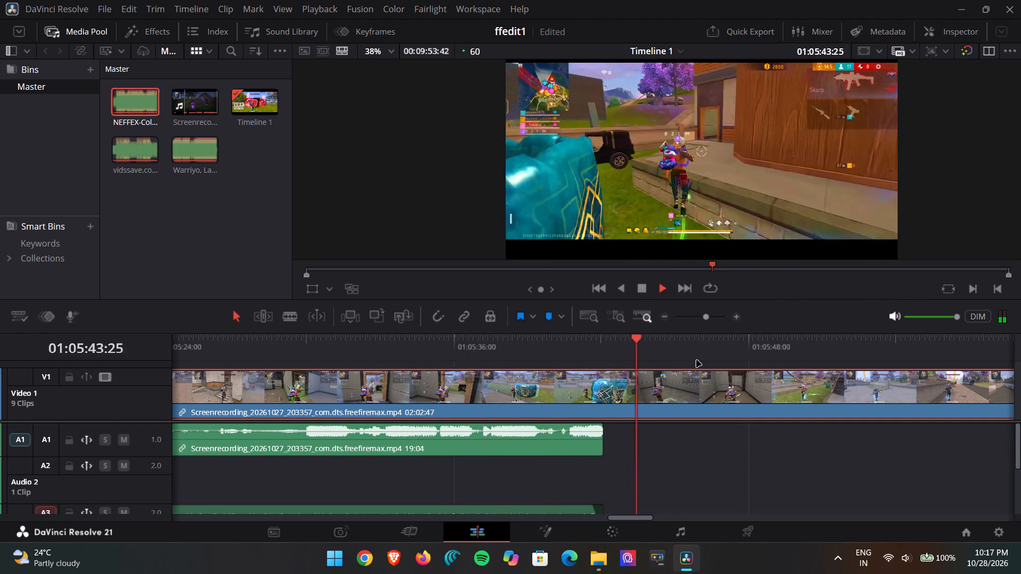
{"action": "key", "text": "ctrl+z"}
{"action": "scroll", "coordinate": [655, 396], "scroll_direction": "down", "scroll_amount": 3}
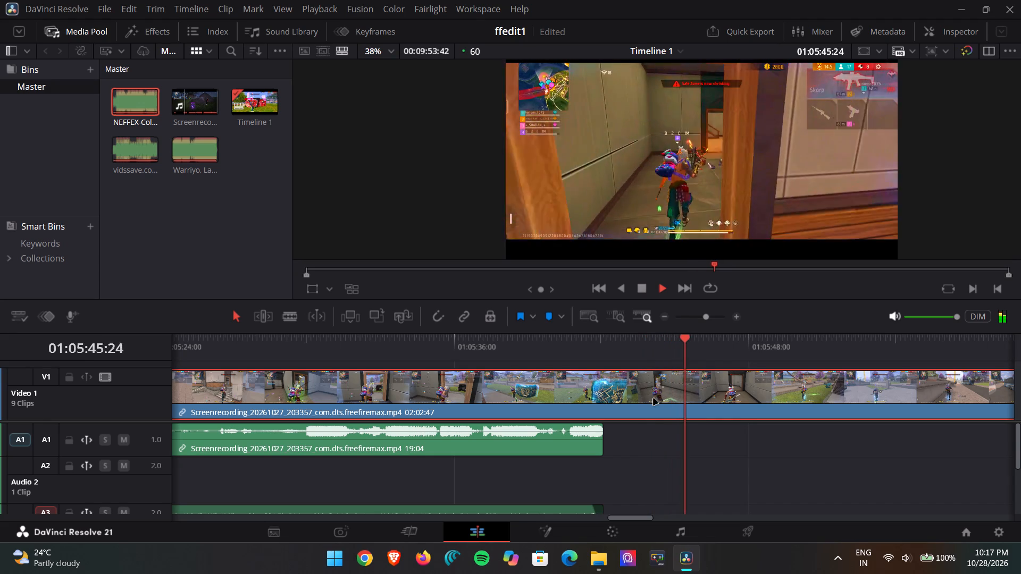
{"action": "scroll", "coordinate": [654, 399], "scroll_direction": "down", "scroll_amount": 2}
{"action": "scroll", "coordinate": [660, 452], "scroll_direction": "down", "scroll_amount": 3}
{"action": "key", "text": "ctrl+z"}
{"action": "key", "text": "ctrl+z"}
{"action": "key", "text": "ctrl+z"}
{"action": "key", "text": "ctrl+z"}
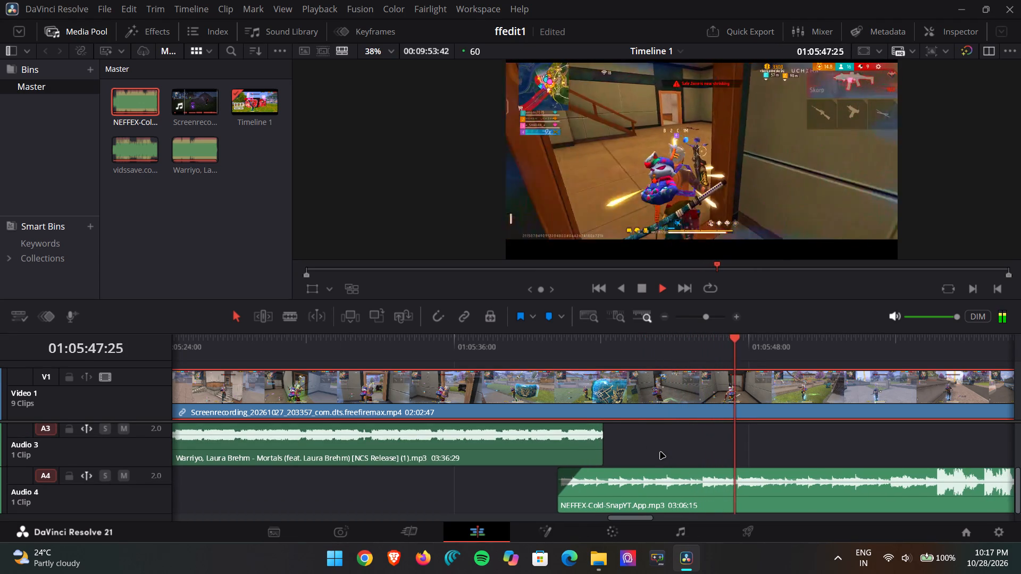
{"action": "key", "text": "ctrl+z"}
{"action": "key", "text": "ctrl+z"}
{"action": "key", "text": "ctrl+z"}
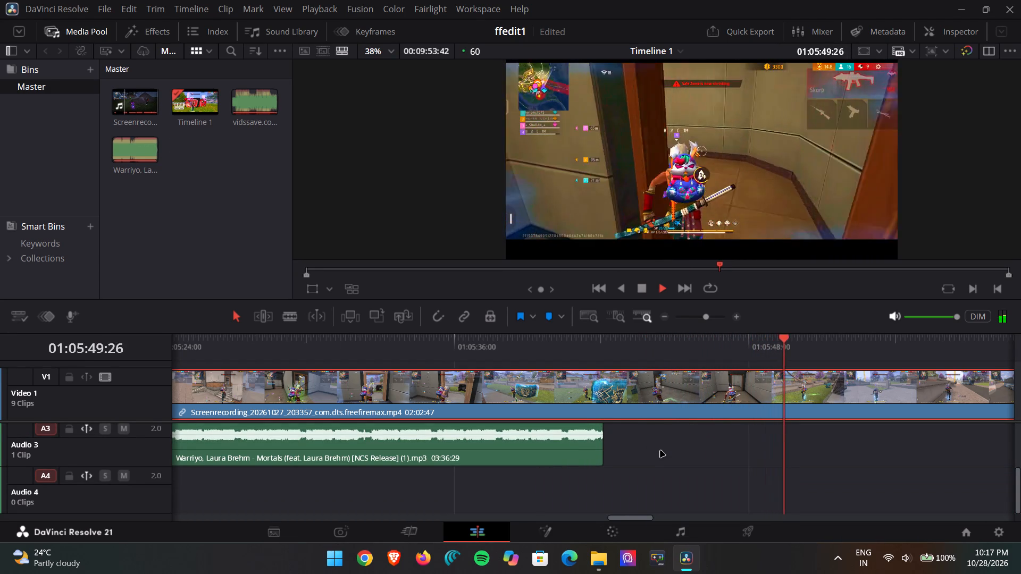
{"action": "key", "text": "ctrl+z"}
{"action": "key", "text": "ctrl+z"}
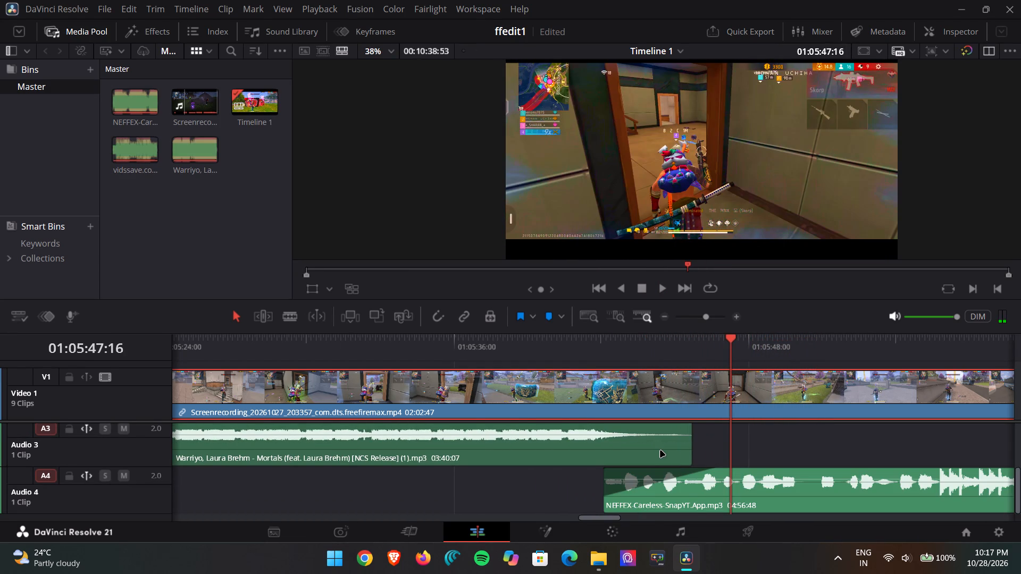
Play back the transition from Mortals to NEFFEX-Careless, starting at about 01:05:42.
{"action": "left_click_drag", "start_coordinate": [692, 353], "coordinate": [659, 353]}
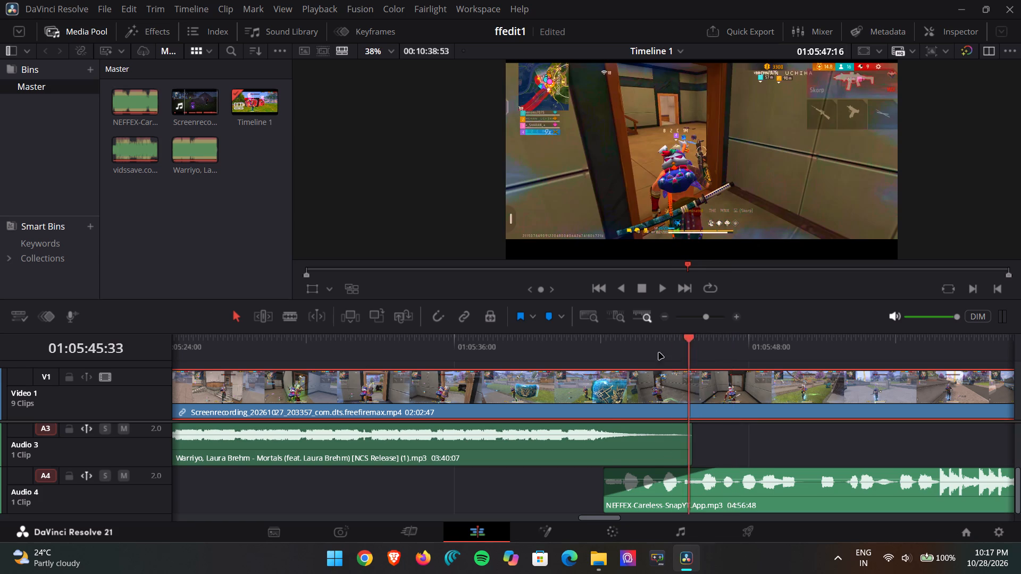
{"action": "left_click_drag", "start_coordinate": [659, 353], "coordinate": [610, 351]}
{"action": "left_click", "coordinate": [666, 291]}
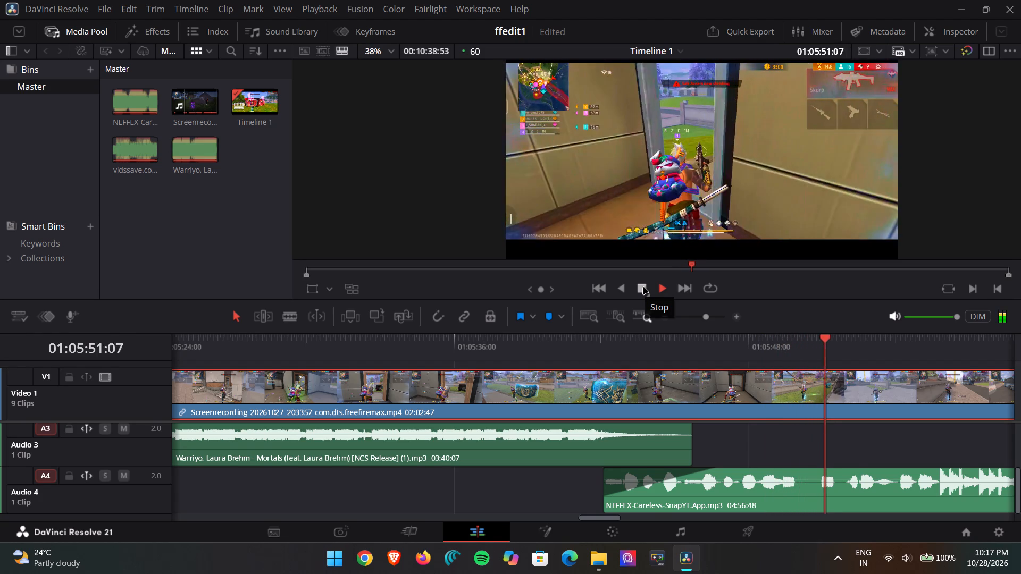
{"action": "left_click", "coordinate": [643, 288]}
Delete the NEFFEX-Careless clip from the Audio 4 track.
{"action": "left_click", "coordinate": [785, 487]}
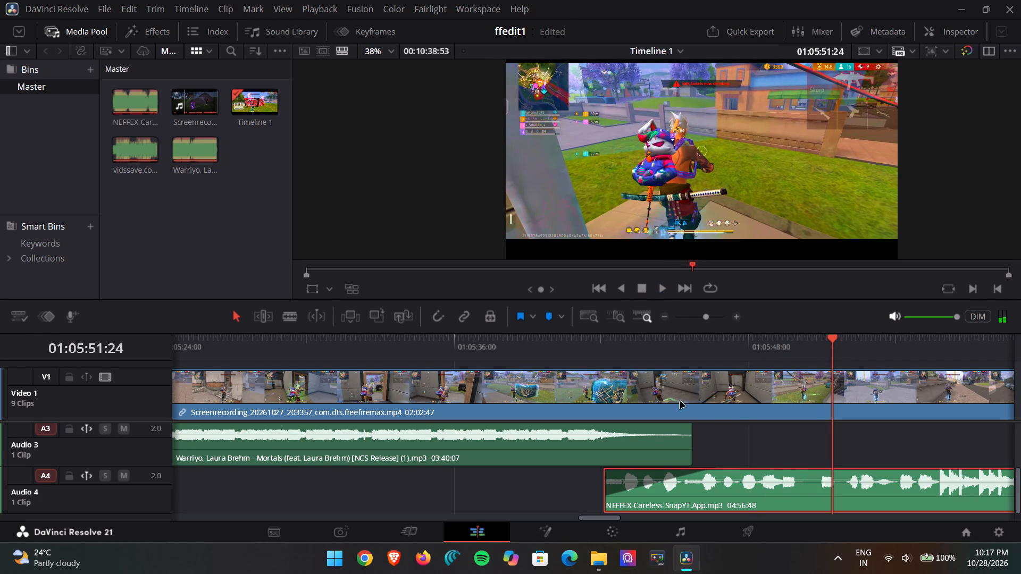
{"action": "key", "text": "Delete"}
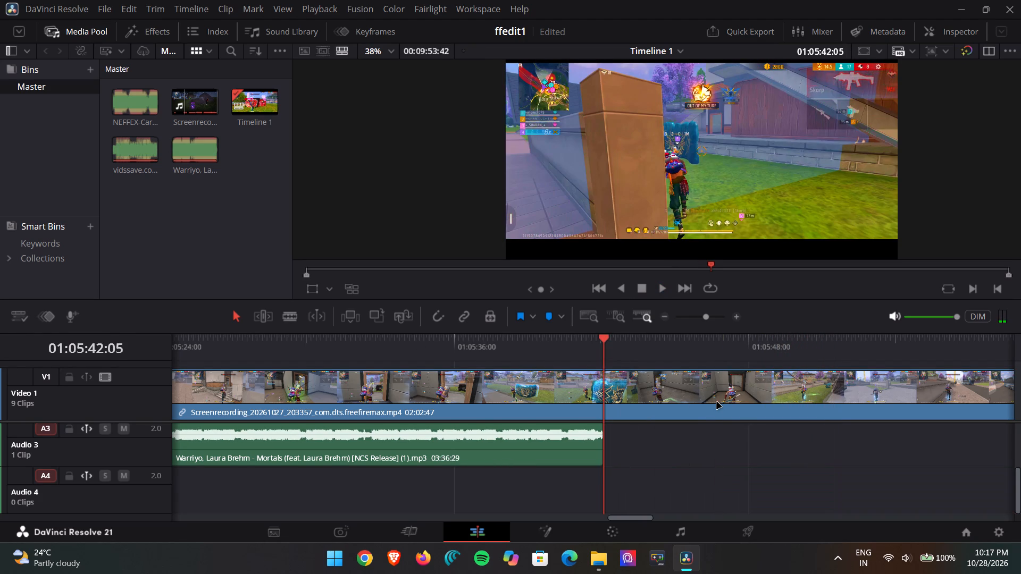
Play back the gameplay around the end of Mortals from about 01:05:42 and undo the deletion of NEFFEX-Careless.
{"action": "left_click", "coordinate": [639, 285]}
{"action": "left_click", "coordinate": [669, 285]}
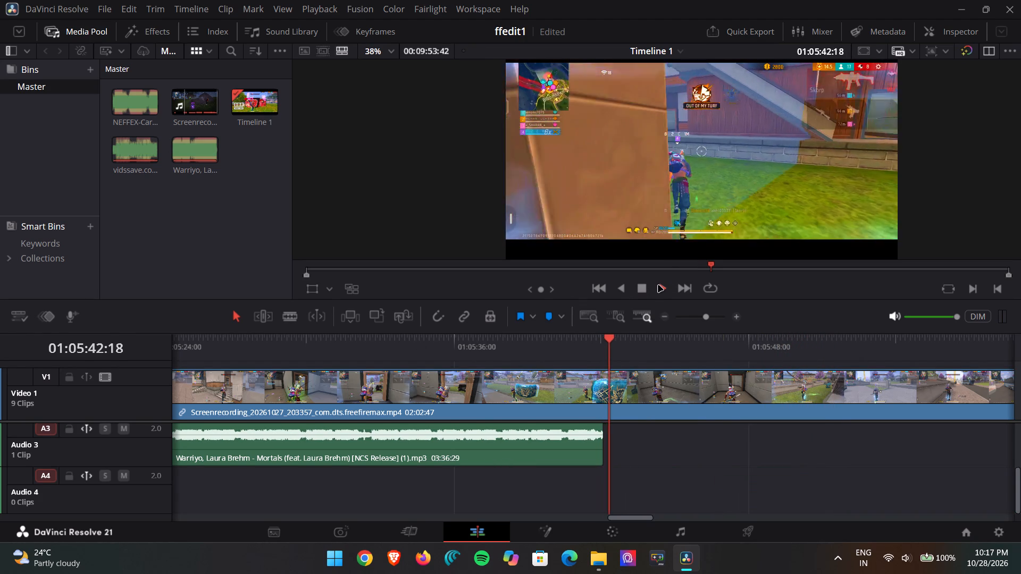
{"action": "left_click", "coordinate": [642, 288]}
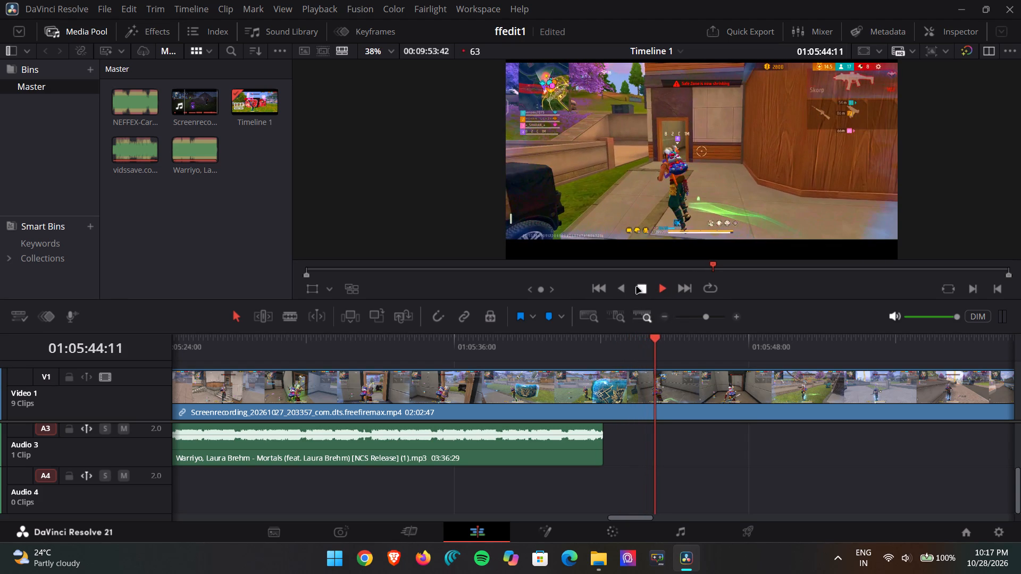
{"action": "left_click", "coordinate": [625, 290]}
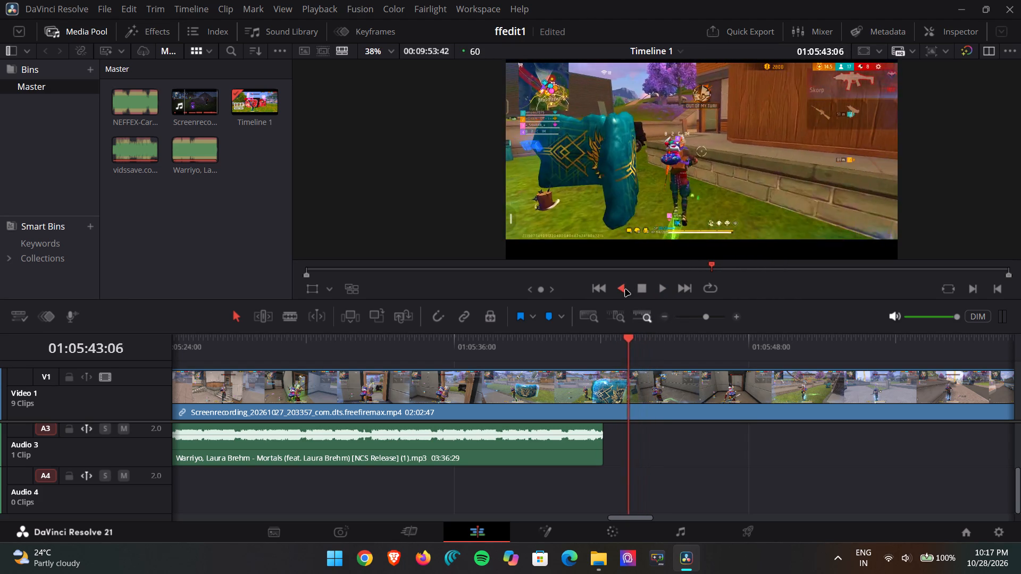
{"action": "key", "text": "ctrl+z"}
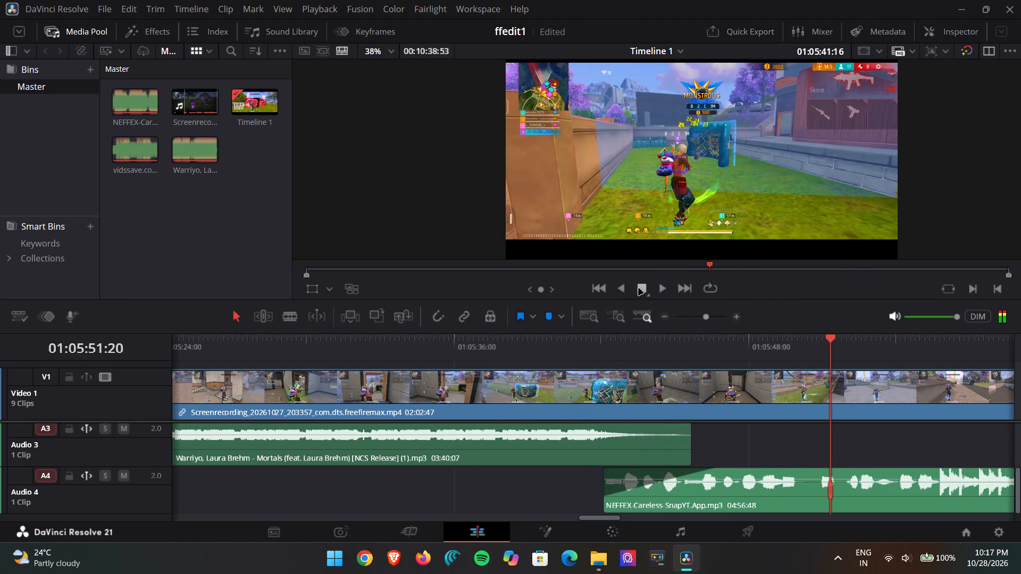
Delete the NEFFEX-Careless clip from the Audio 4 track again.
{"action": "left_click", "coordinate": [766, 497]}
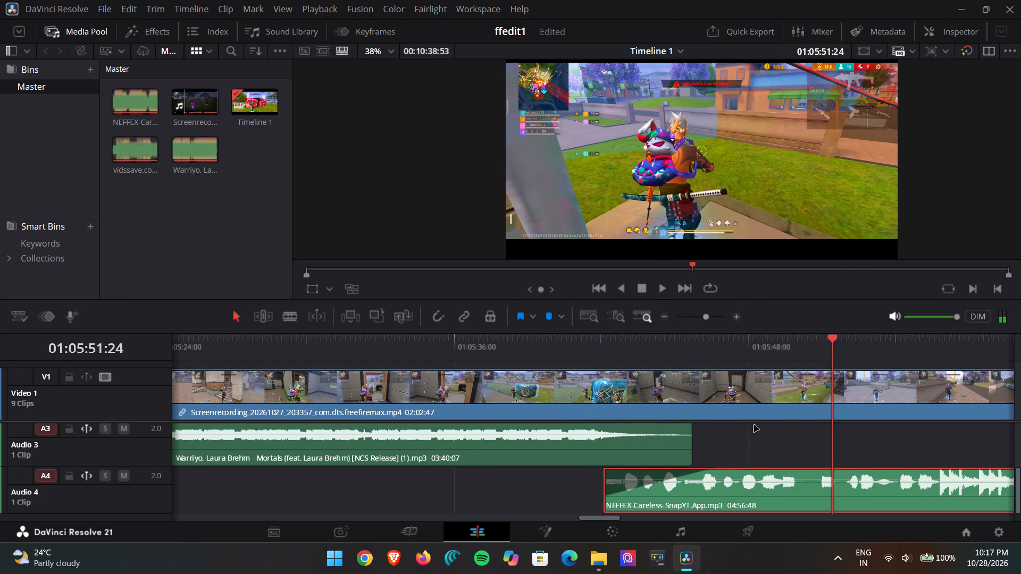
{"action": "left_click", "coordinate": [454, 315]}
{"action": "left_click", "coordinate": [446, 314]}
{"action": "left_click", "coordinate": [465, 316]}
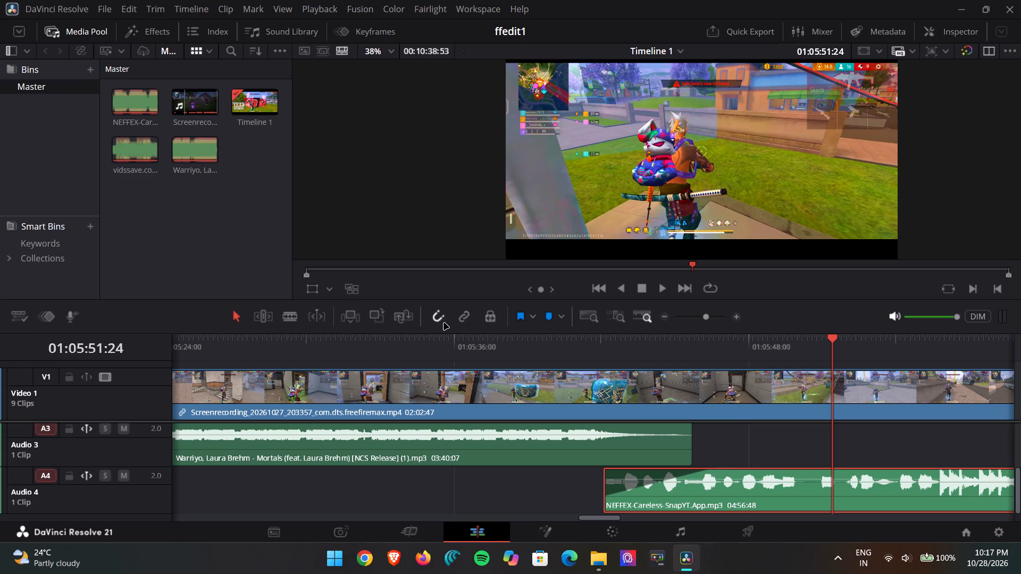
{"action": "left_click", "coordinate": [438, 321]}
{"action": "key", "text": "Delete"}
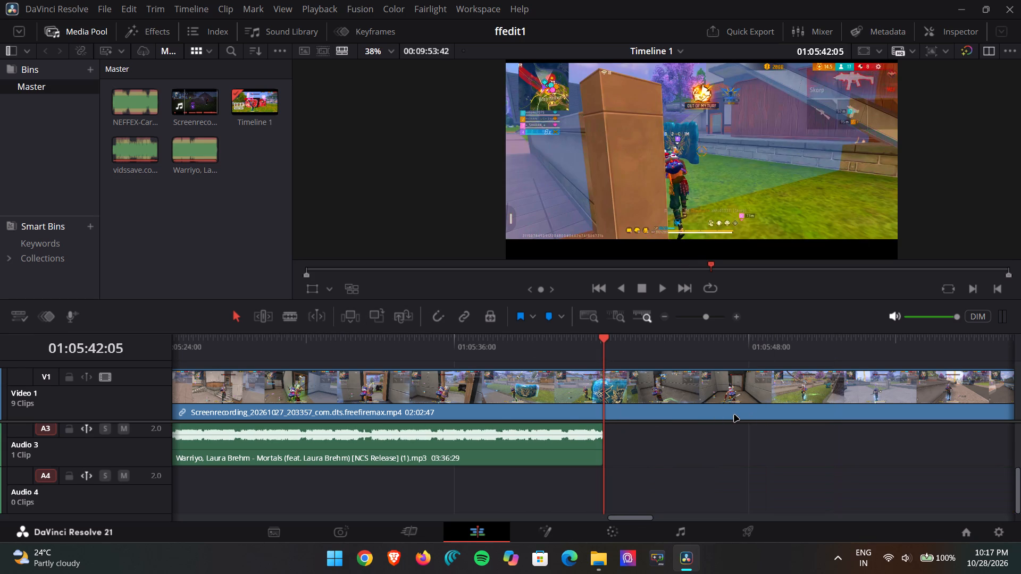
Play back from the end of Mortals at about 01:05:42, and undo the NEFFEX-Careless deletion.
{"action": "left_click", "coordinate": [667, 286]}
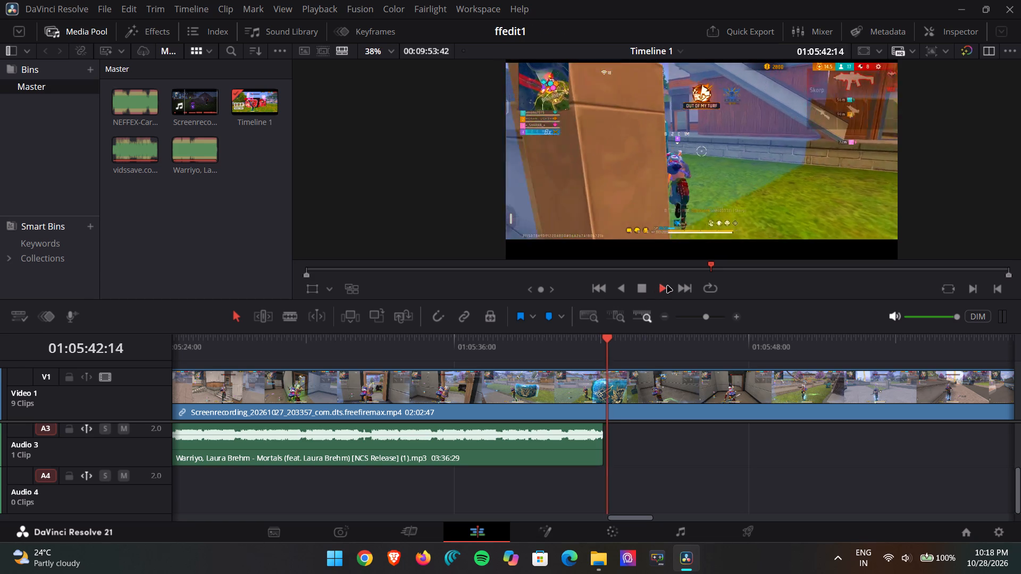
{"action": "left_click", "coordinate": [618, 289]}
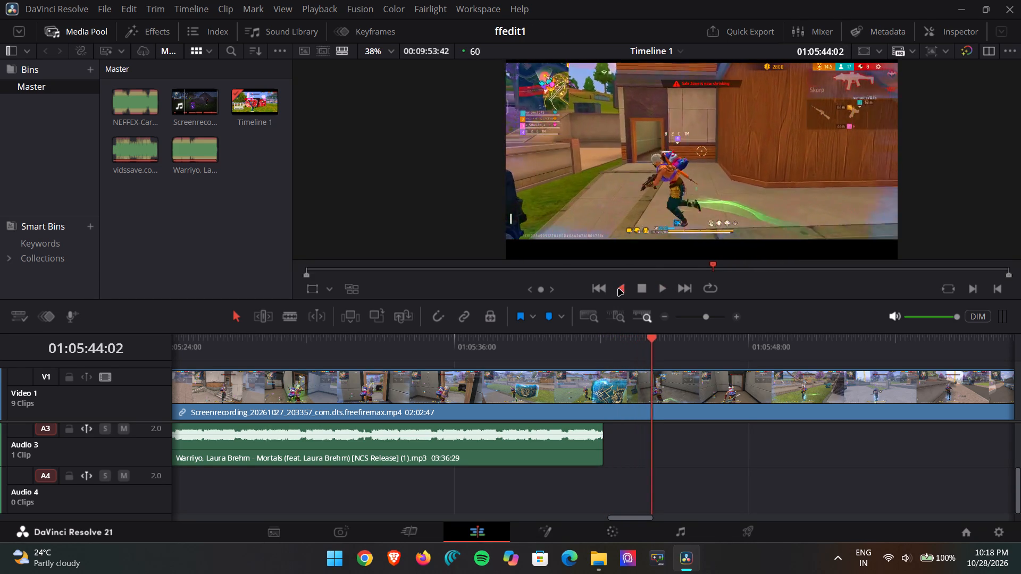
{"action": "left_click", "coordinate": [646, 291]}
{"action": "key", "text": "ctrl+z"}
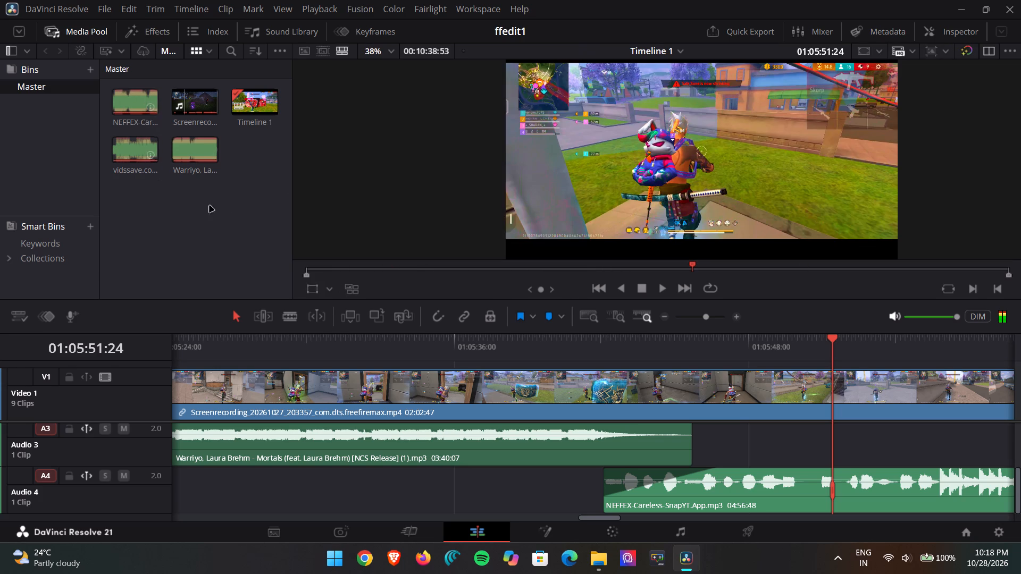
Move the NEFFEX-Careless clip from Audio 4 to Audio 3, placing it directly after the Mortals clip.
{"action": "scroll", "coordinate": [232, 238], "scroll_direction": "down", "scroll_amount": 2}
{"action": "scroll", "coordinate": [725, 377], "scroll_direction": "down", "scroll_amount": 2}
{"action": "left_click_drag", "start_coordinate": [768, 486], "coordinate": [858, 446]}
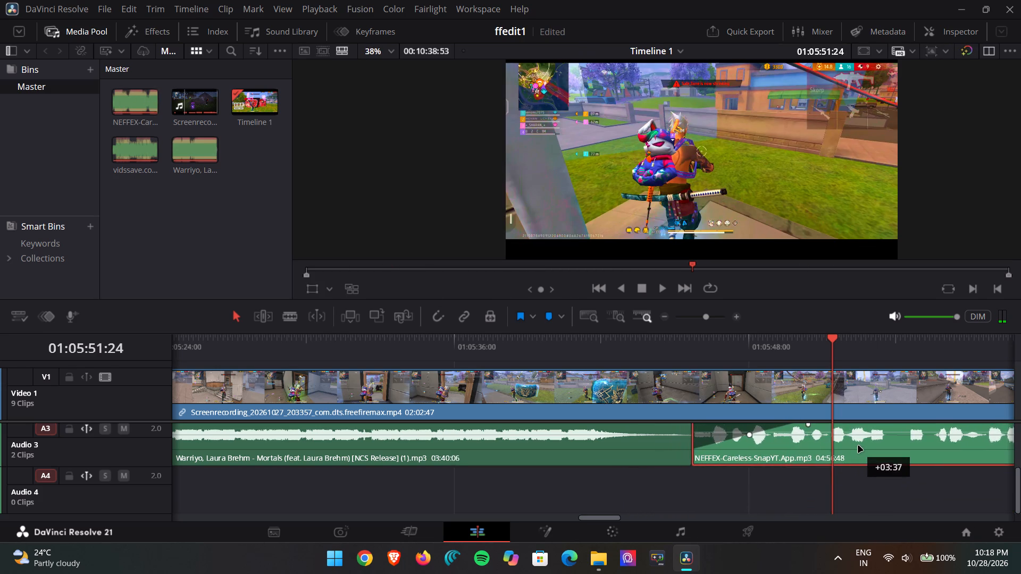
{"action": "left_click_drag", "start_coordinate": [858, 446], "coordinate": [855, 446]}
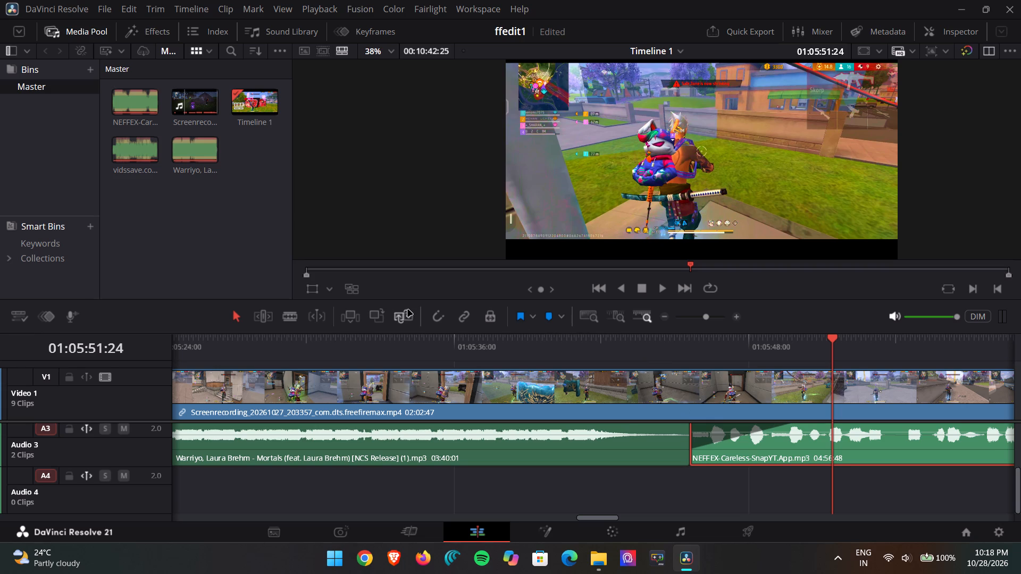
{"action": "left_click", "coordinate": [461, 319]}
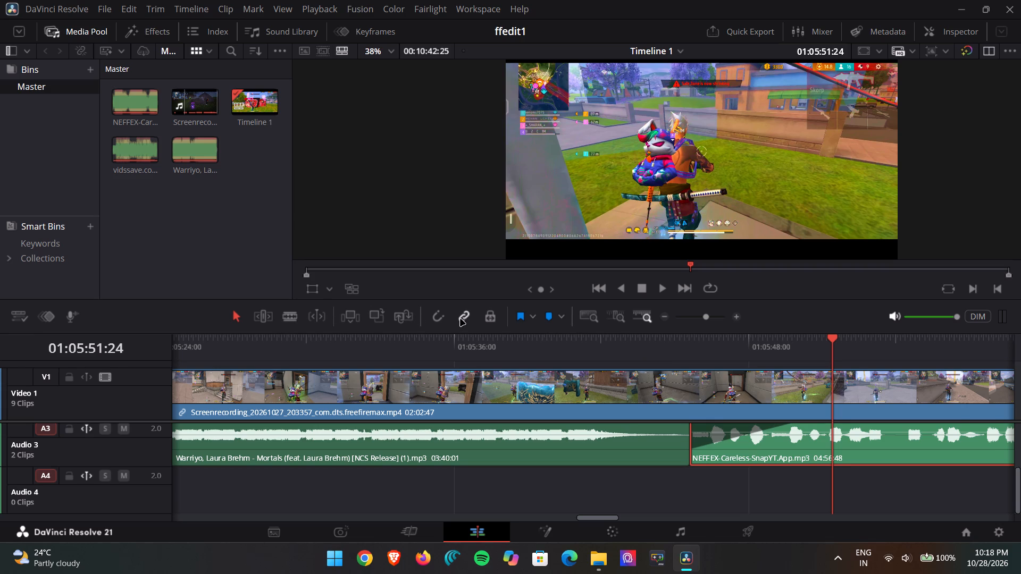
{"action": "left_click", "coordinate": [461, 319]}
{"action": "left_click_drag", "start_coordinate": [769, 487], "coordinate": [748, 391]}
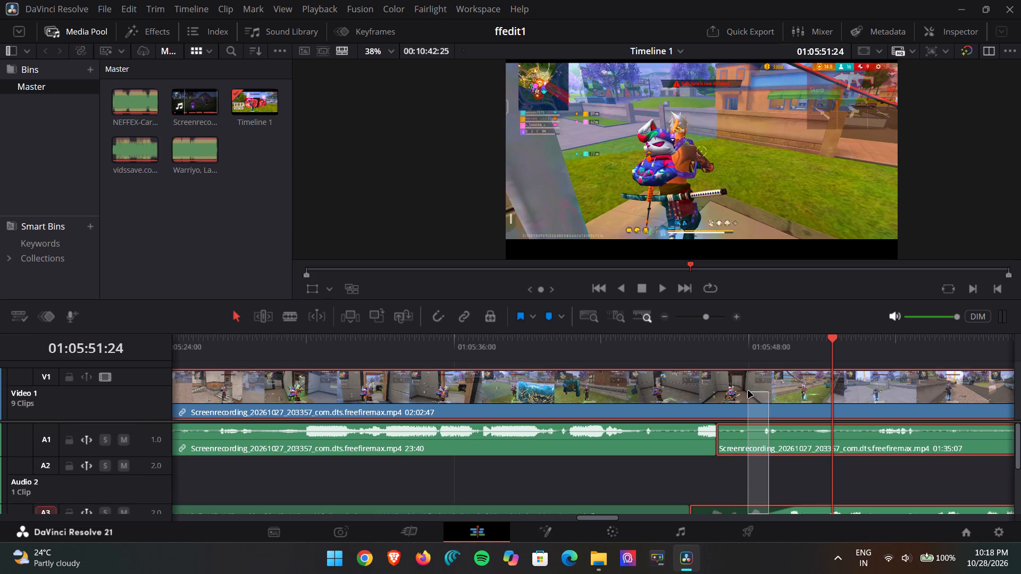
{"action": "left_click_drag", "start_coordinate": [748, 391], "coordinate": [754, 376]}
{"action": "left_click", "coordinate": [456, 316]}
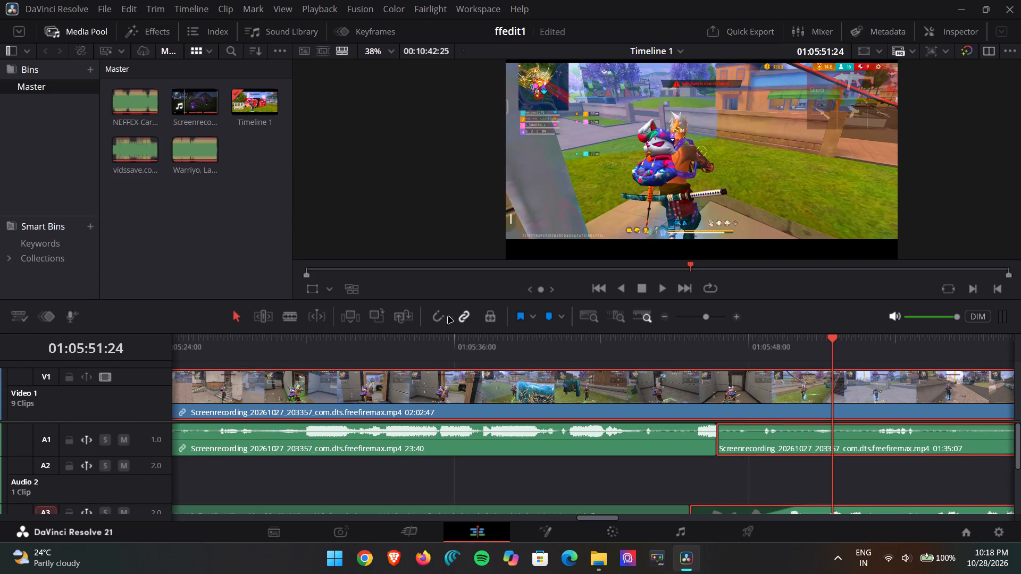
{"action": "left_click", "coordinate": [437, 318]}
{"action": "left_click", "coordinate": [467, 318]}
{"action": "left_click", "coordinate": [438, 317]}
Play back NEFFEX-Careless on Audio 3 from 01:05:51:24, and delete that clip.
{"action": "scroll", "coordinate": [706, 408], "scroll_direction": "down", "scroll_amount": 4}
{"action": "scroll", "coordinate": [730, 462], "scroll_direction": "down", "scroll_amount": 2}
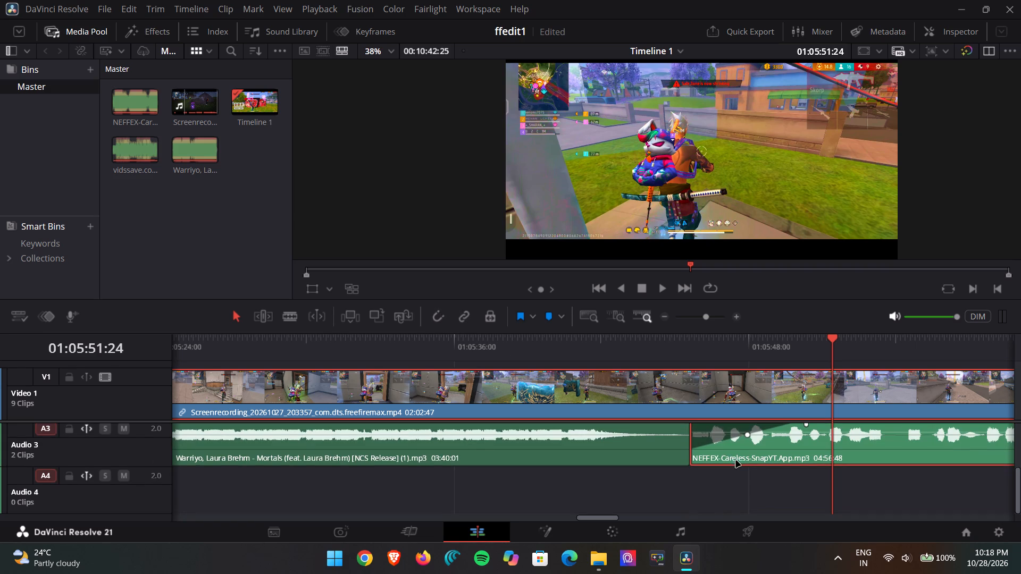
{"action": "left_click", "coordinate": [762, 480]}
{"action": "left_click", "coordinate": [764, 440]}
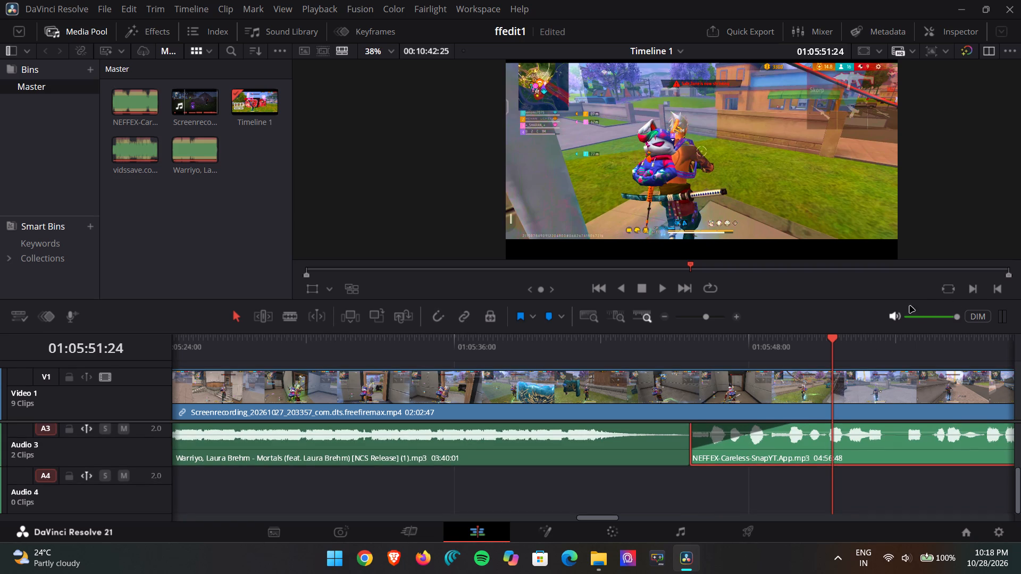
{"action": "left_click", "coordinate": [660, 288]}
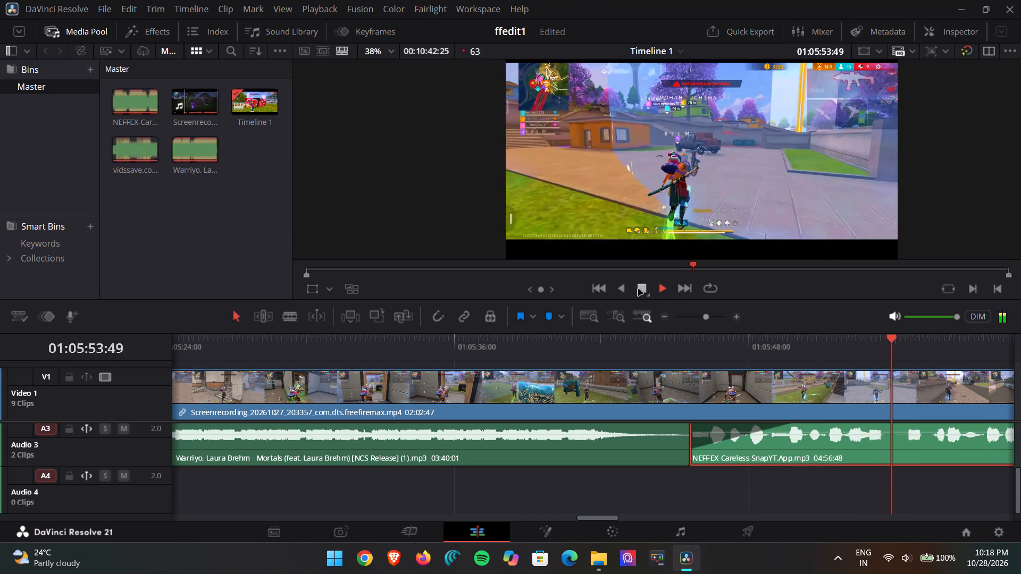
{"action": "left_click", "coordinate": [638, 289]}
{"action": "key", "text": "Delete"}
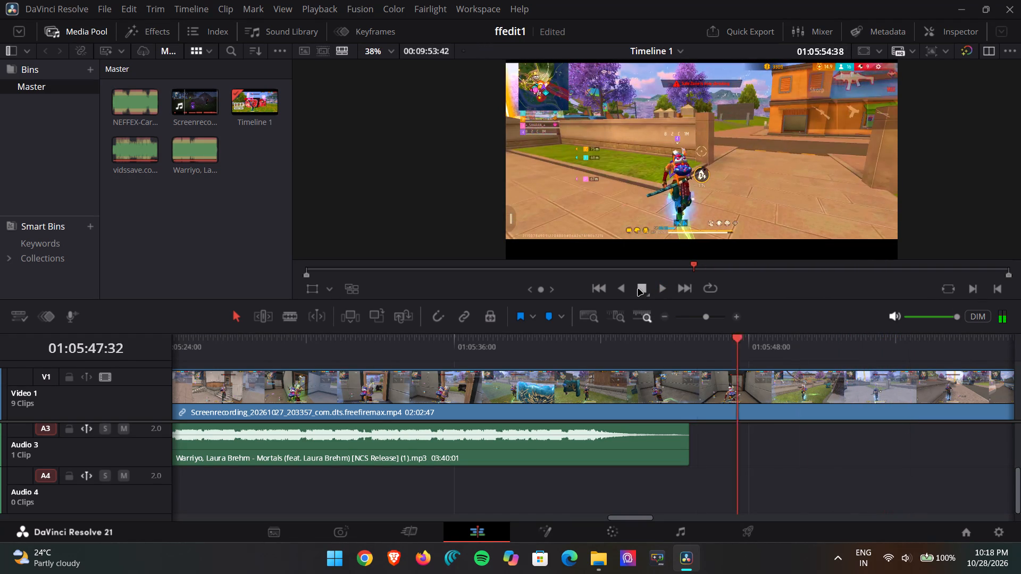
Play back the gameplay just past the end of Mortals, from about 01:05:45.
{"action": "left_click", "coordinate": [664, 290]}
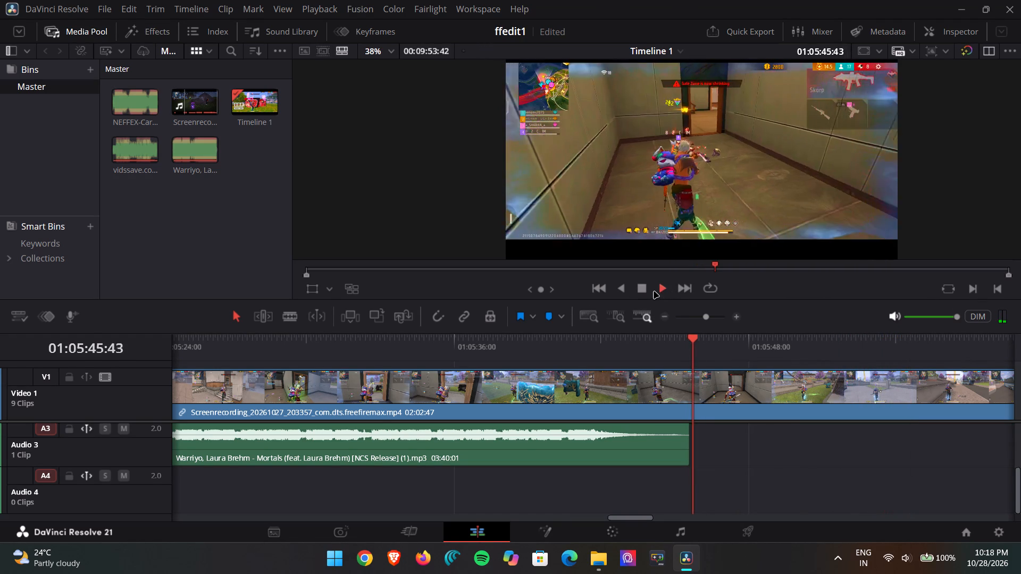
{"action": "left_click", "coordinate": [642, 291]}
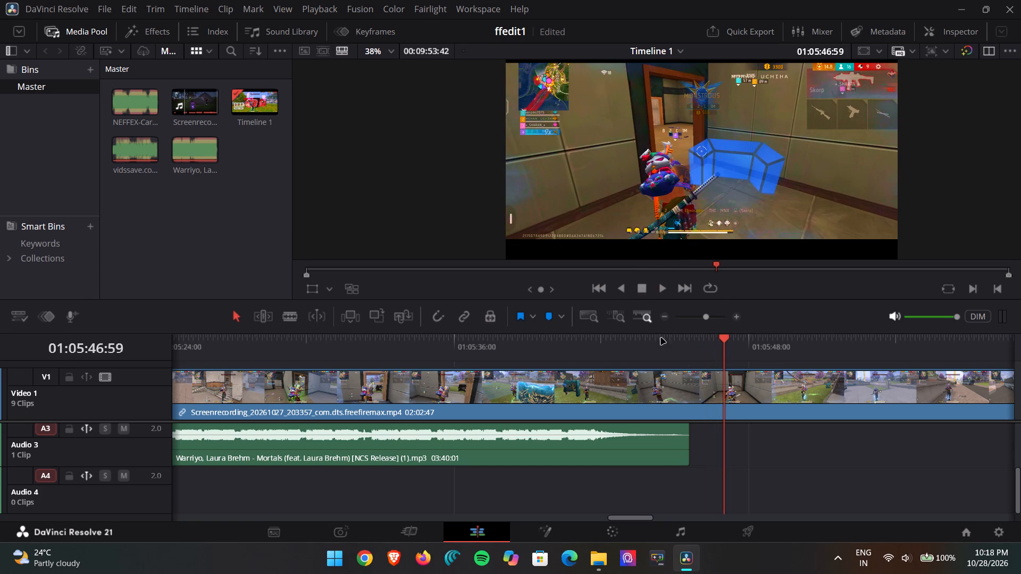
Play back the earlier music transition from NEFFEX - Life to Mortals, starting at about 01:02:05.
{"action": "scroll", "coordinate": [746, 443], "scroll_direction": "up", "scroll_amount": 7}
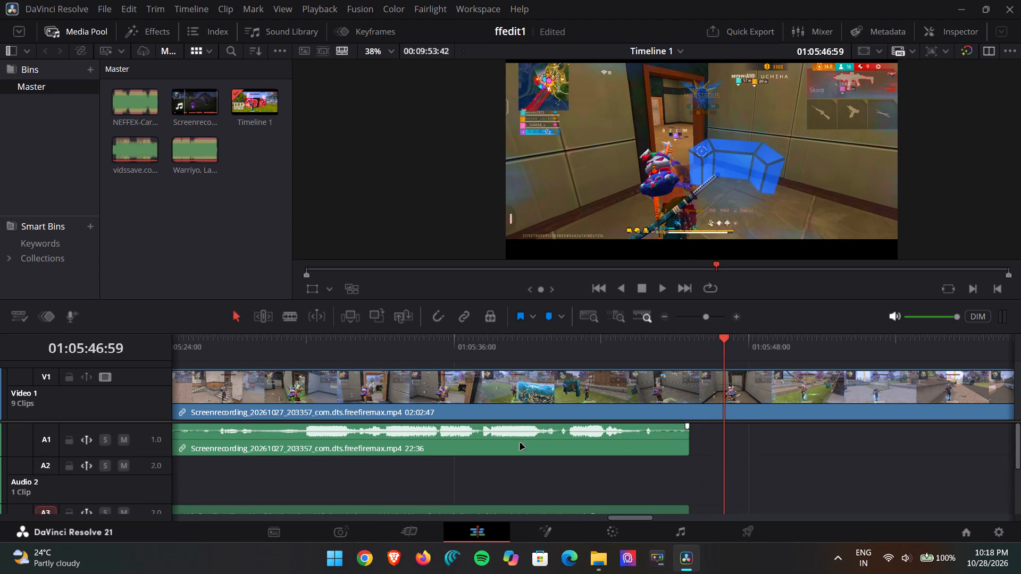
{"action": "left_click_drag", "start_coordinate": [147, 421], "coordinate": [147, 373]}
{"action": "scroll", "coordinate": [312, 448], "scroll_direction": "down", "scroll_amount": 2}
{"action": "scroll", "coordinate": [312, 447], "scroll_direction": "up", "scroll_amount": 1}
{"action": "scroll", "coordinate": [312, 447], "scroll_direction": "right", "scroll_amount": 4}
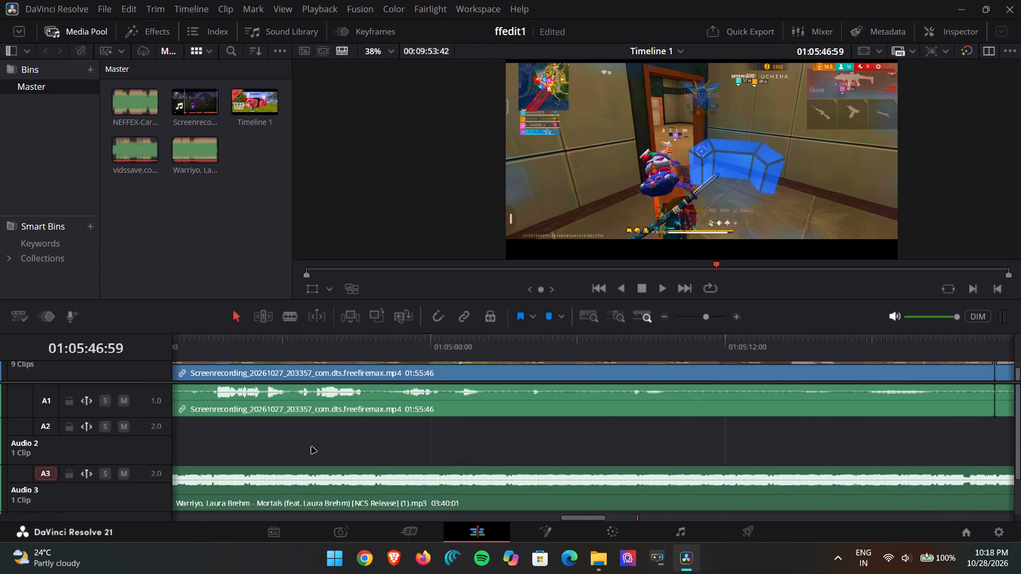
{"action": "scroll", "coordinate": [312, 447], "scroll_direction": "right", "scroll_amount": 15}
{"action": "scroll", "coordinate": [312, 447], "scroll_direction": "right", "scroll_amount": 7}
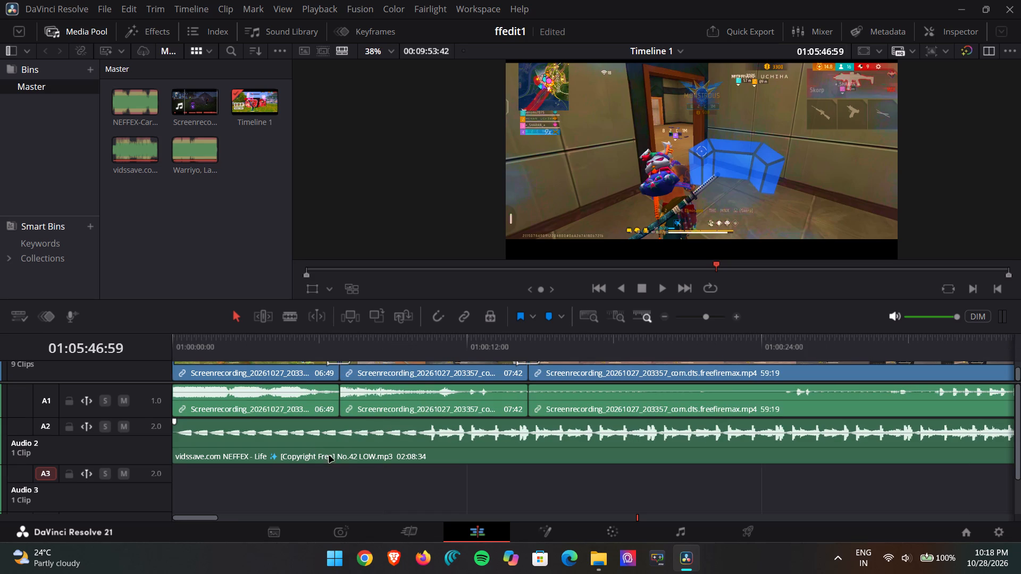
{"action": "scroll", "coordinate": [350, 470], "scroll_direction": "right", "scroll_amount": 2}
{"action": "scroll", "coordinate": [349, 469], "scroll_direction": "left", "scroll_amount": 5}
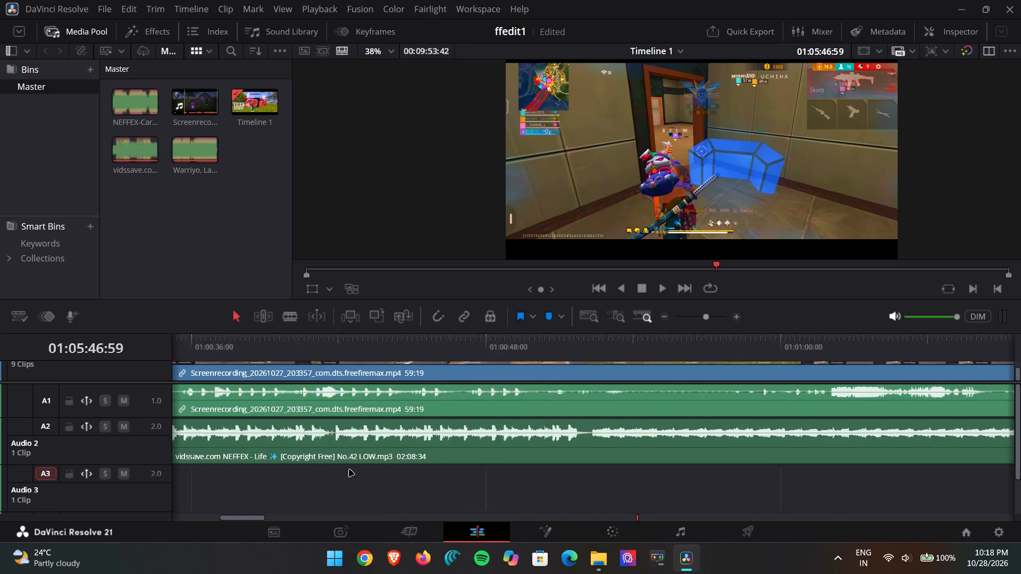
{"action": "scroll", "coordinate": [349, 470], "scroll_direction": "left", "scroll_amount": 7}
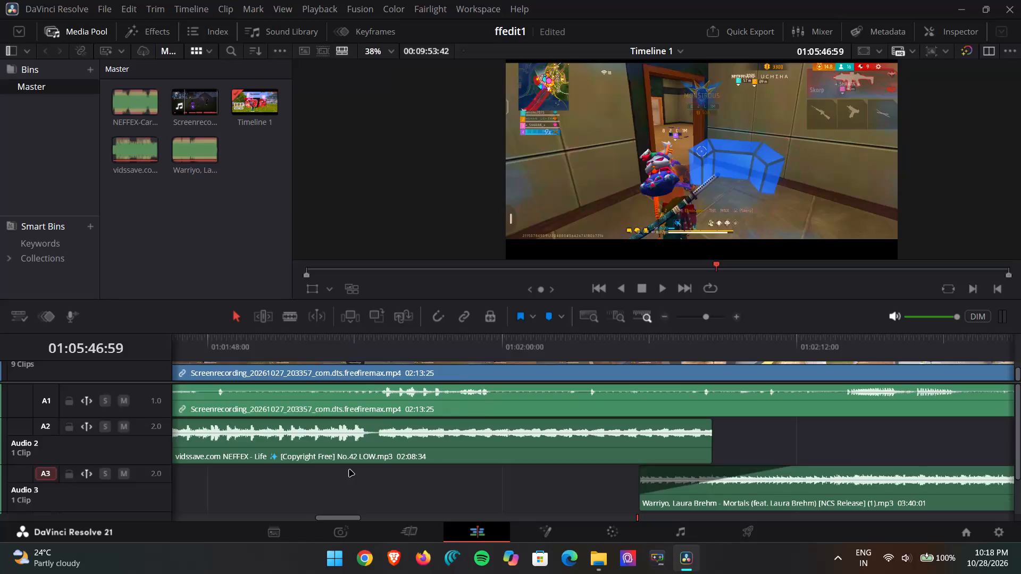
{"action": "scroll", "coordinate": [349, 470], "scroll_direction": "left", "scroll_amount": 1}
{"action": "left_click", "coordinate": [509, 342]}
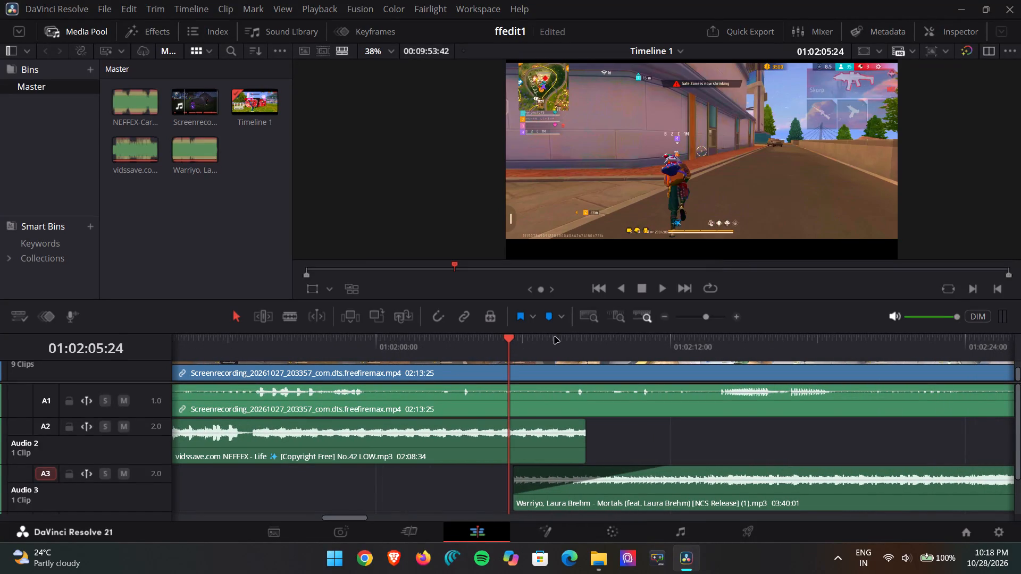
{"action": "left_click", "coordinate": [638, 283]}
{"action": "left_click", "coordinate": [660, 288]}
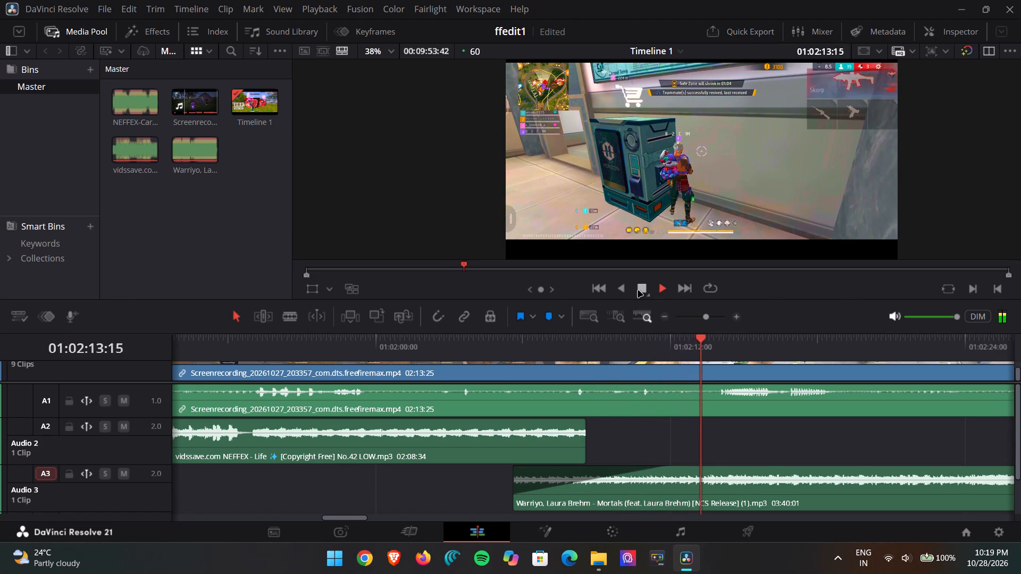
{"action": "left_click", "coordinate": [638, 291]}
Enlarge the video track area of the timeline to show the full height of Video 1.
{"action": "scroll", "coordinate": [605, 327], "scroll_direction": "left", "scroll_amount": 2}
{"action": "left_click", "coordinate": [648, 480]}
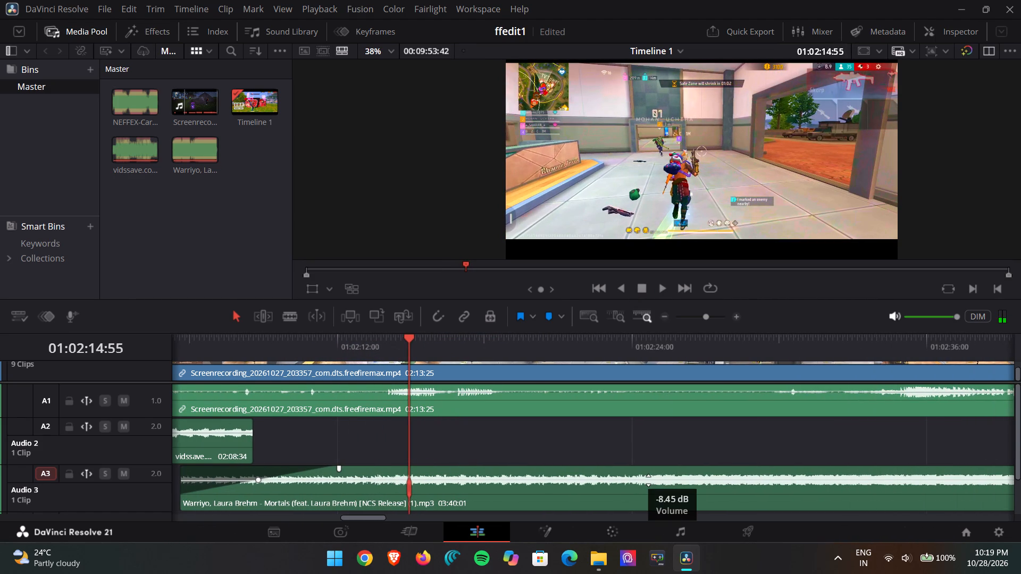
{"action": "scroll", "coordinate": [637, 451], "scroll_direction": "left", "scroll_amount": 9}
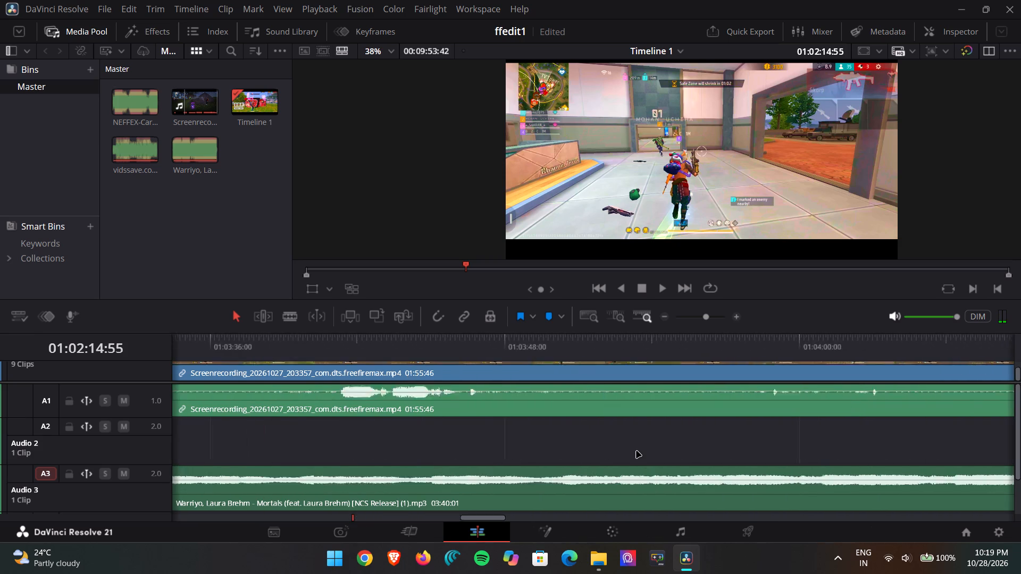
{"action": "scroll", "coordinate": [637, 451], "scroll_direction": "left", "scroll_amount": 5}
{"action": "scroll", "coordinate": [637, 451], "scroll_direction": "right", "scroll_amount": 3}
{"action": "scroll", "coordinate": [532, 394], "scroll_direction": "up", "scroll_amount": 2}
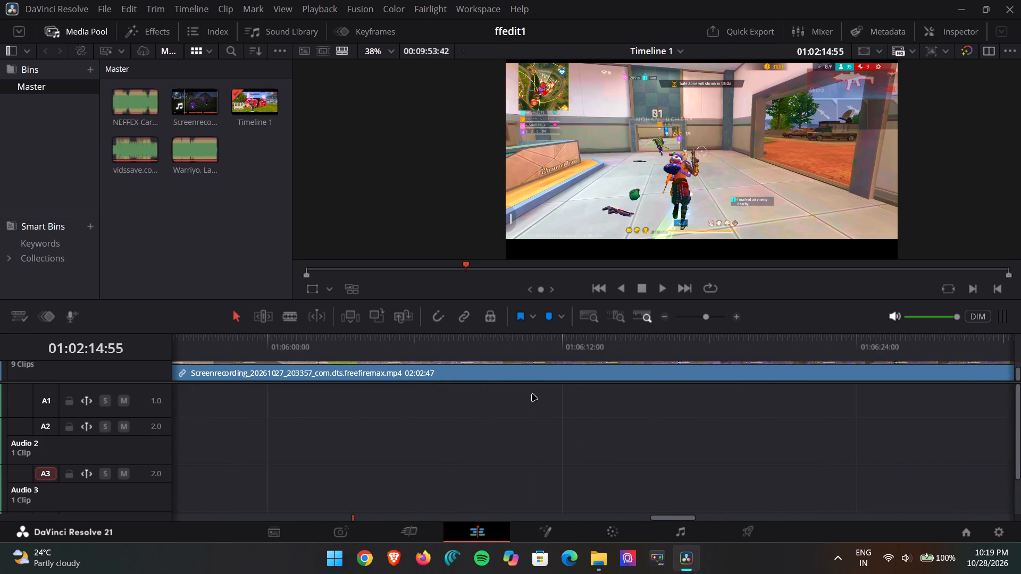
{"action": "scroll", "coordinate": [532, 394], "scroll_direction": "up", "scroll_amount": 1}
{"action": "left_click_drag", "start_coordinate": [126, 384], "coordinate": [120, 432]}
{"action": "left_click_drag", "start_coordinate": [125, 380], "coordinate": [116, 466]}
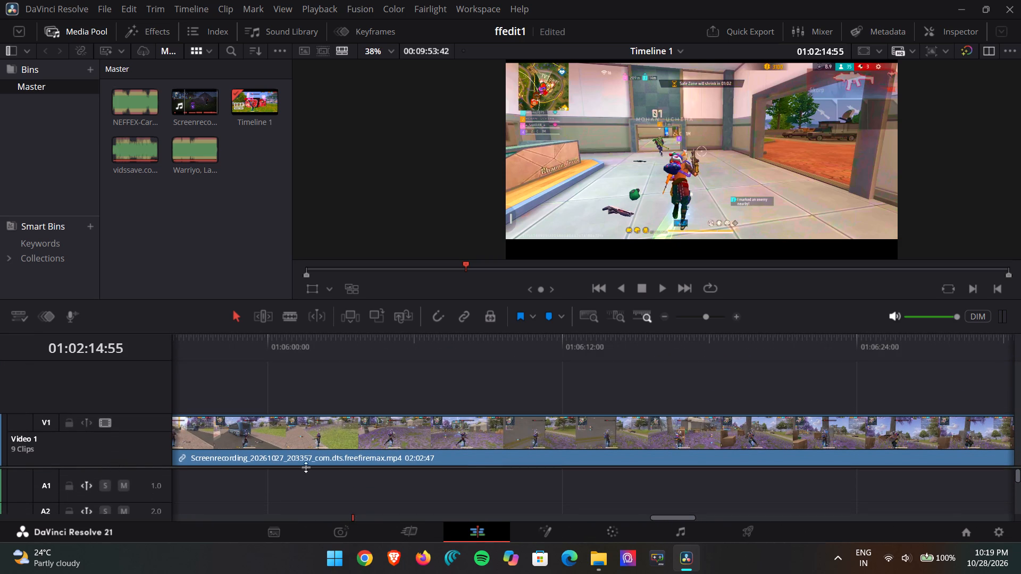
Play back the gameplay without music from 01:06:09:16 on Video 1.
{"action": "left_click", "coordinate": [442, 407]}
{"action": "left_click", "coordinate": [486, 387]}
{"action": "double_click", "coordinate": [493, 372]}
{"action": "left_click_drag", "start_coordinate": [461, 361], "coordinate": [646, 357]}
{"action": "left_click", "coordinate": [496, 358]}
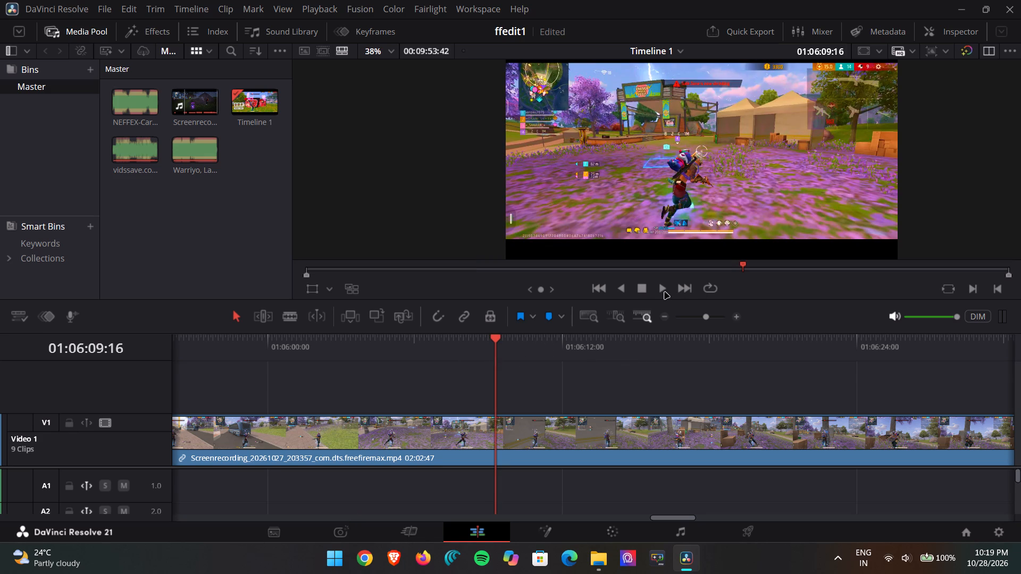
{"action": "left_click", "coordinate": [660, 288]}
{"action": "left_click_drag", "start_coordinate": [716, 352], "coordinate": [902, 348]}
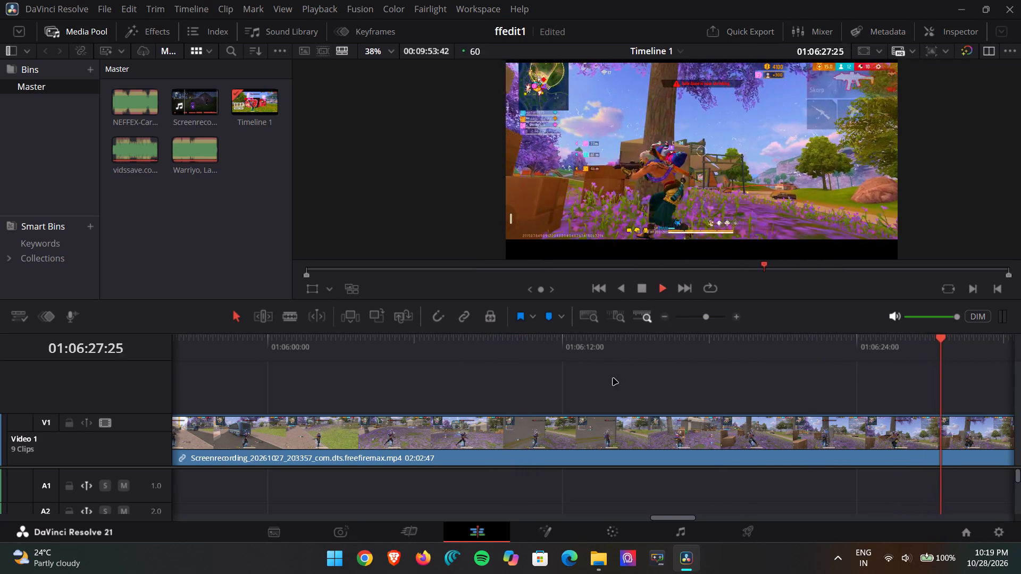
{"action": "left_click_drag", "start_coordinate": [562, 380], "coordinate": [460, 380]}
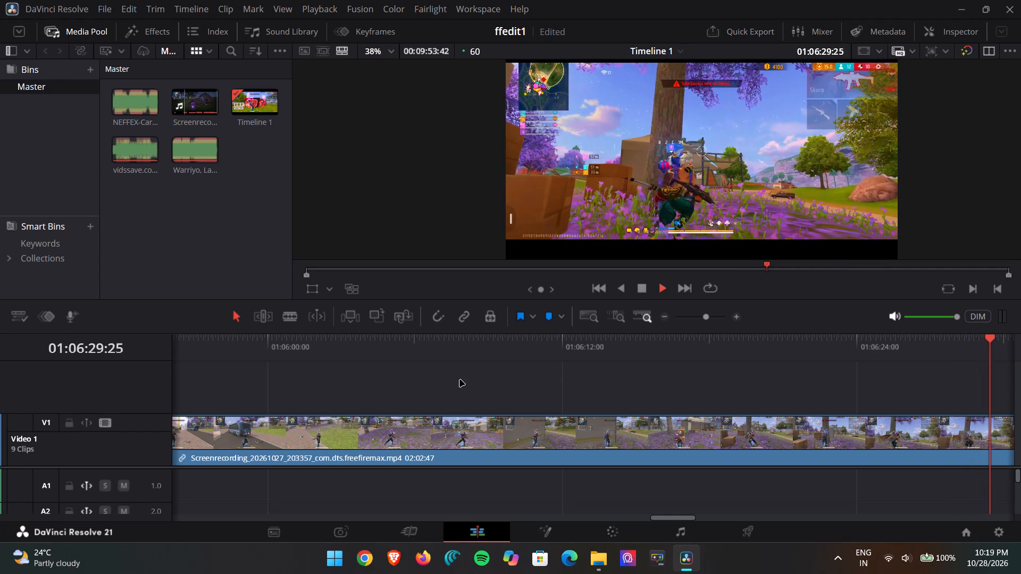
{"action": "left_click_drag", "start_coordinate": [460, 380], "coordinate": [232, 377]}
{"action": "left_click", "coordinate": [253, 112]}
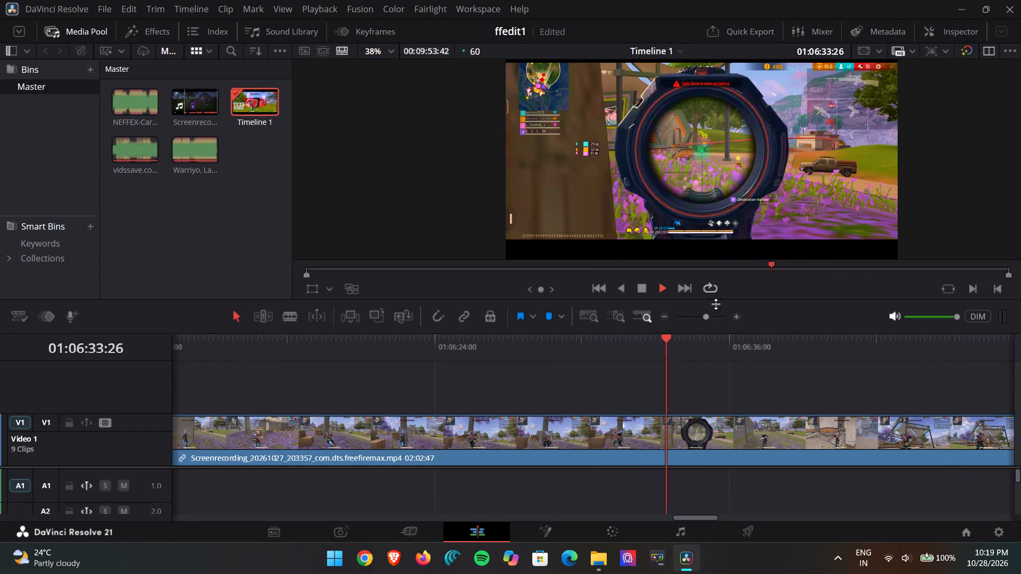
Scrub through the timeline to the end of the gameplay audio on Audio 1, at about 01:05:45.
{"action": "left_click_drag", "start_coordinate": [689, 357], "coordinate": [96, 360]}
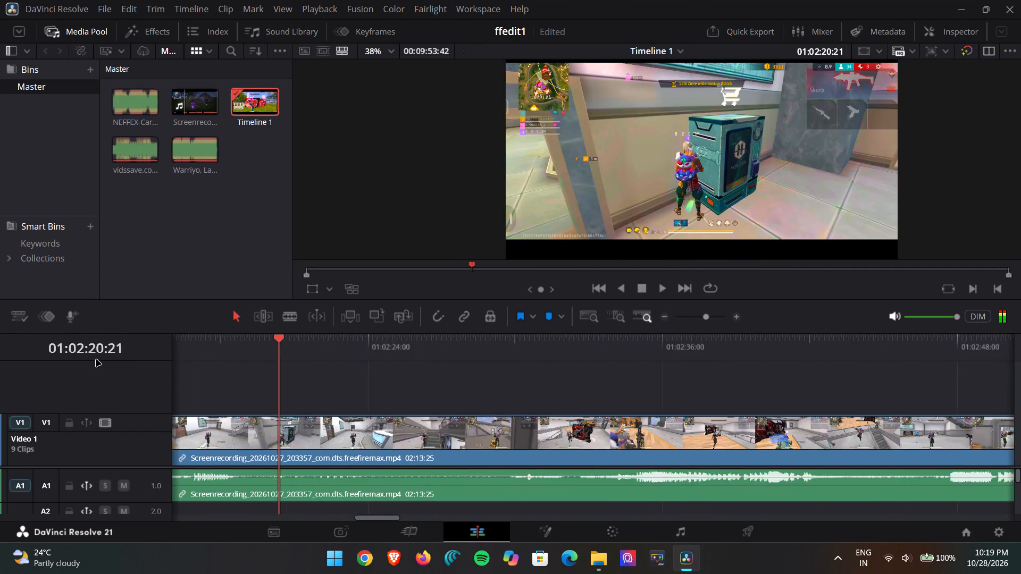
{"action": "left_click_drag", "start_coordinate": [96, 360], "coordinate": [1020, 360]}
{"action": "scroll", "coordinate": [747, 387], "scroll_direction": "left", "scroll_amount": 8}
{"action": "left_click", "coordinate": [537, 376]}
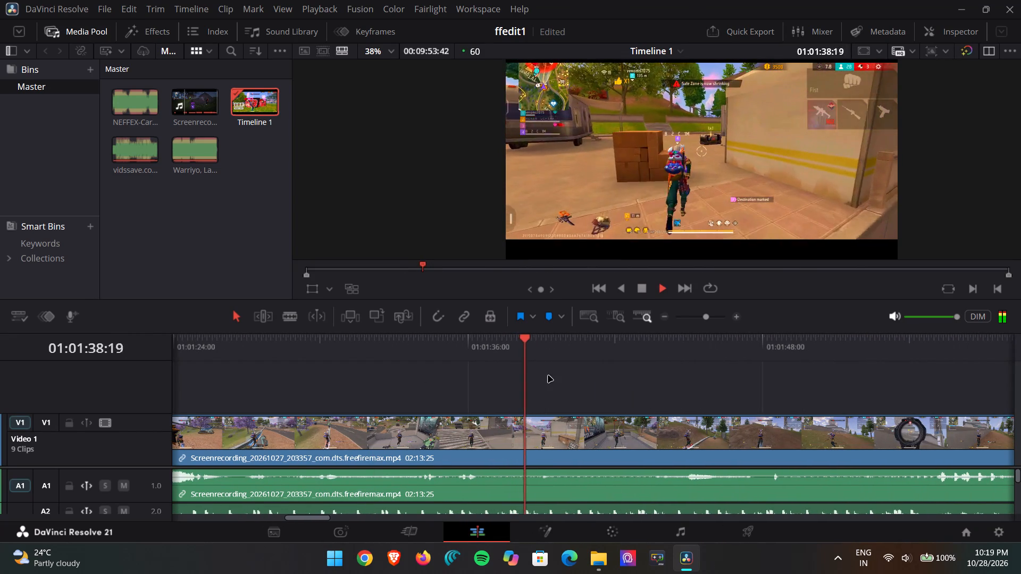
{"action": "left_click_drag", "start_coordinate": [542, 369], "coordinate": [866, 368]}
{"action": "left_click_drag", "start_coordinate": [551, 339], "coordinate": [1020, 349]}
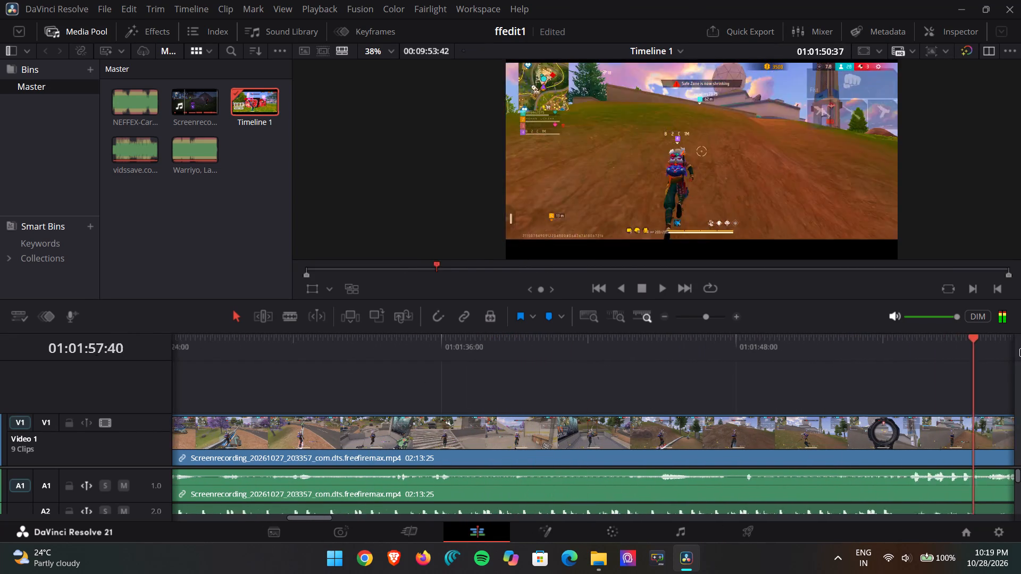
{"action": "left_click_drag", "start_coordinate": [1020, 349], "coordinate": [1020, 347]}
{"action": "left_click_drag", "start_coordinate": [869, 347], "coordinate": [1020, 335]}
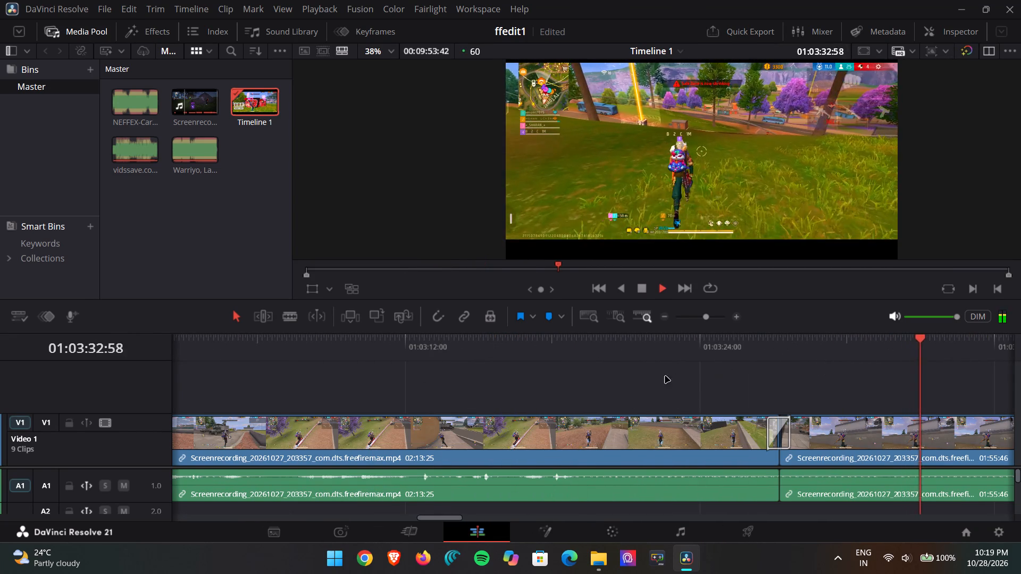
{"action": "left_click", "coordinate": [642, 291]}
{"action": "scroll", "coordinate": [609, 328], "scroll_direction": "left", "scroll_amount": 4}
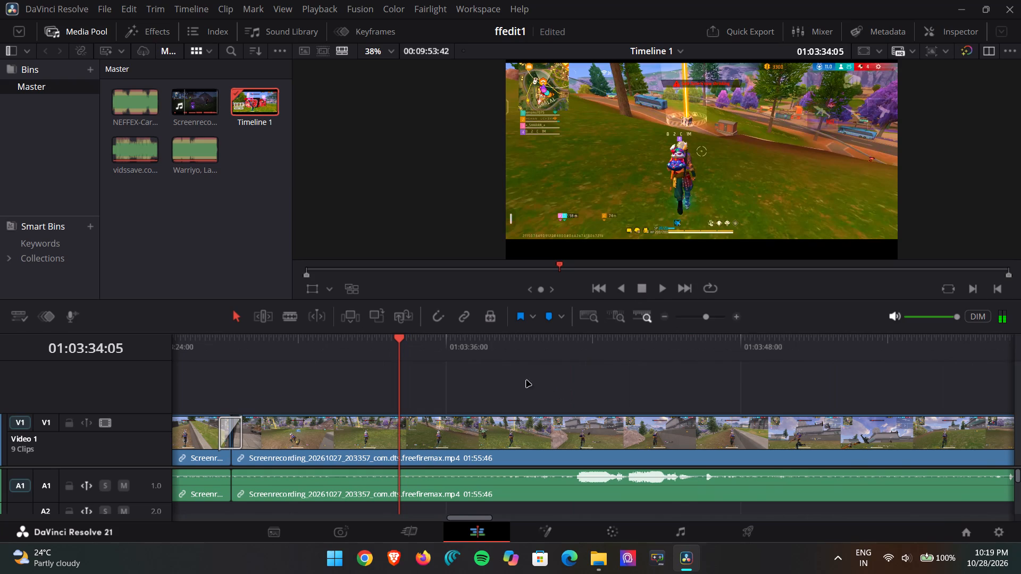
{"action": "left_click_drag", "start_coordinate": [517, 380], "coordinate": [898, 360]}
{"action": "left_click_drag", "start_coordinate": [668, 358], "coordinate": [980, 341]}
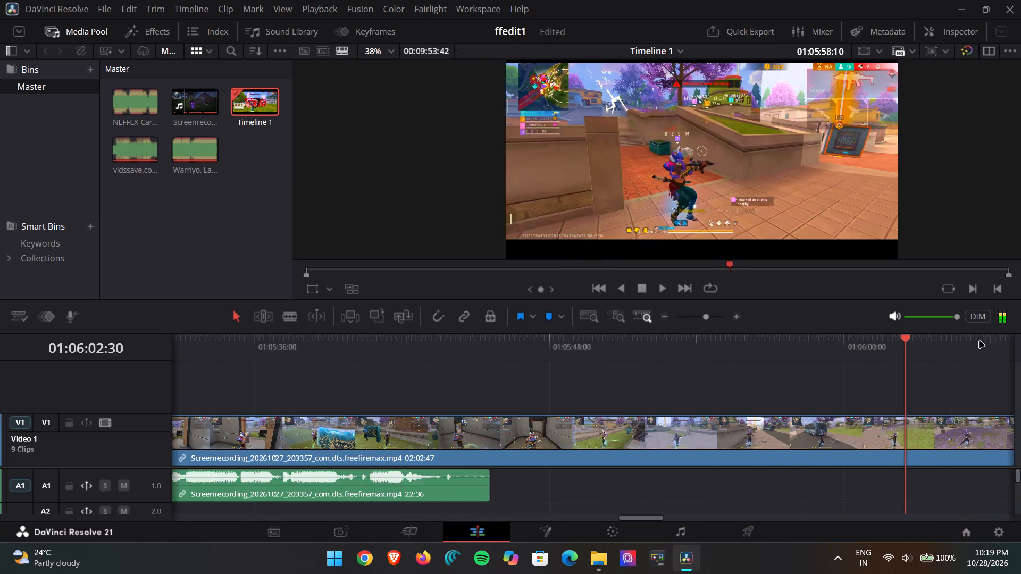
{"action": "left_click_drag", "start_coordinate": [980, 341], "coordinate": [438, 356]}
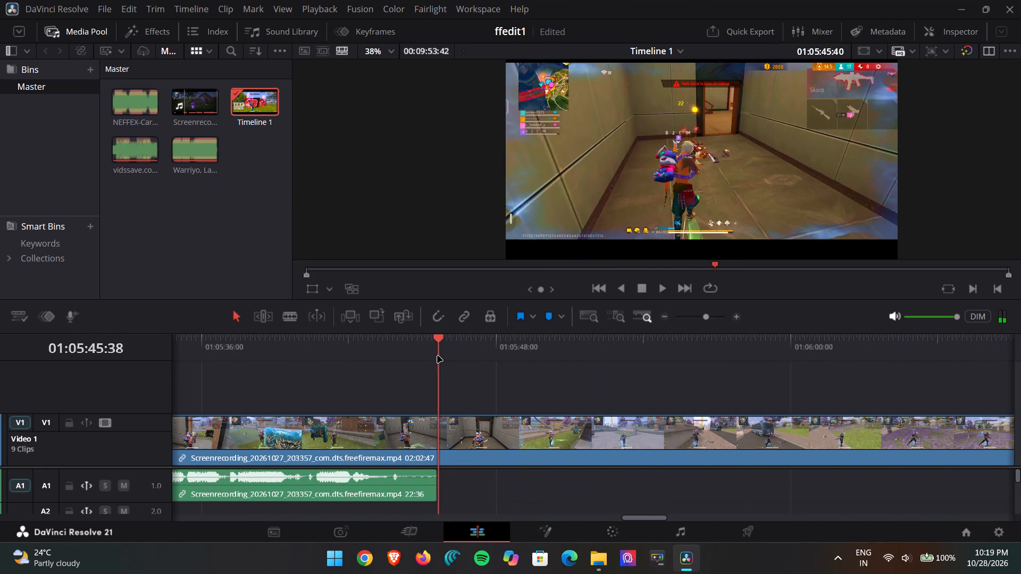
{"action": "left_click_drag", "start_coordinate": [438, 356], "coordinate": [434, 357]}
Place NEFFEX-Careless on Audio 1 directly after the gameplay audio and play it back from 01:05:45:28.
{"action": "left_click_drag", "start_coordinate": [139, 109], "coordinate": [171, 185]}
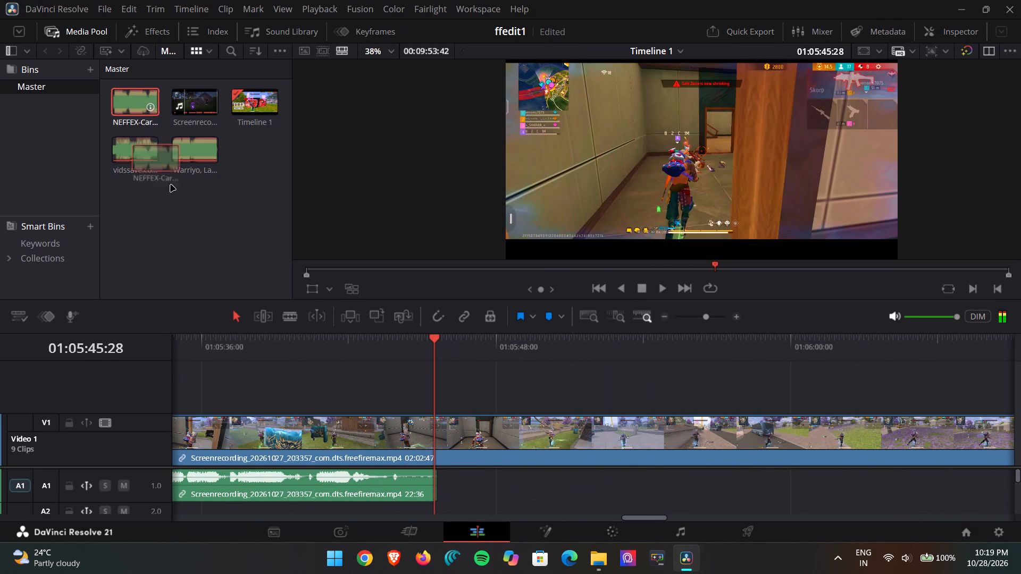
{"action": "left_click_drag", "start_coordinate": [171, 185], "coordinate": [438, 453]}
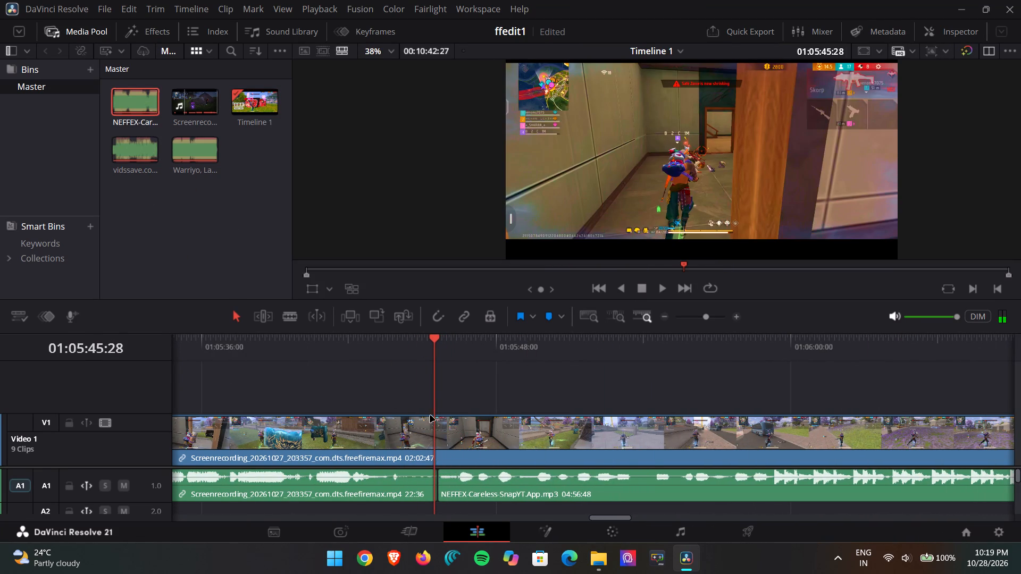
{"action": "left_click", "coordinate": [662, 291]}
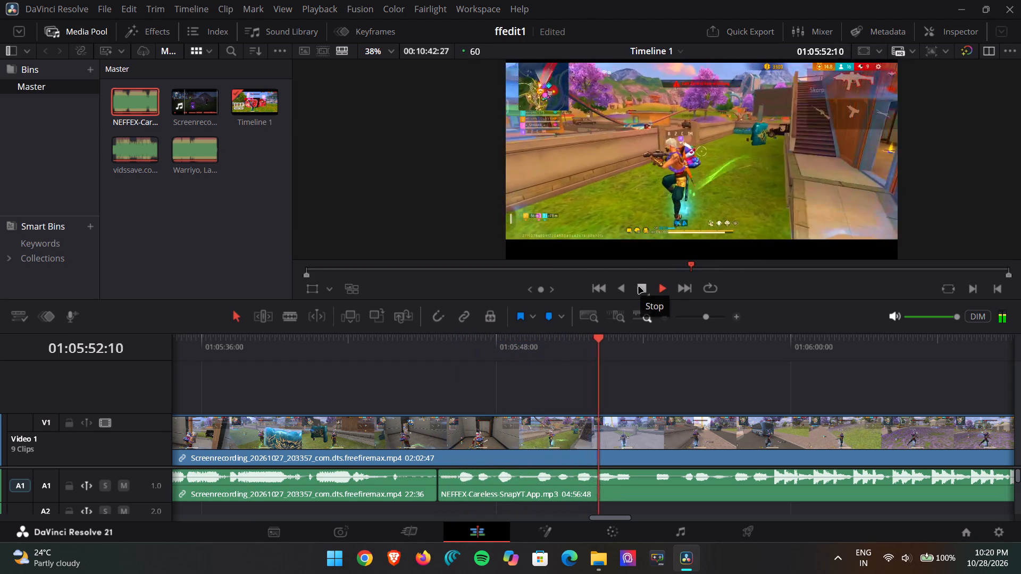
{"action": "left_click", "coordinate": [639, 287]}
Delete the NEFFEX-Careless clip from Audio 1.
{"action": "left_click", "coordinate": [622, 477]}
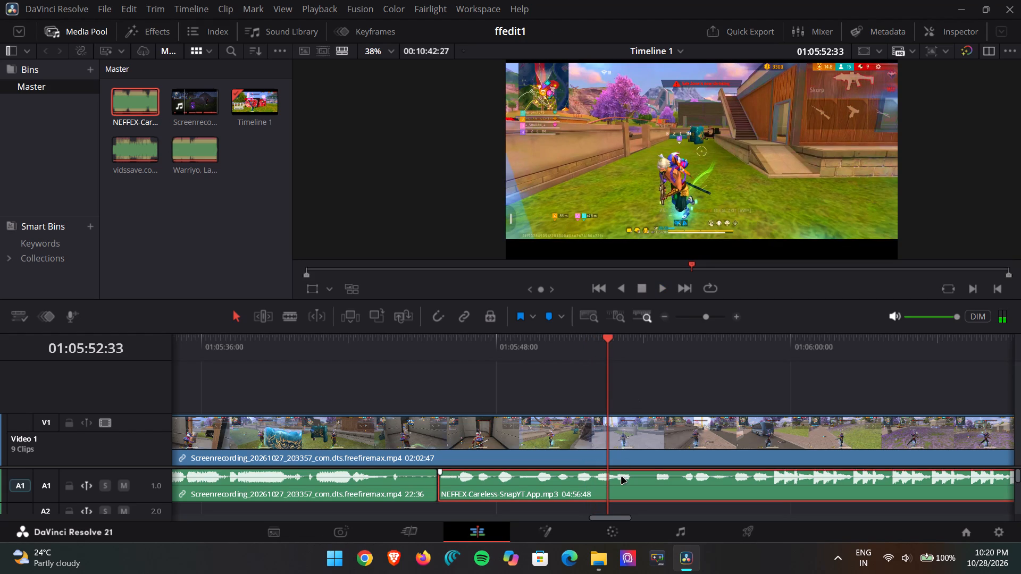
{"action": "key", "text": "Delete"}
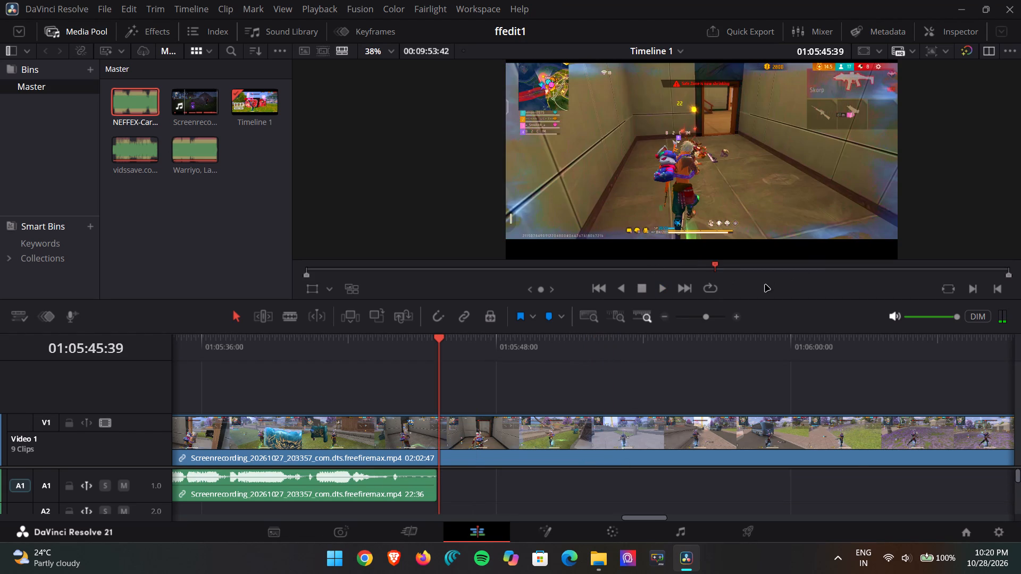
Play back the gameplay just past the end of the Audio 1 clip, from 01:05:45:39.
{"action": "left_click", "coordinate": [661, 291]}
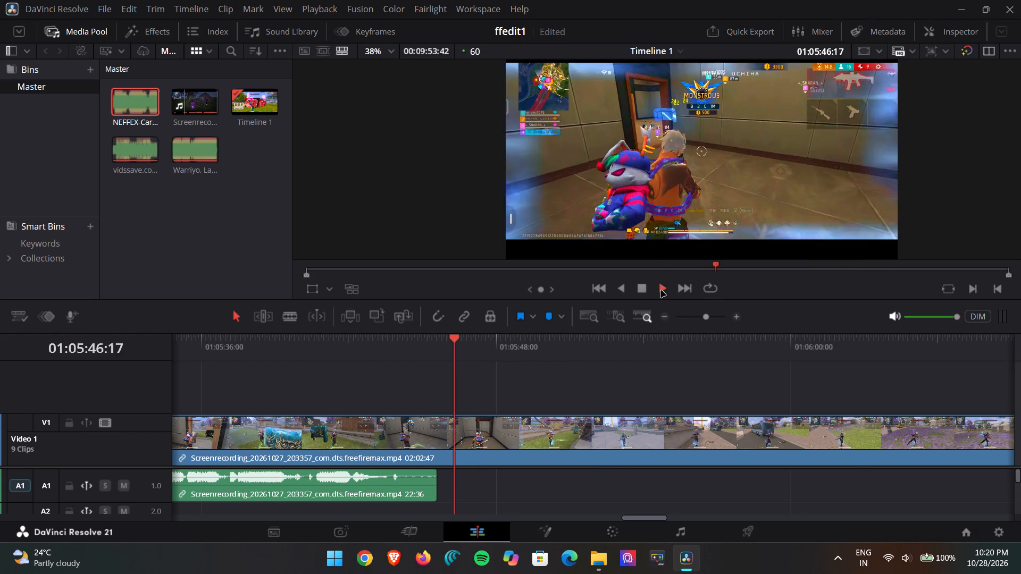
{"action": "left_click", "coordinate": [638, 286]}
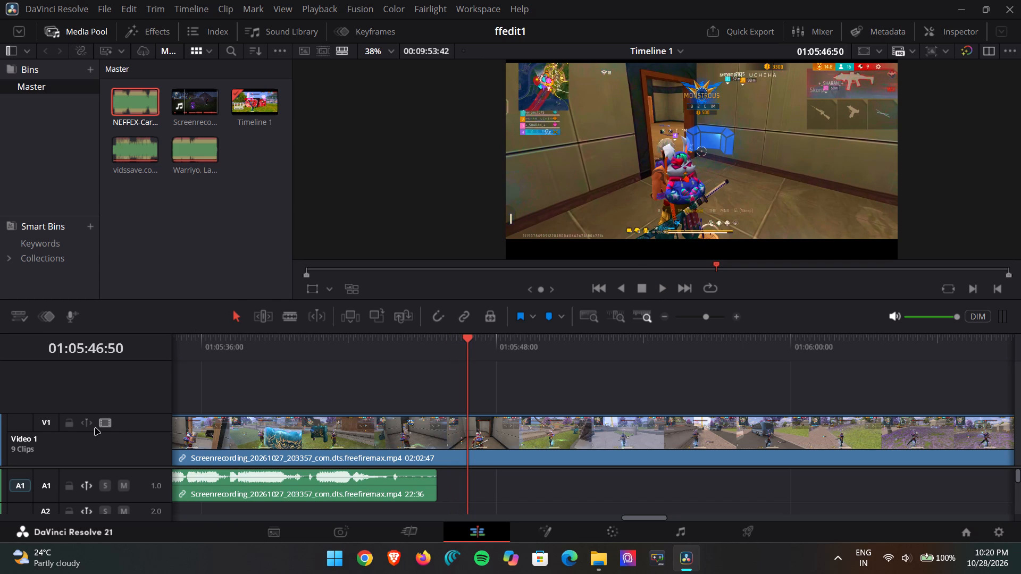
{"action": "left_click", "coordinate": [112, 420]}
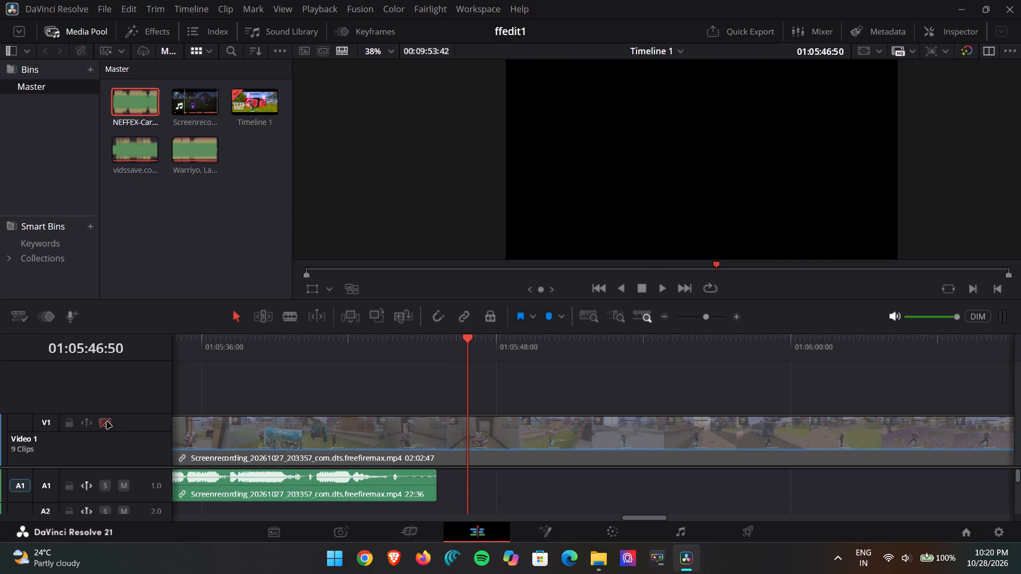
{"action": "left_click", "coordinate": [107, 422]}
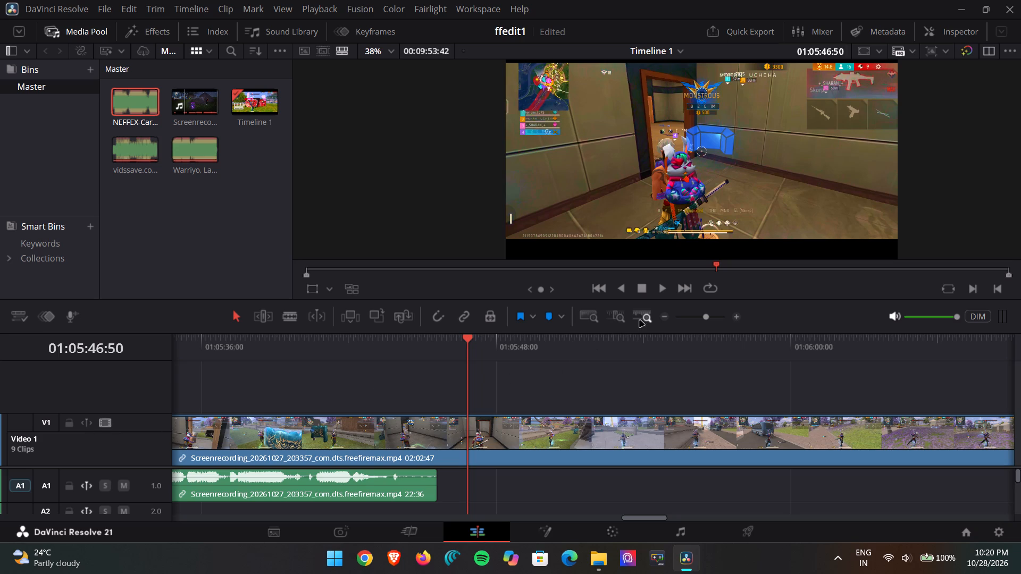
{"action": "left_click", "coordinate": [649, 290]}
{"action": "left_click", "coordinate": [664, 290]}
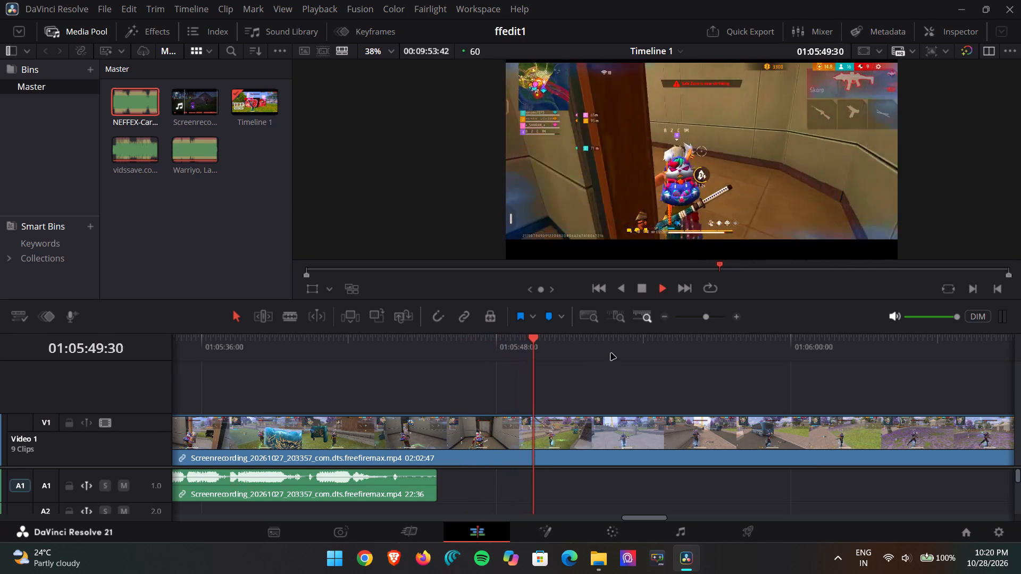
{"action": "left_click", "coordinate": [640, 288]}
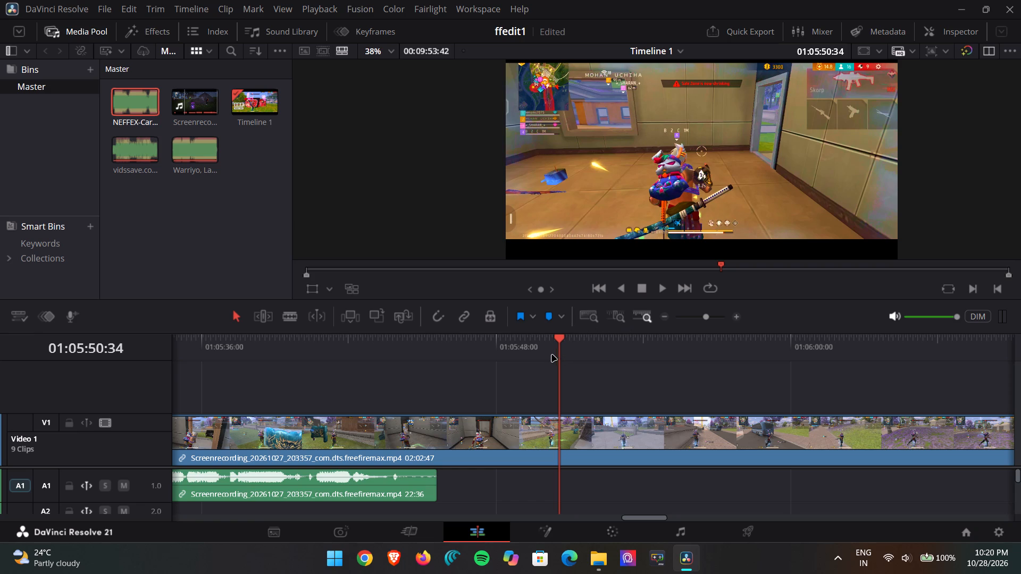
Play the gameplay in reverse to about 01:05:41, and play it forward again towards the end of the Audio 1 clip.
{"action": "left_click", "coordinate": [980, 314]}
{"action": "left_click", "coordinate": [978, 314]}
{"action": "left_click", "coordinate": [666, 287]}
{"action": "left_click", "coordinate": [626, 288]}
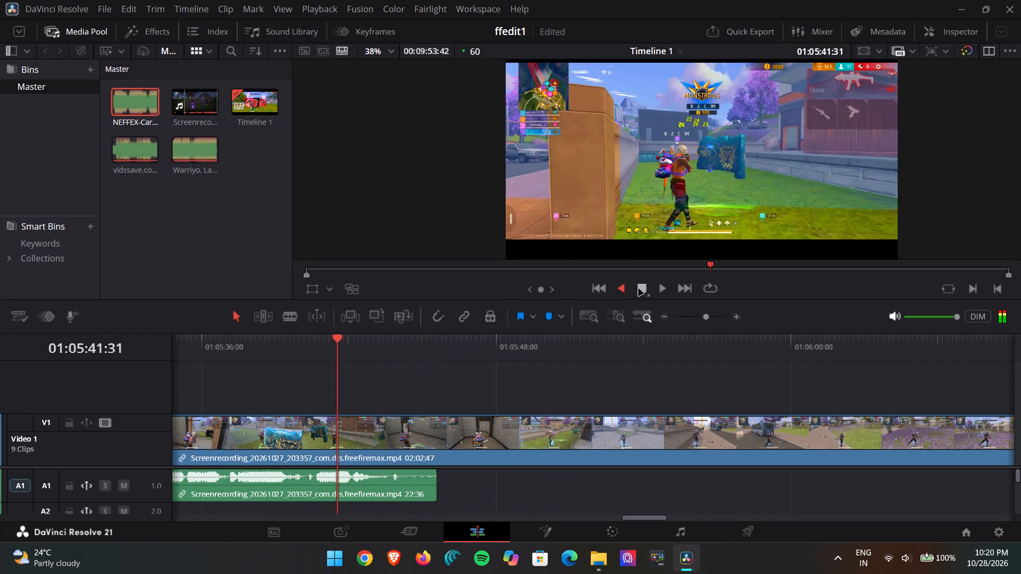
{"action": "left_click", "coordinate": [658, 289]}
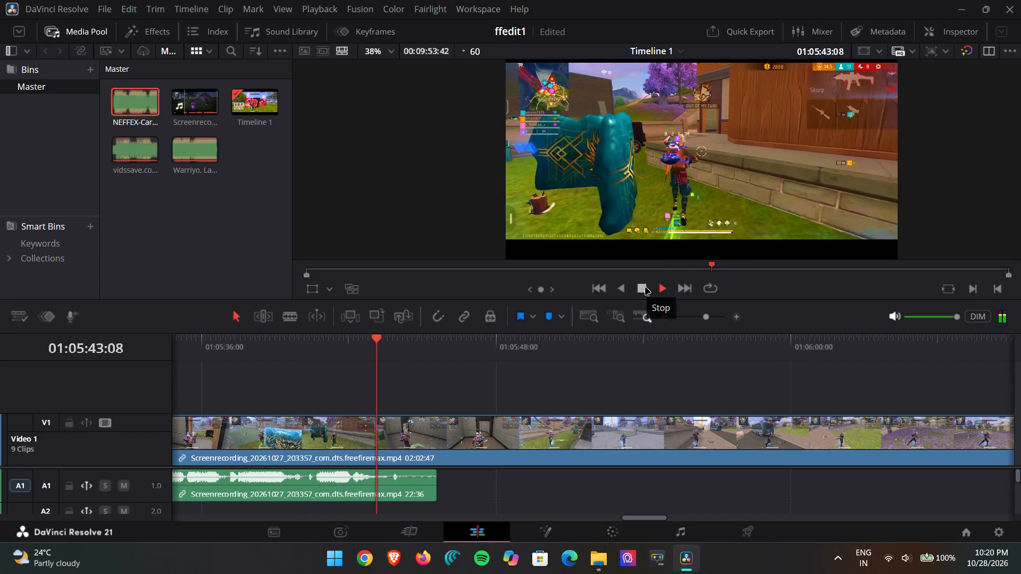
{"action": "left_click", "coordinate": [646, 288]}
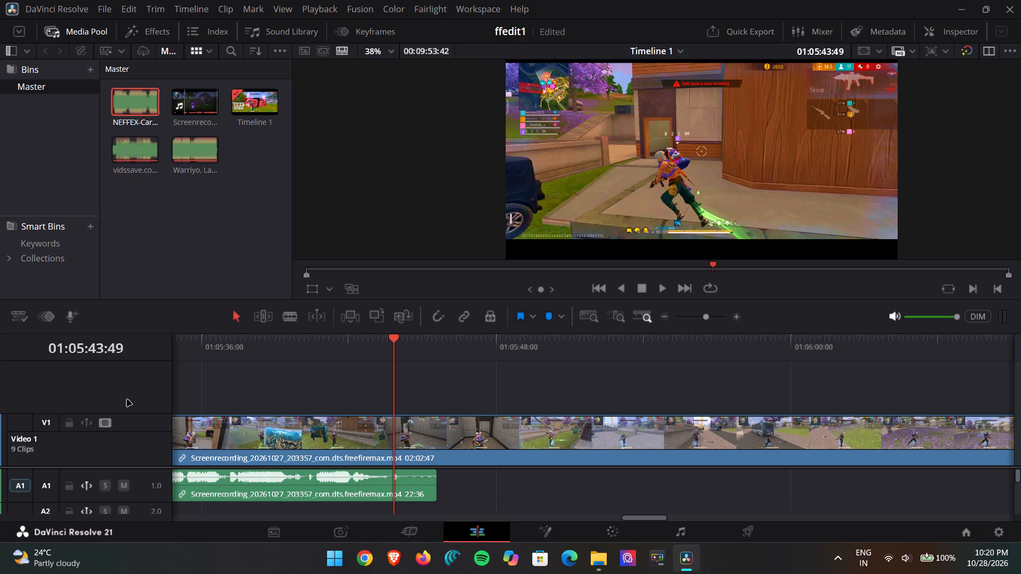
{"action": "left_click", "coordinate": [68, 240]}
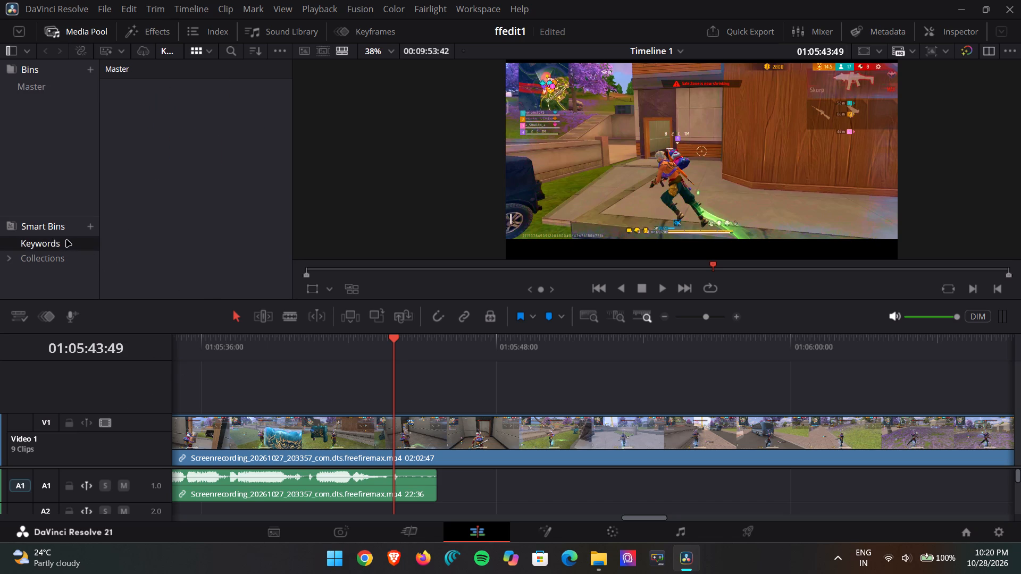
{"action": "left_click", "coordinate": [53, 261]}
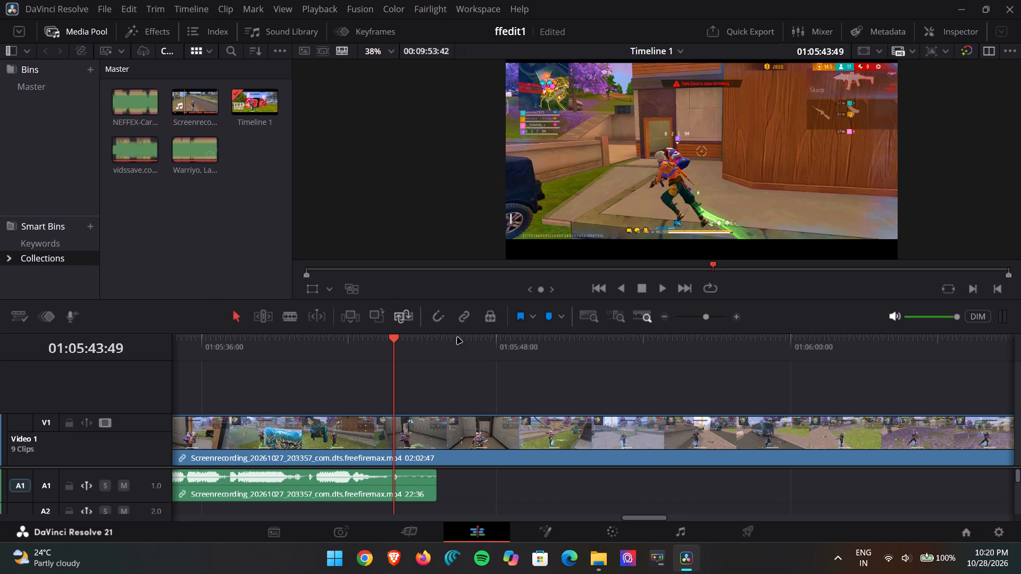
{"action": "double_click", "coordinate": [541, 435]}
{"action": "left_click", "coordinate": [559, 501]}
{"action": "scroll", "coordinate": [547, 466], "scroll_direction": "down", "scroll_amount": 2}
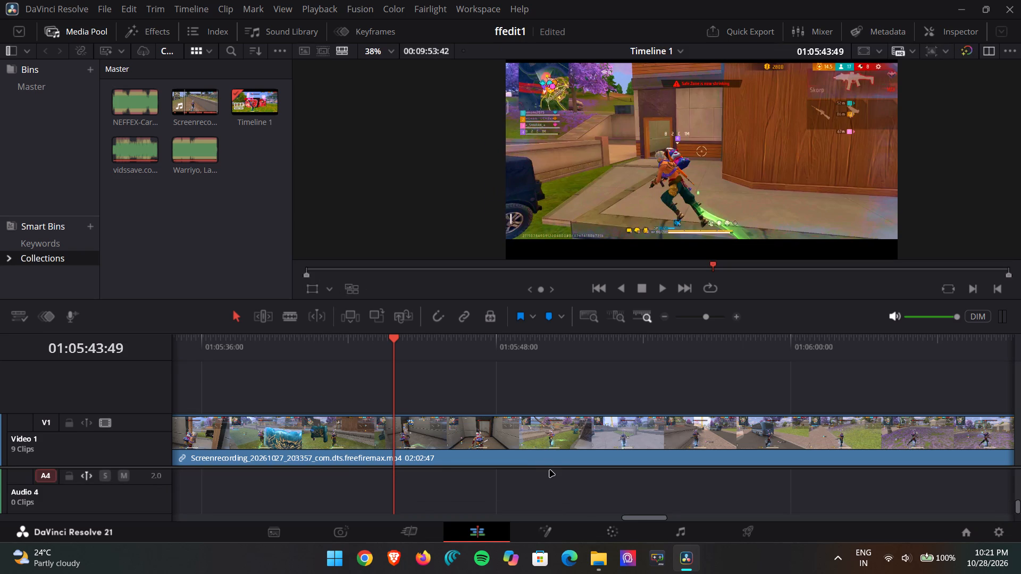
Make the Video 1 track taller and raise the divider between video and audio tracks until Audio 1 to Audio 3 show.
{"action": "scroll", "coordinate": [550, 470], "scroll_direction": "down", "scroll_amount": 2}
{"action": "scroll", "coordinate": [533, 488], "scroll_direction": "up", "scroll_amount": 3}
{"action": "scroll", "coordinate": [533, 490], "scroll_direction": "down", "scroll_amount": 2}
{"action": "left_click_drag", "start_coordinate": [148, 418], "coordinate": [142, 268]}
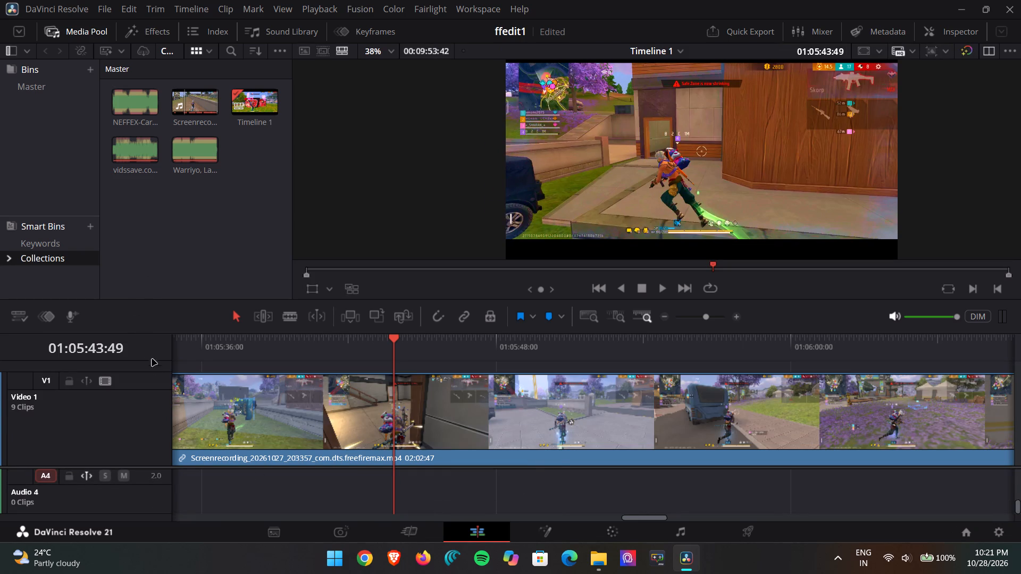
{"action": "left_click_drag", "start_coordinate": [159, 390], "coordinate": [163, 379]}
{"action": "left_click_drag", "start_coordinate": [158, 466], "coordinate": [151, 344]}
{"action": "scroll", "coordinate": [138, 421], "scroll_direction": "up", "scroll_amount": 1}
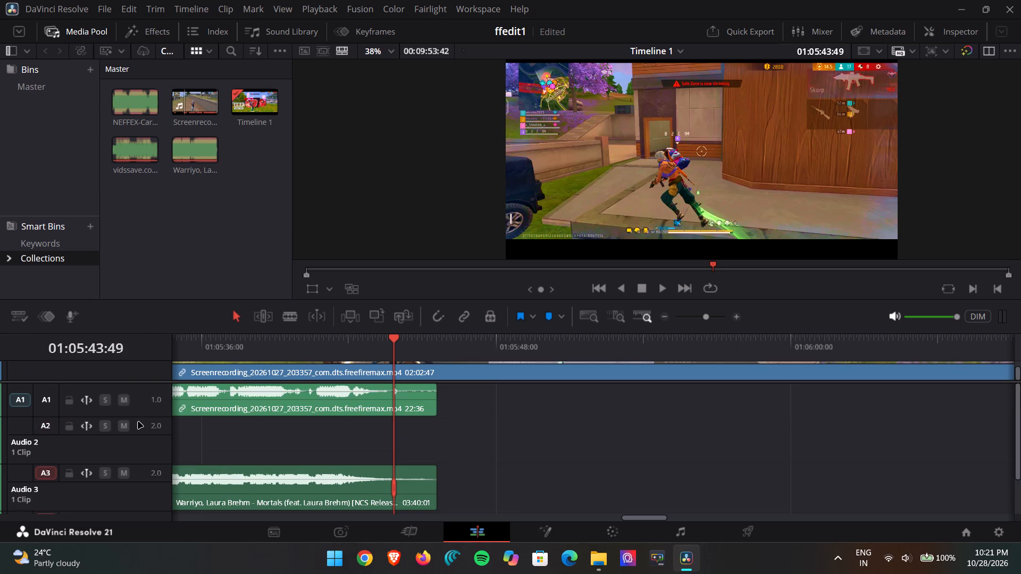
{"action": "scroll", "coordinate": [138, 422], "scroll_direction": "up", "scroll_amount": 2}
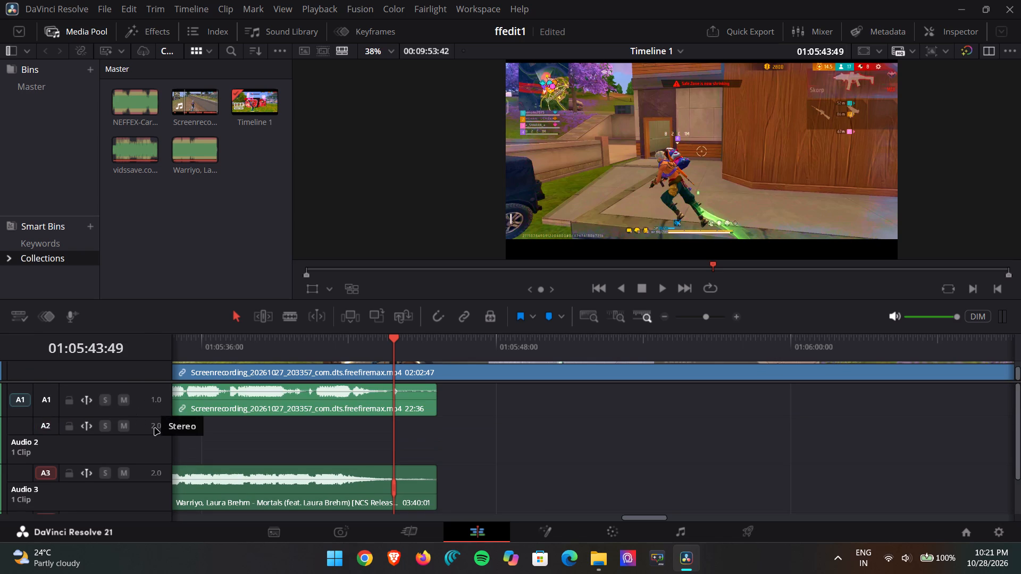
{"action": "left_click", "coordinate": [119, 454]}
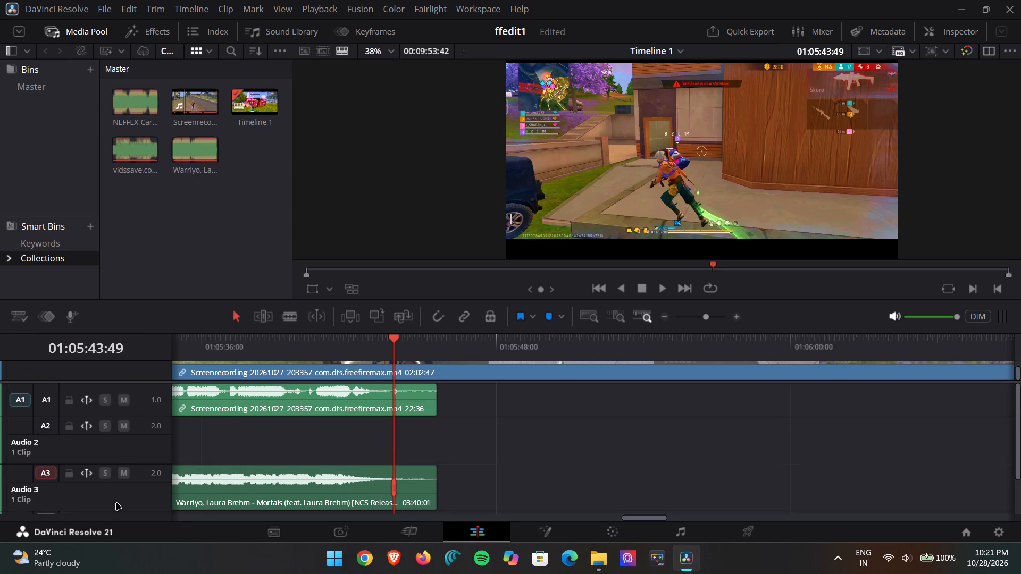
Scrub the gameplay beyond the end of the Audio 1 and Audio 3 clips, ending at 01:05:47:06.
{"action": "left_click_drag", "start_coordinate": [396, 432], "coordinate": [506, 434]}
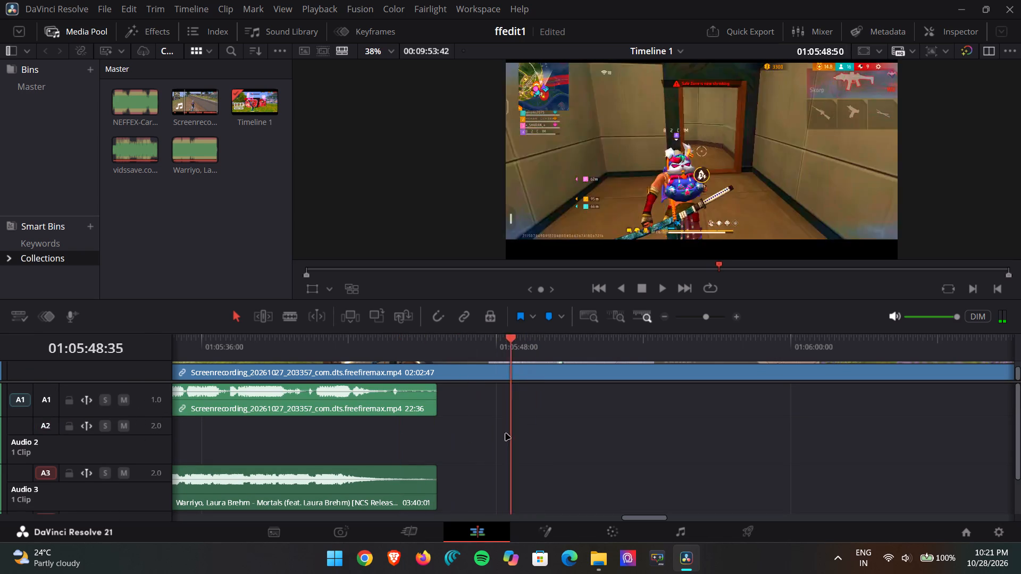
{"action": "left_click_drag", "start_coordinate": [506, 434], "coordinate": [474, 438]}
{"action": "scroll", "coordinate": [454, 436], "scroll_direction": "right", "scroll_amount": 1}
{"action": "scroll", "coordinate": [454, 436], "scroll_direction": "up", "scroll_amount": 2}
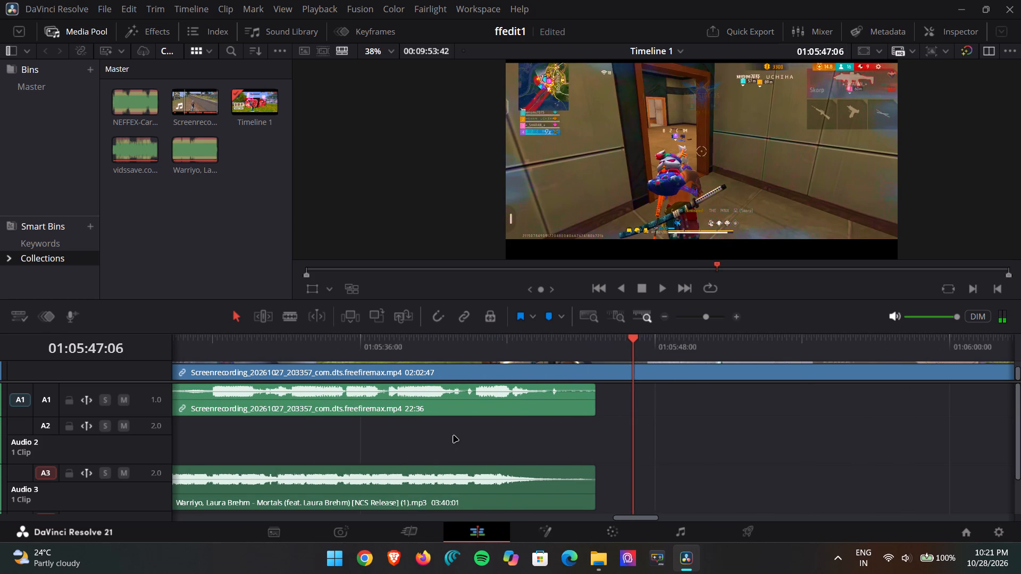
{"action": "scroll", "coordinate": [454, 436], "scroll_direction": "up", "scroll_amount": 2}
Lower the video/audio divider and extend the end of the gameplay audio clip on Audio 1 to a duration of 31:51.
{"action": "left_click_drag", "start_coordinate": [136, 382], "coordinate": [139, 434]}
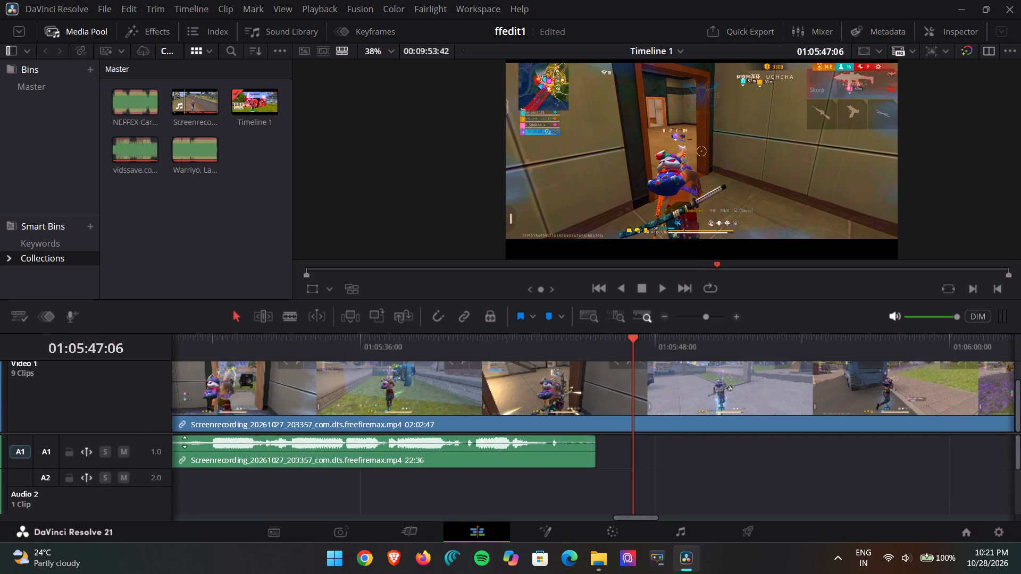
{"action": "scroll", "coordinate": [287, 459], "scroll_direction": "right", "scroll_amount": 5}
{"action": "scroll", "coordinate": [287, 459], "scroll_direction": "left", "scroll_amount": 2}
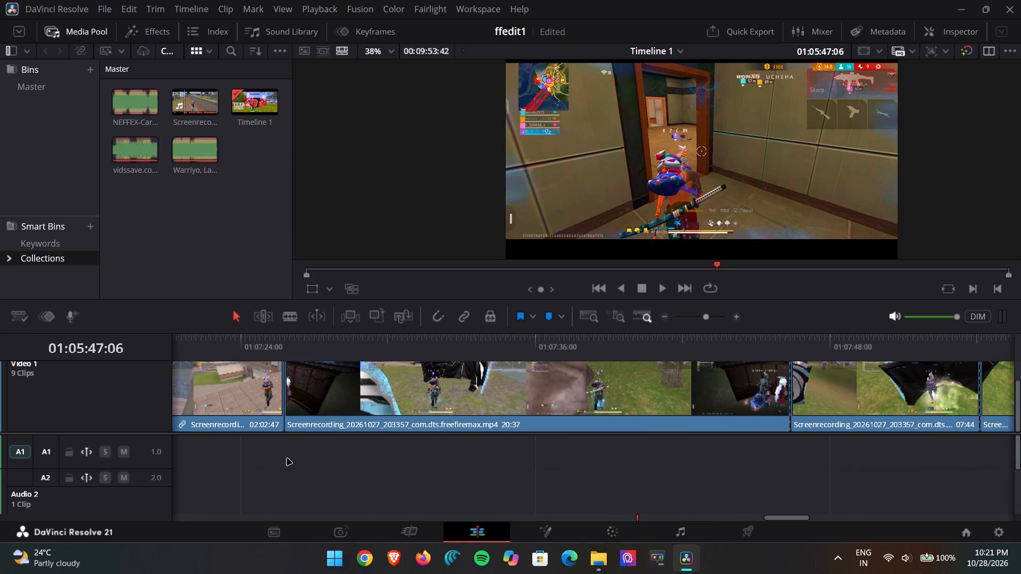
{"action": "scroll", "coordinate": [287, 459], "scroll_direction": "right", "scroll_amount": 5}
{"action": "scroll", "coordinate": [287, 459], "scroll_direction": "left", "scroll_amount": 1}
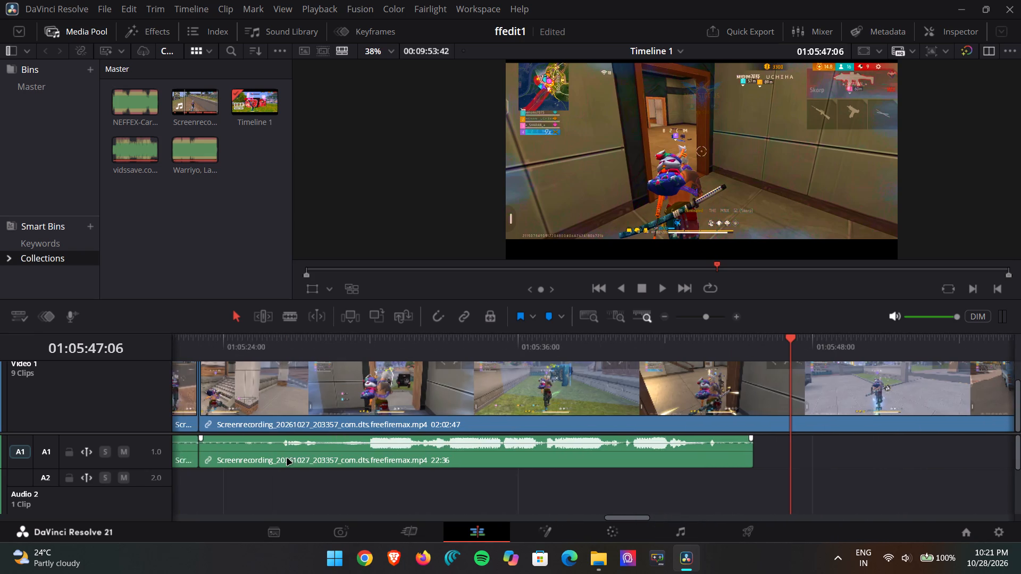
{"action": "scroll", "coordinate": [287, 459], "scroll_direction": "left", "scroll_amount": 1}
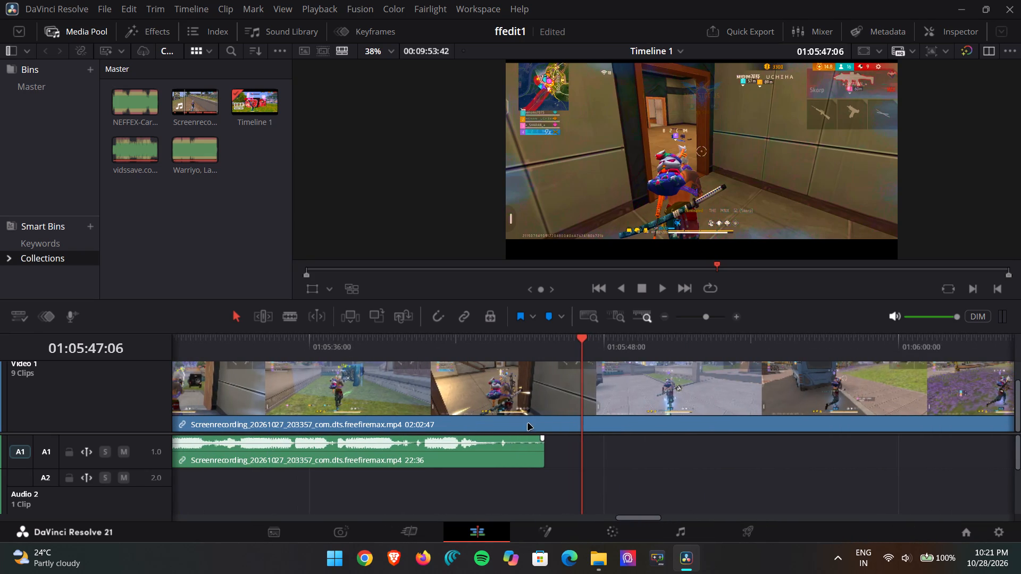
{"action": "left_click", "coordinate": [539, 442]}
{"action": "left_click_drag", "start_coordinate": [548, 444], "coordinate": [583, 442]}
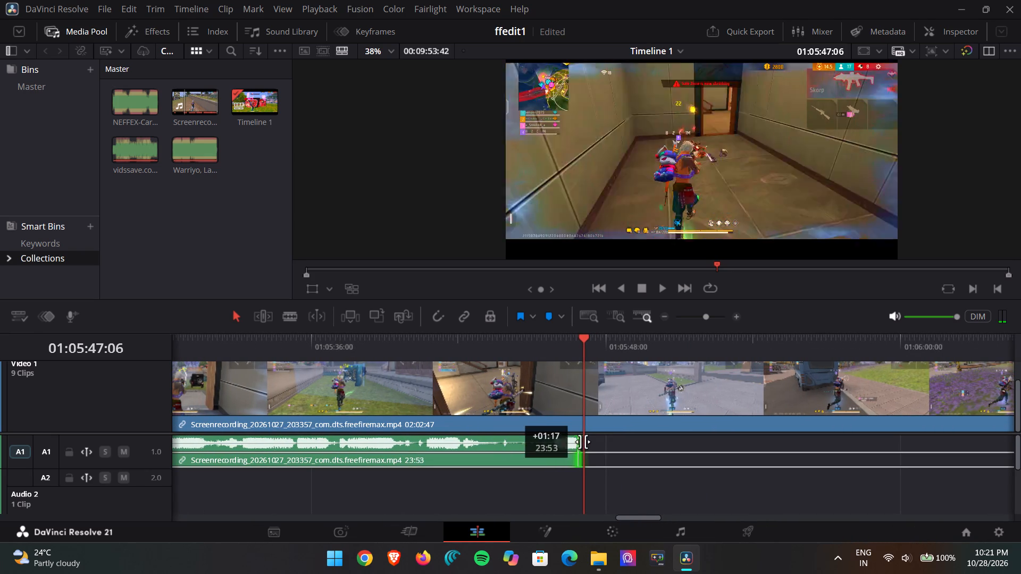
{"action": "left_click_drag", "start_coordinate": [583, 442], "coordinate": [775, 423]}
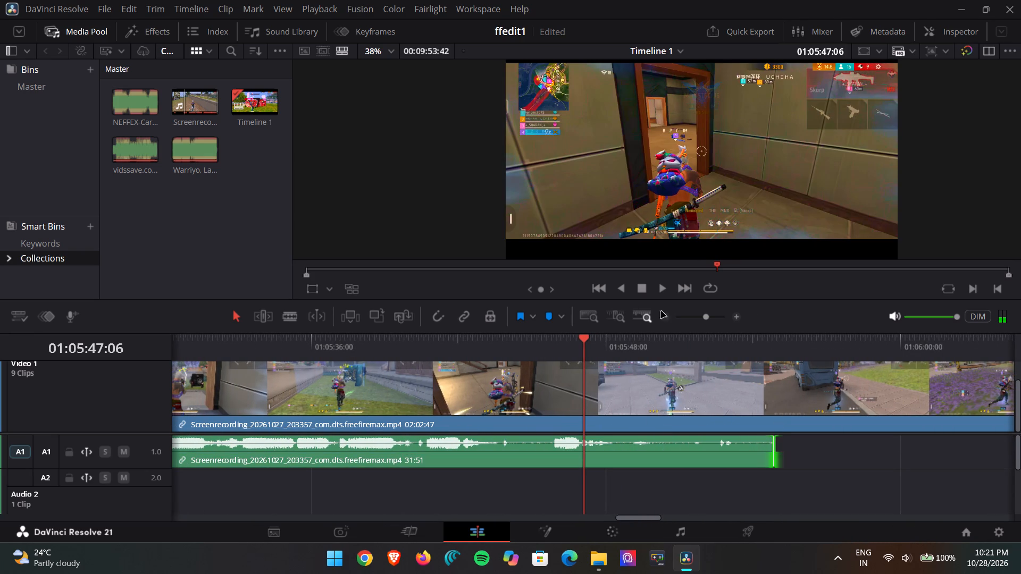
Play on from 01:05:47:06 while extending the end of the Audio 1 gameplay clip to a duration of 01:10:24.
{"action": "left_click", "coordinate": [665, 287]}
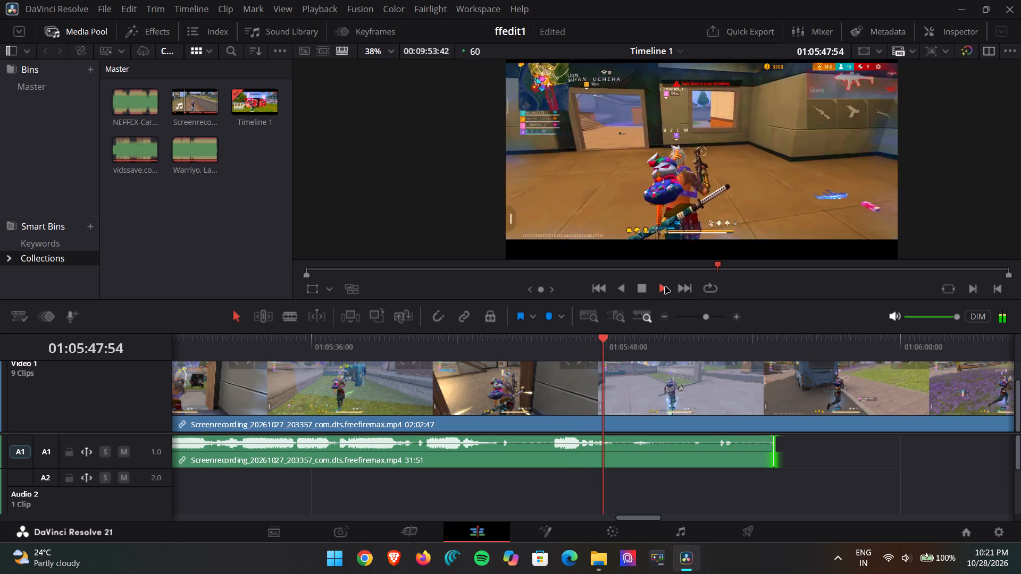
{"action": "scroll", "coordinate": [758, 428], "scroll_direction": "left", "scroll_amount": 1}
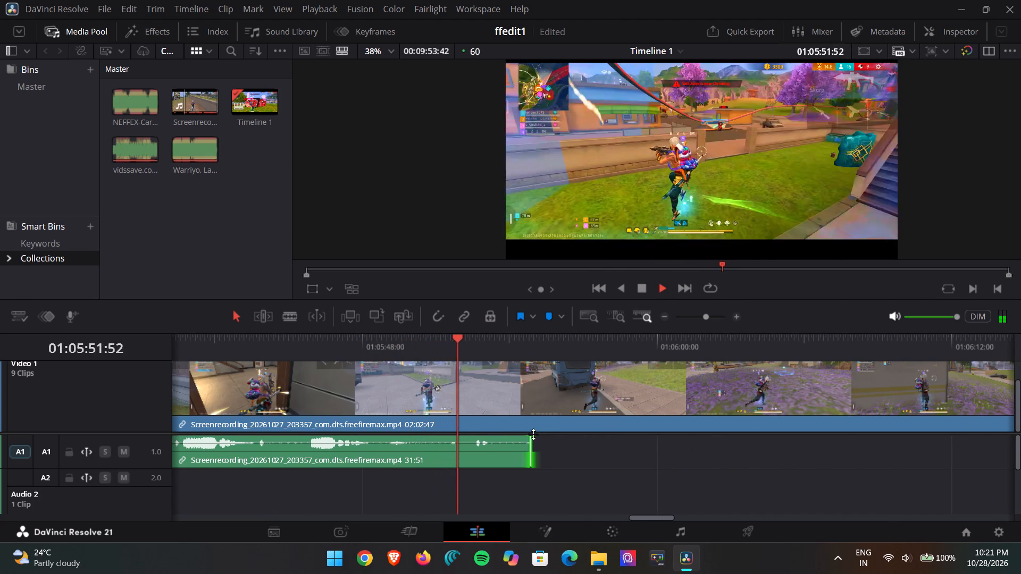
{"action": "left_click_drag", "start_coordinate": [530, 451], "coordinate": [692, 451]}
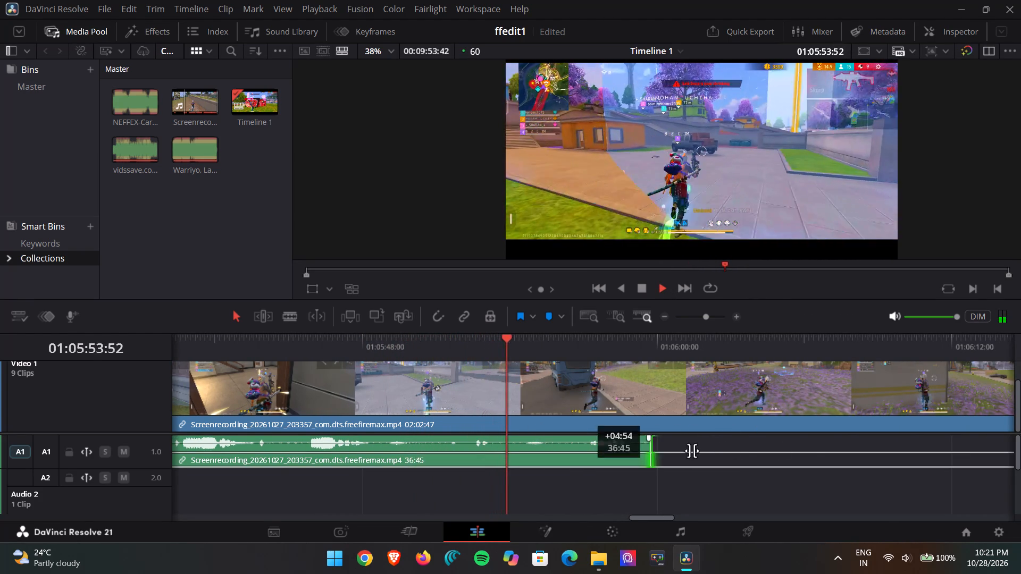
{"action": "left_click_drag", "start_coordinate": [692, 451], "coordinate": [1020, 439]}
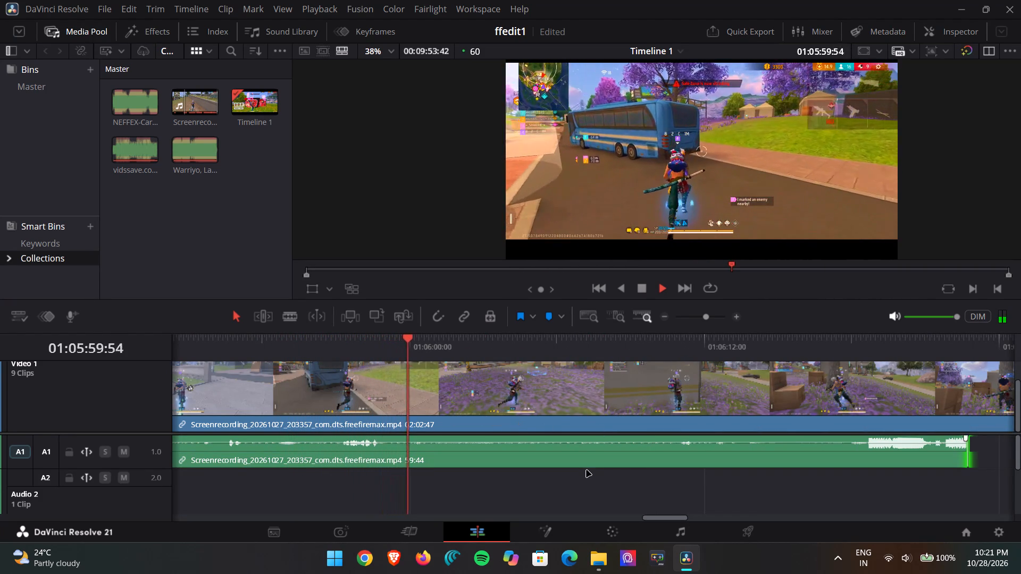
{"action": "scroll", "coordinate": [697, 438], "scroll_direction": "left", "scroll_amount": 1}
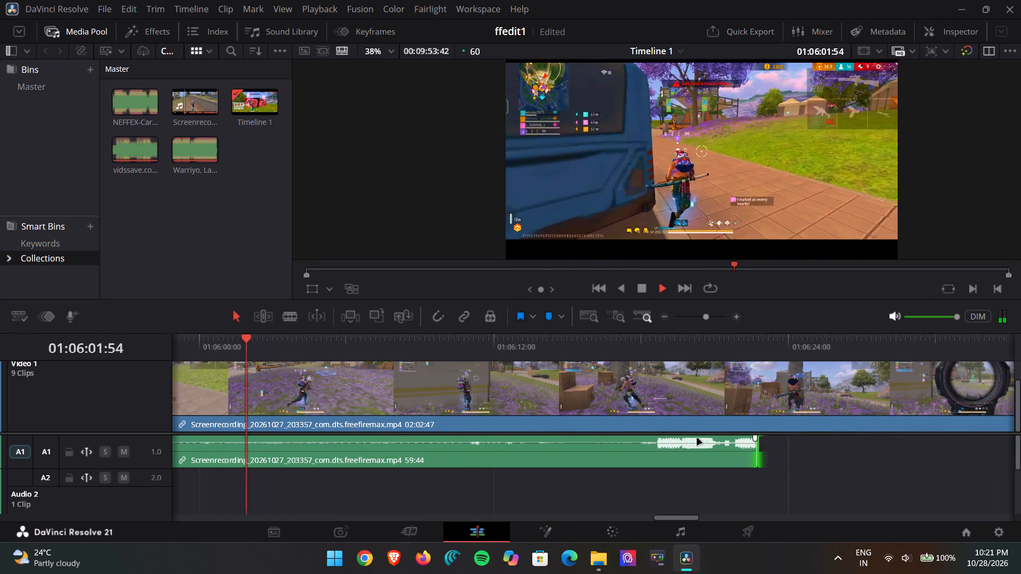
{"action": "scroll", "coordinate": [697, 438], "scroll_direction": "left", "scroll_amount": 1}
{"action": "left_click_drag", "start_coordinate": [734, 442], "coordinate": [874, 428]}
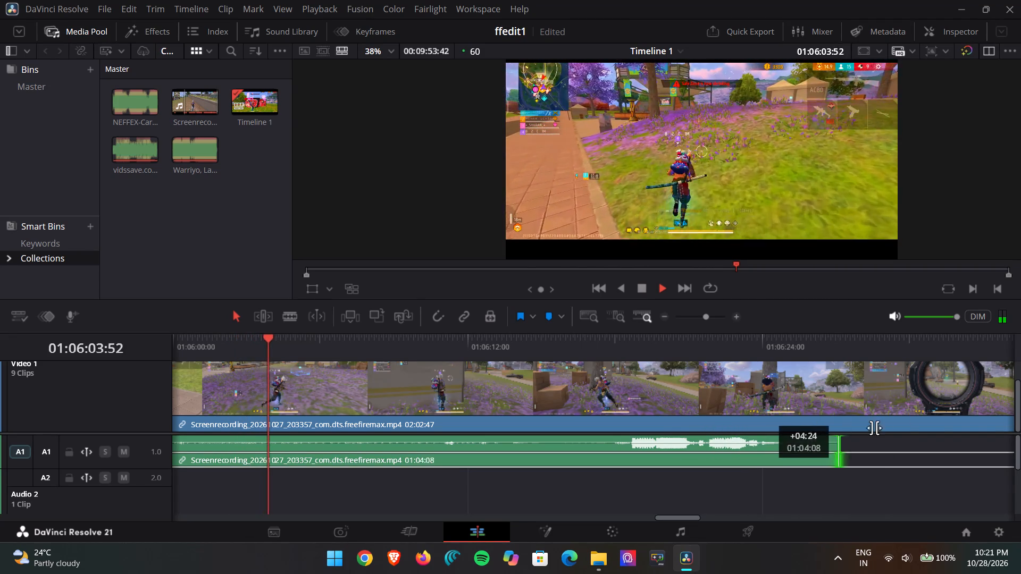
{"action": "left_click_drag", "start_coordinate": [874, 428], "coordinate": [996, 425]}
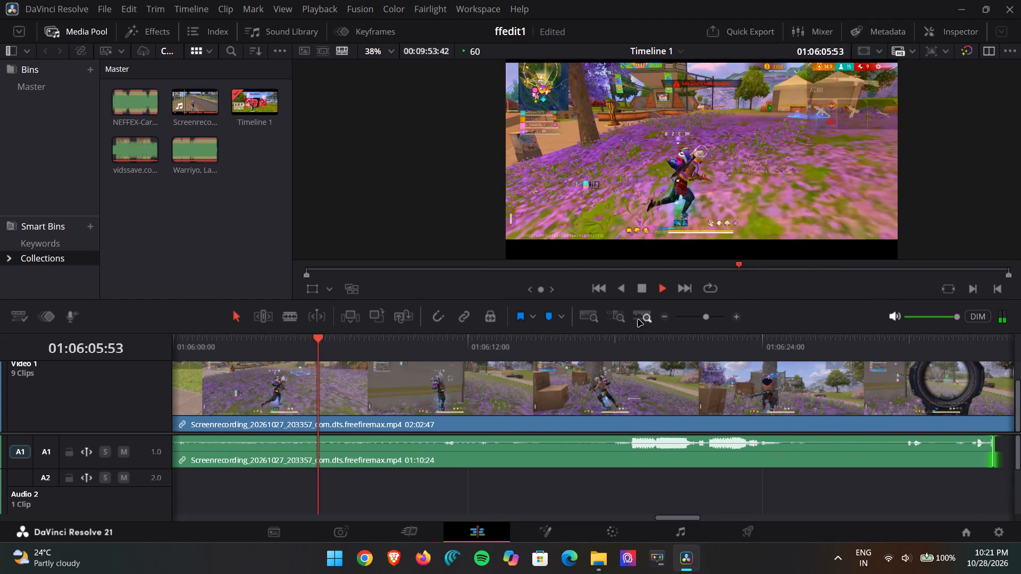
Jump playback to the loud section near 01:06:19 and extend the Audio 1 gameplay clip to a duration of 01:24:36.
{"action": "left_click", "coordinate": [636, 348]}
{"action": "scroll", "coordinate": [657, 350], "scroll_direction": "left", "scroll_amount": 2}
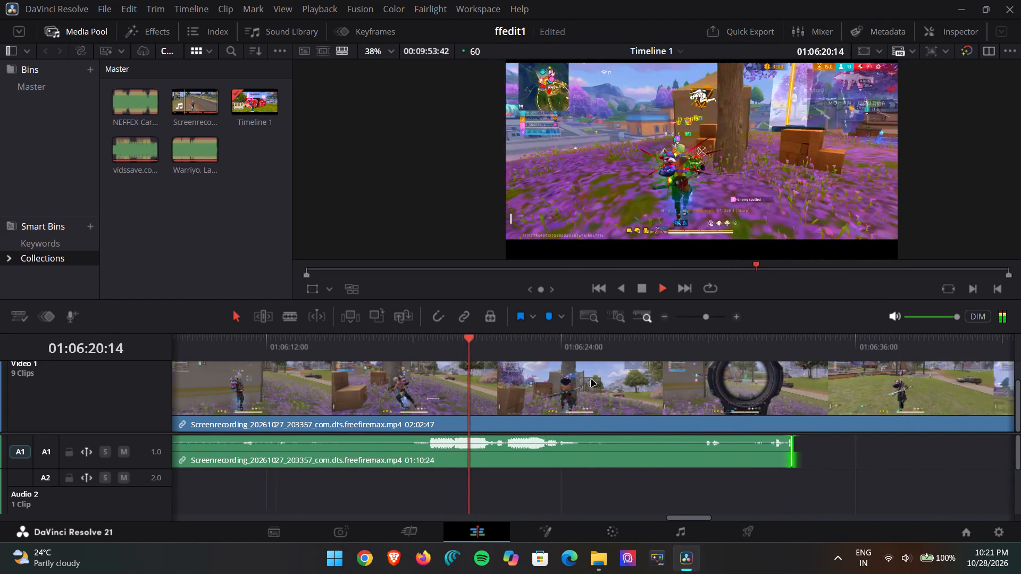
{"action": "scroll", "coordinate": [591, 380], "scroll_direction": "left", "scroll_amount": 1}
{"action": "left_click_drag", "start_coordinate": [663, 447], "coordinate": [1020, 433]}
{"action": "scroll", "coordinate": [896, 452], "scroll_direction": "left", "scroll_amount": 4}
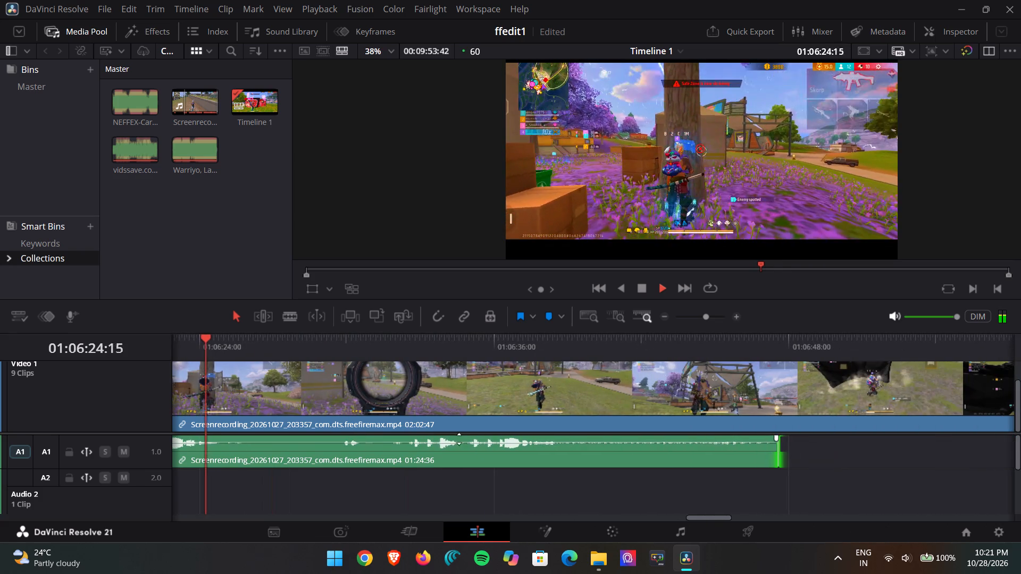
Stop playback at 01:06:25:22 and extend the Audio 1 gameplay clip to a duration of 03:00:05.
{"action": "left_click", "coordinate": [641, 288]}
{"action": "scroll", "coordinate": [756, 428], "scroll_direction": "left", "scroll_amount": 1}
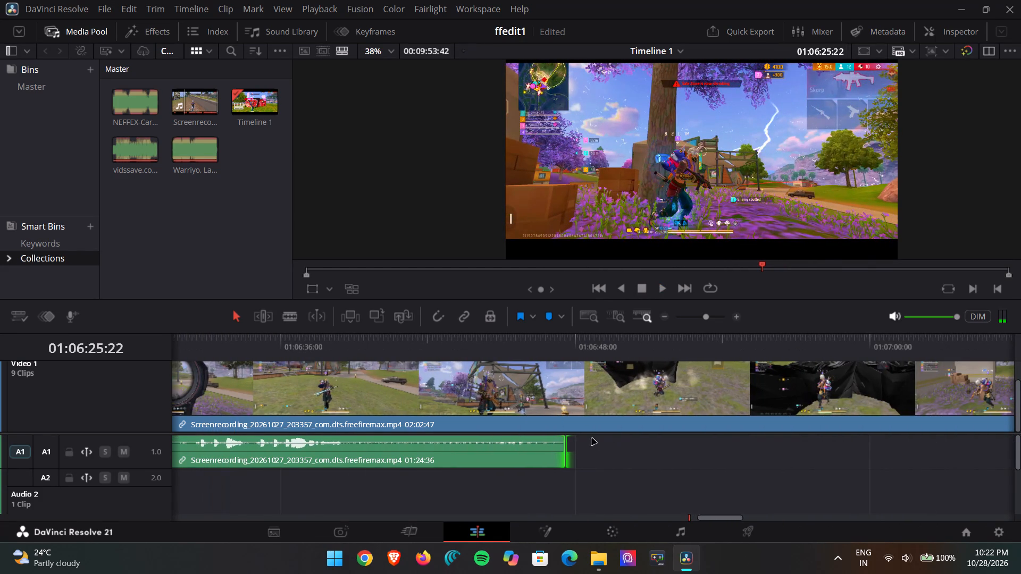
{"action": "left_click_drag", "start_coordinate": [570, 441], "coordinate": [894, 438]}
{"action": "left_click_drag", "start_coordinate": [564, 443], "coordinate": [633, 438]}
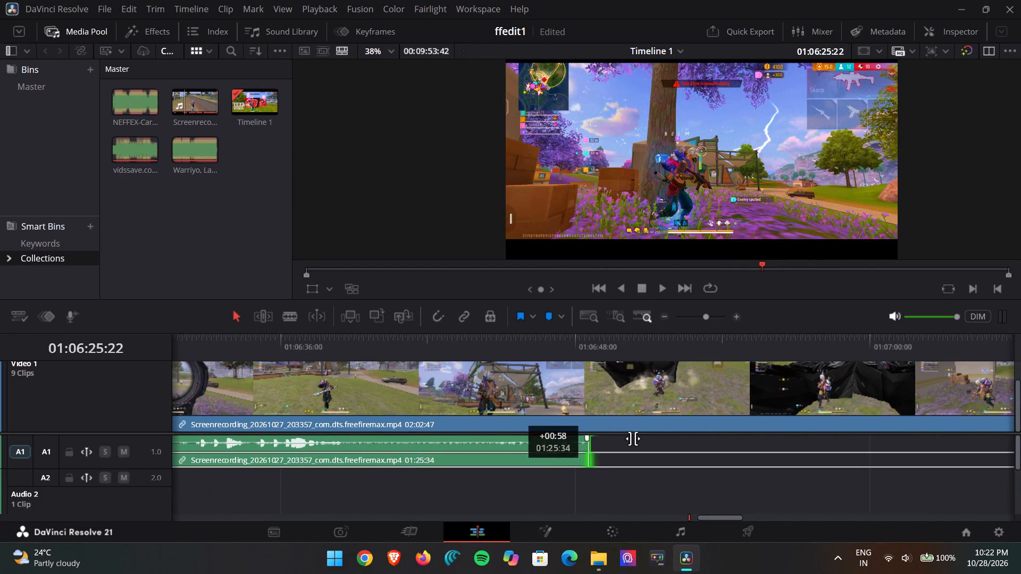
{"action": "left_click_drag", "start_coordinate": [633, 438], "coordinate": [1020, 423]}
{"action": "scroll", "coordinate": [658, 477], "scroll_direction": "left", "scroll_amount": 2}
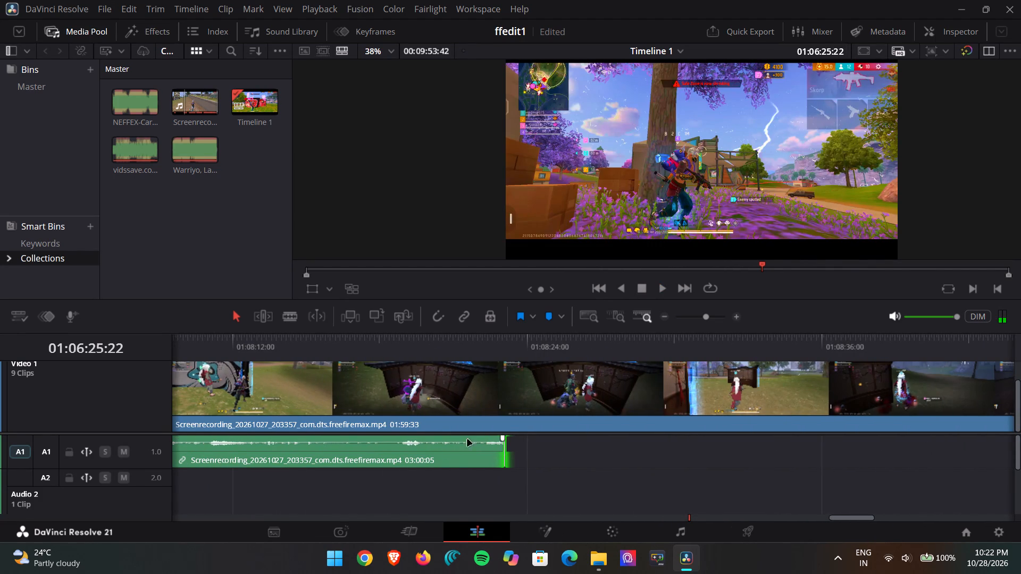
Extend the Audio 1 gameplay clip to the end of the last Video 1 clip, for a duration of 04:30:43.
{"action": "left_click_drag", "start_coordinate": [502, 444], "coordinate": [1020, 436]}
{"action": "scroll", "coordinate": [806, 467], "scroll_direction": "left", "scroll_amount": 1}
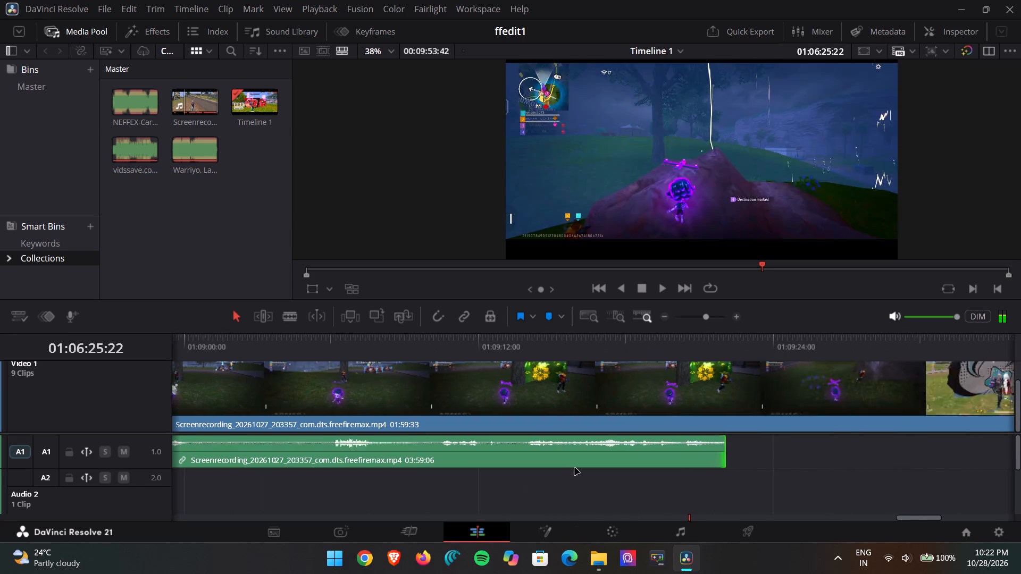
{"action": "scroll", "coordinate": [575, 468], "scroll_direction": "left", "scroll_amount": 2}
{"action": "left_click_drag", "start_coordinate": [389, 444], "coordinate": [828, 444]}
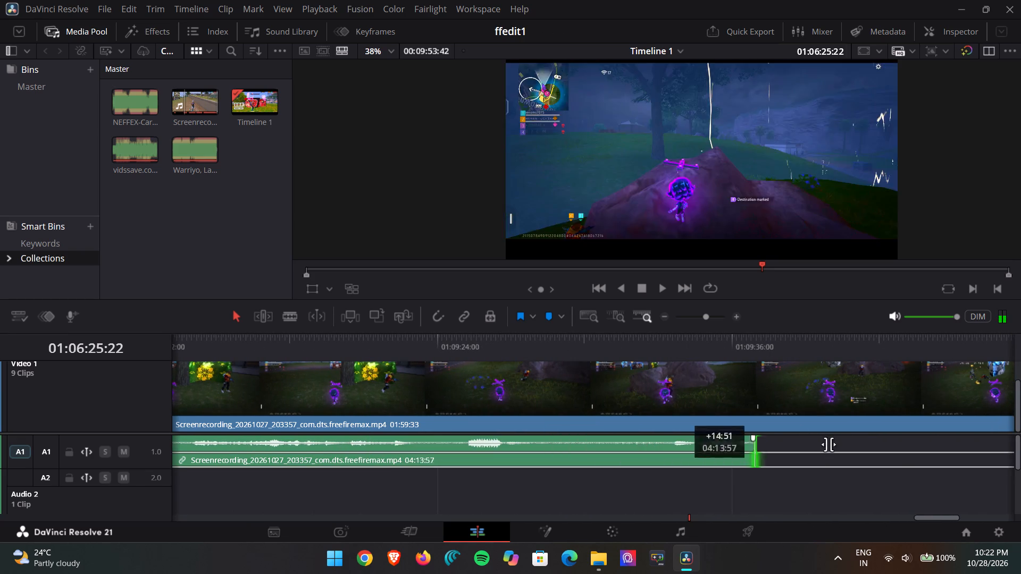
{"action": "left_click_drag", "start_coordinate": [828, 444], "coordinate": [414, 471]}
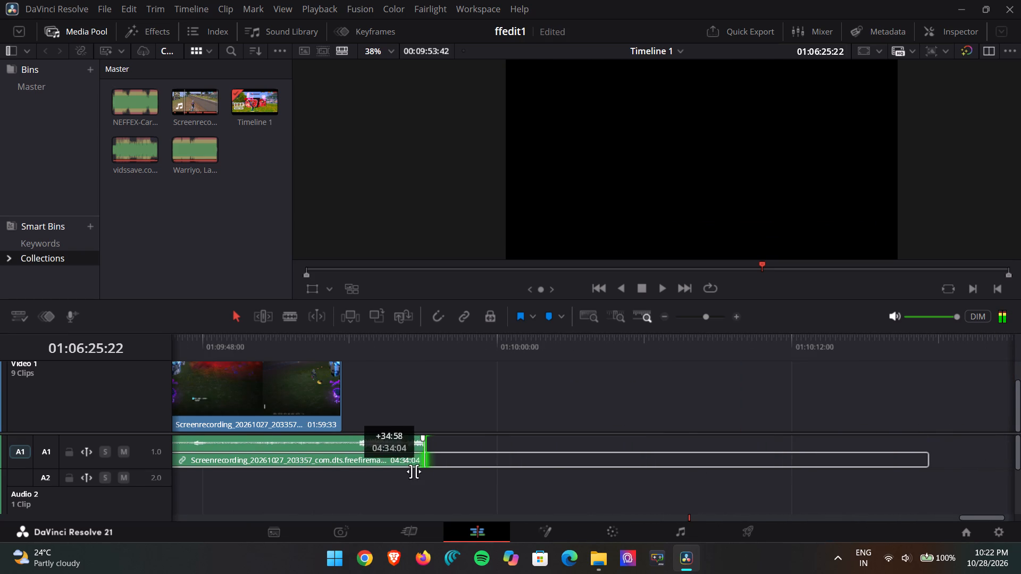
{"action": "left_click_drag", "start_coordinate": [414, 471], "coordinate": [341, 470]}
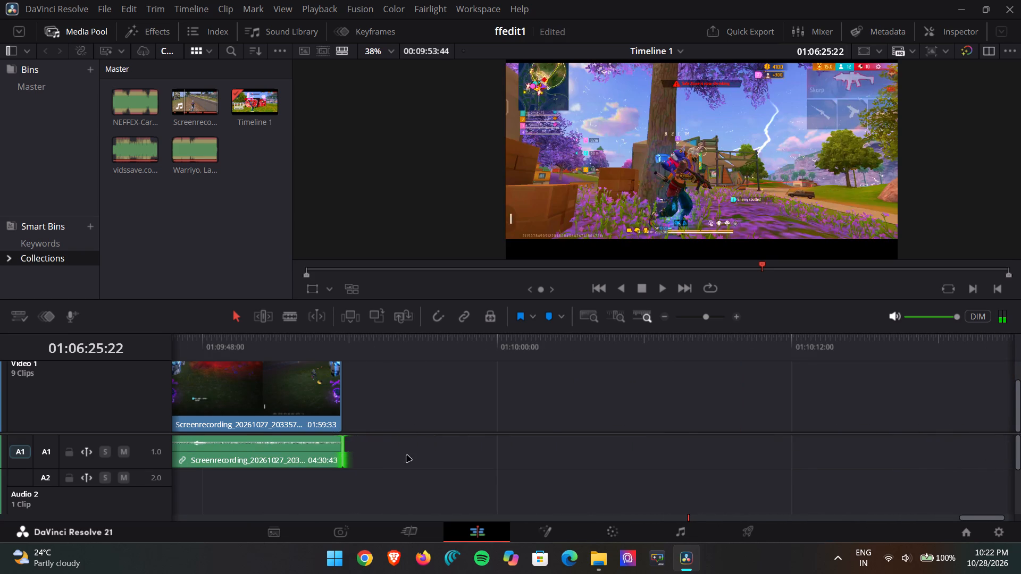
Play back the closing seconds of the gameplay from 01:09:50:10 to 01:09:53:02.
{"action": "scroll", "coordinate": [462, 435], "scroll_direction": "right", "scroll_amount": 1}
{"action": "left_click", "coordinate": [521, 341]}
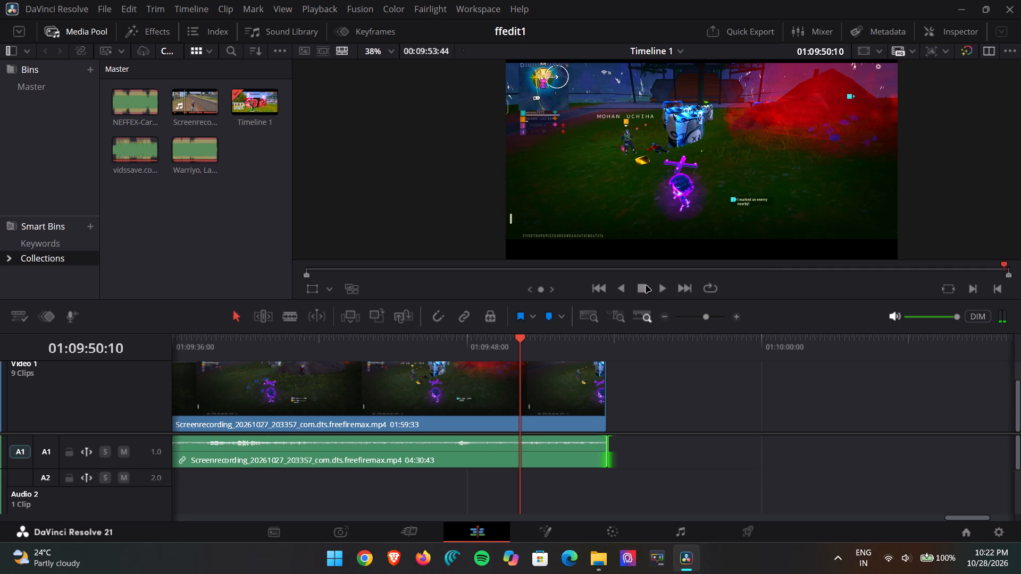
{"action": "left_click", "coordinate": [658, 291]}
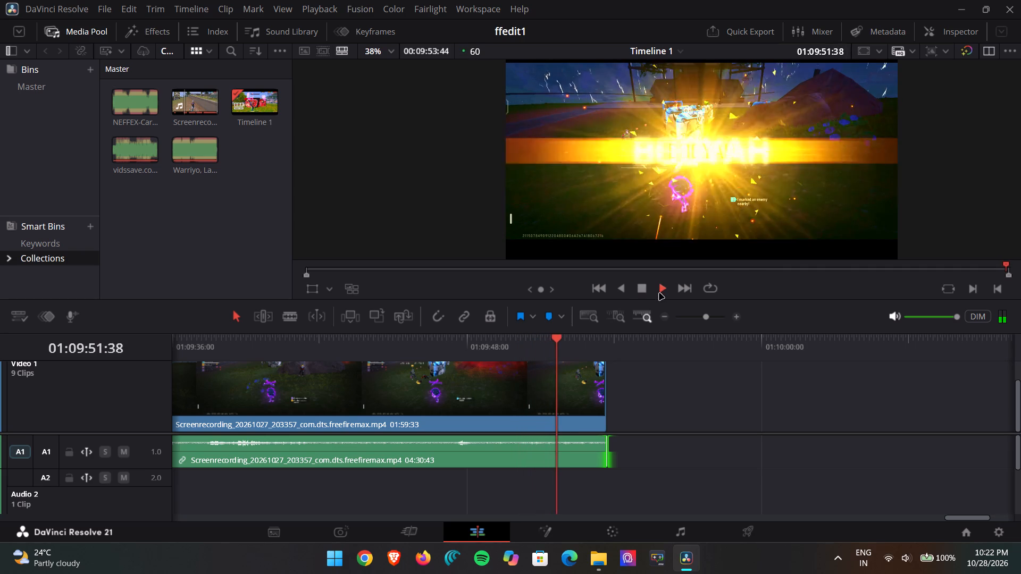
{"action": "left_click", "coordinate": [639, 291]}
Play back the end gameplay from 01:09:03:28 to 01:09:07:32 to check the restored game audio.
{"action": "scroll", "coordinate": [656, 337], "scroll_direction": "right", "scroll_amount": 2}
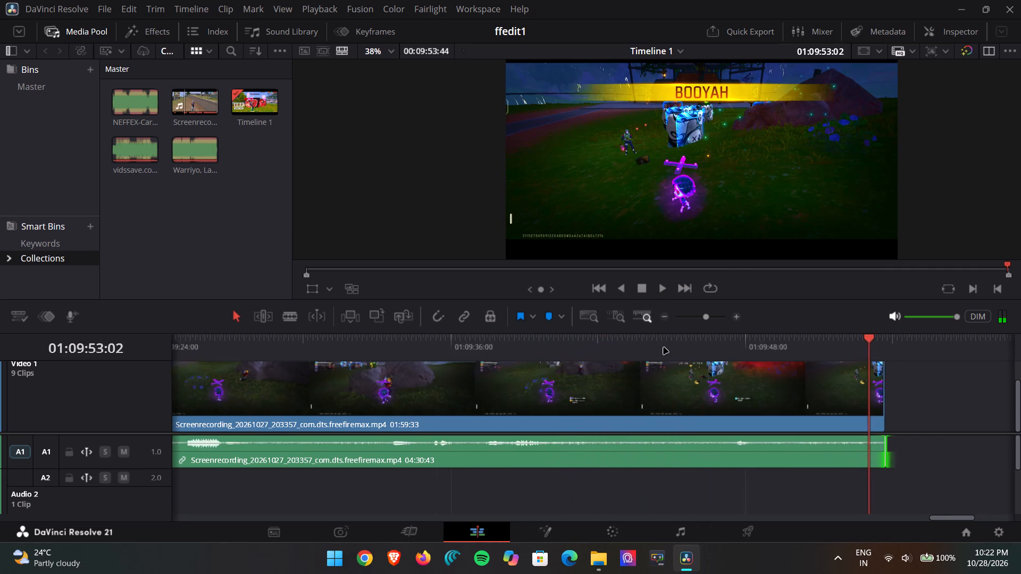
{"action": "scroll", "coordinate": [664, 348], "scroll_direction": "right", "scroll_amount": 2}
{"action": "scroll", "coordinate": [584, 362], "scroll_direction": "right", "scroll_amount": 1}
{"action": "left_click", "coordinate": [612, 347]}
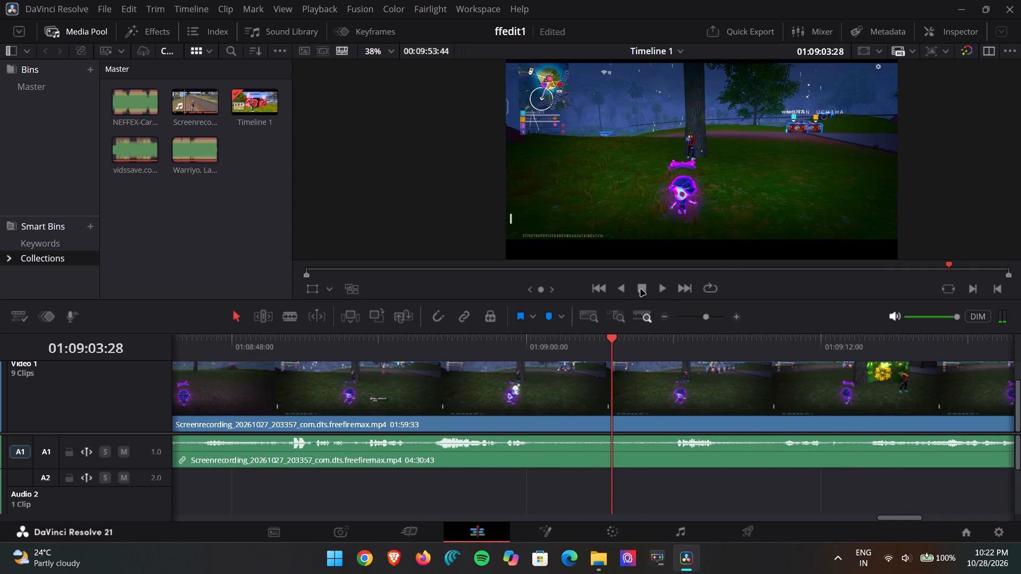
{"action": "left_click", "coordinate": [644, 287]}
{"action": "left_click", "coordinate": [656, 290]}
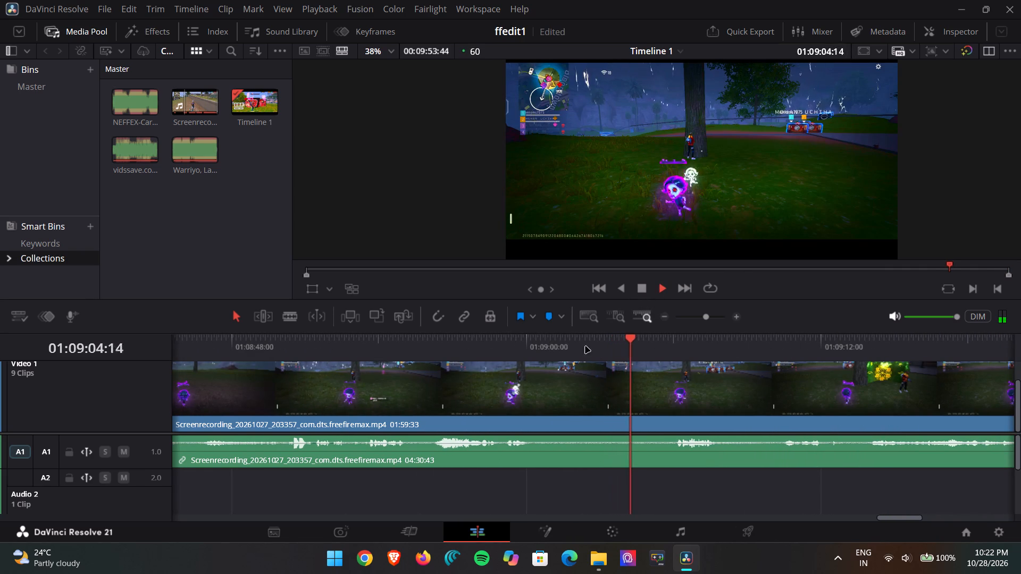
{"action": "scroll", "coordinate": [544, 375], "scroll_direction": "right", "scroll_amount": 7}
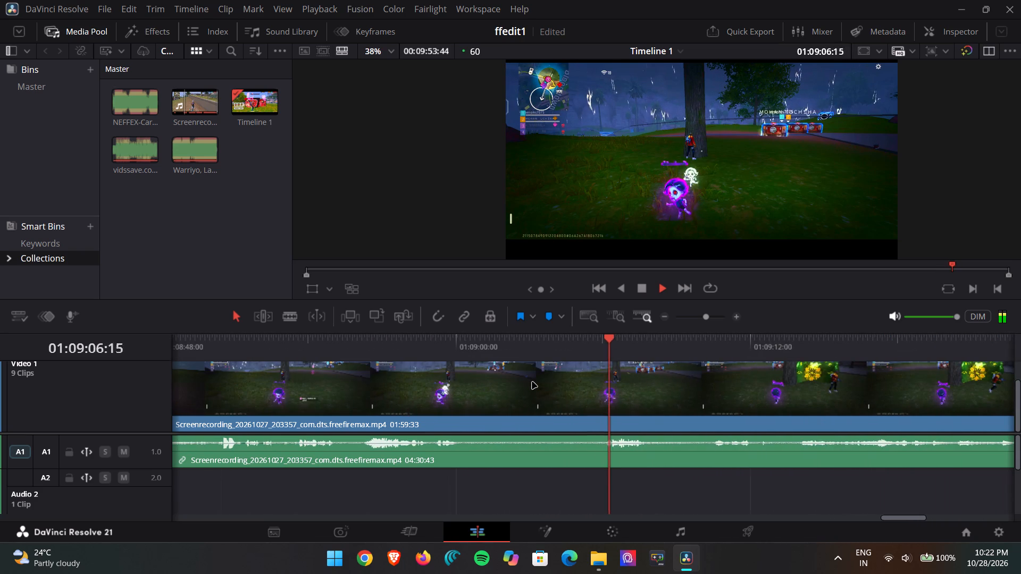
{"action": "left_click", "coordinate": [640, 292]}
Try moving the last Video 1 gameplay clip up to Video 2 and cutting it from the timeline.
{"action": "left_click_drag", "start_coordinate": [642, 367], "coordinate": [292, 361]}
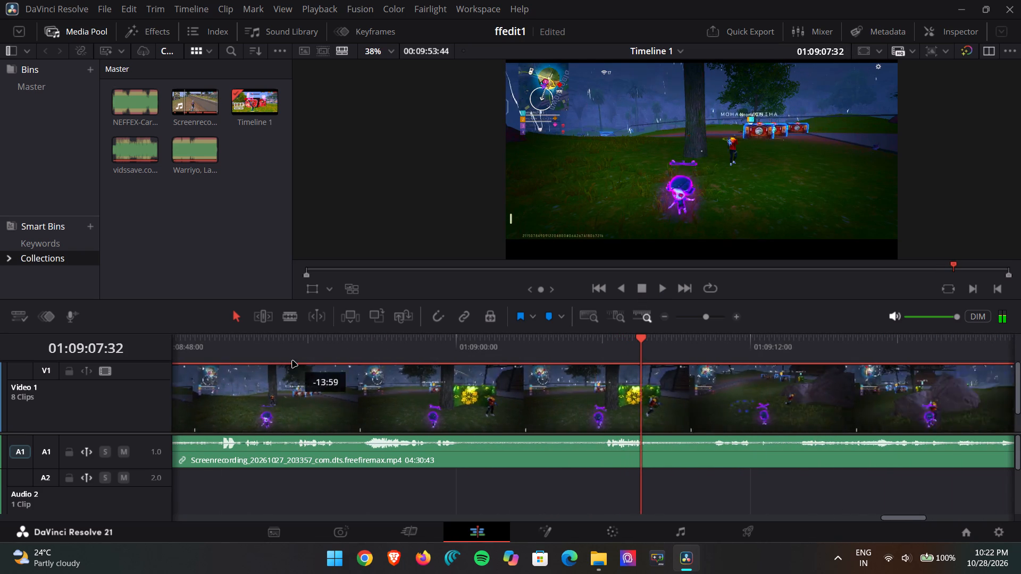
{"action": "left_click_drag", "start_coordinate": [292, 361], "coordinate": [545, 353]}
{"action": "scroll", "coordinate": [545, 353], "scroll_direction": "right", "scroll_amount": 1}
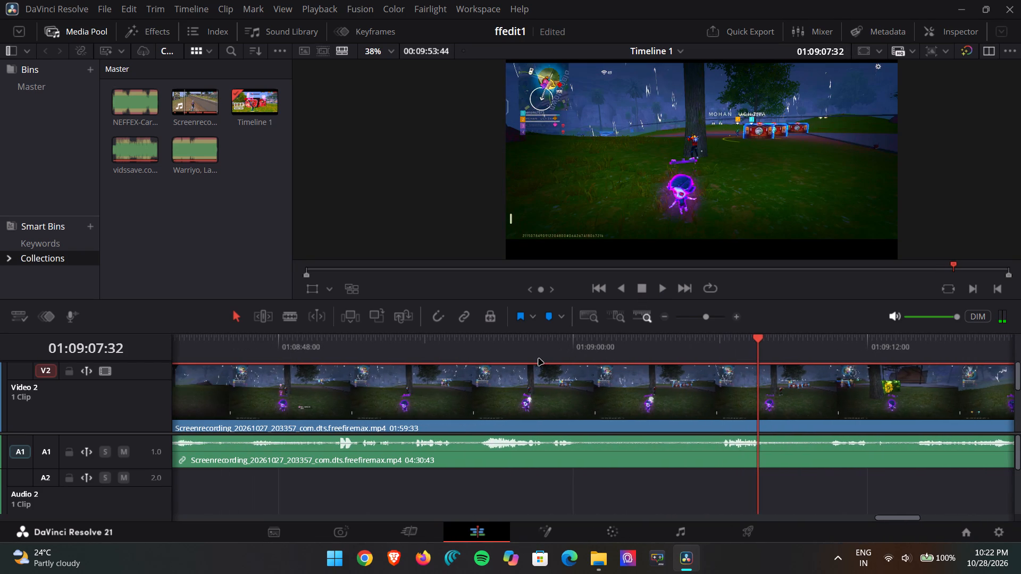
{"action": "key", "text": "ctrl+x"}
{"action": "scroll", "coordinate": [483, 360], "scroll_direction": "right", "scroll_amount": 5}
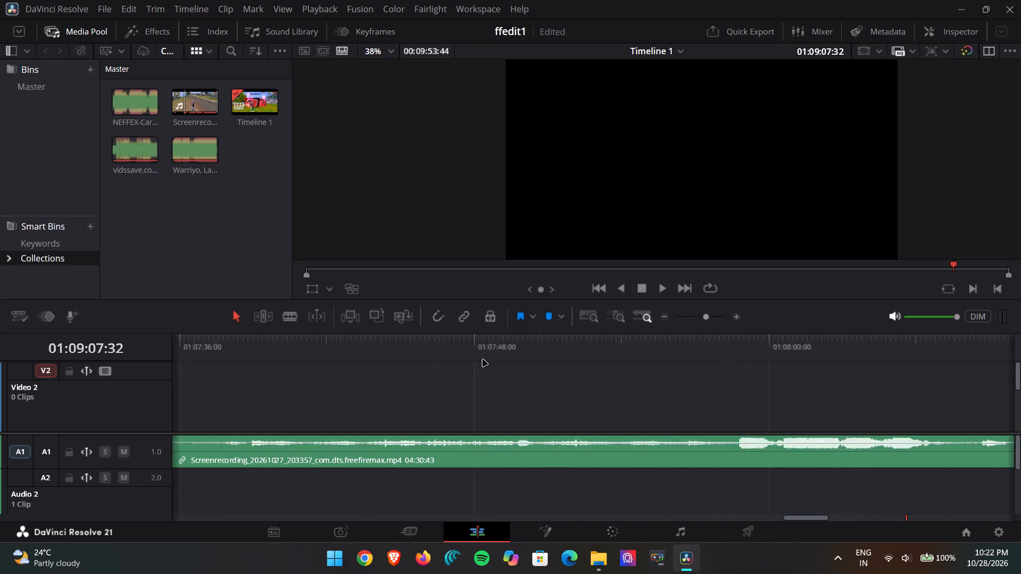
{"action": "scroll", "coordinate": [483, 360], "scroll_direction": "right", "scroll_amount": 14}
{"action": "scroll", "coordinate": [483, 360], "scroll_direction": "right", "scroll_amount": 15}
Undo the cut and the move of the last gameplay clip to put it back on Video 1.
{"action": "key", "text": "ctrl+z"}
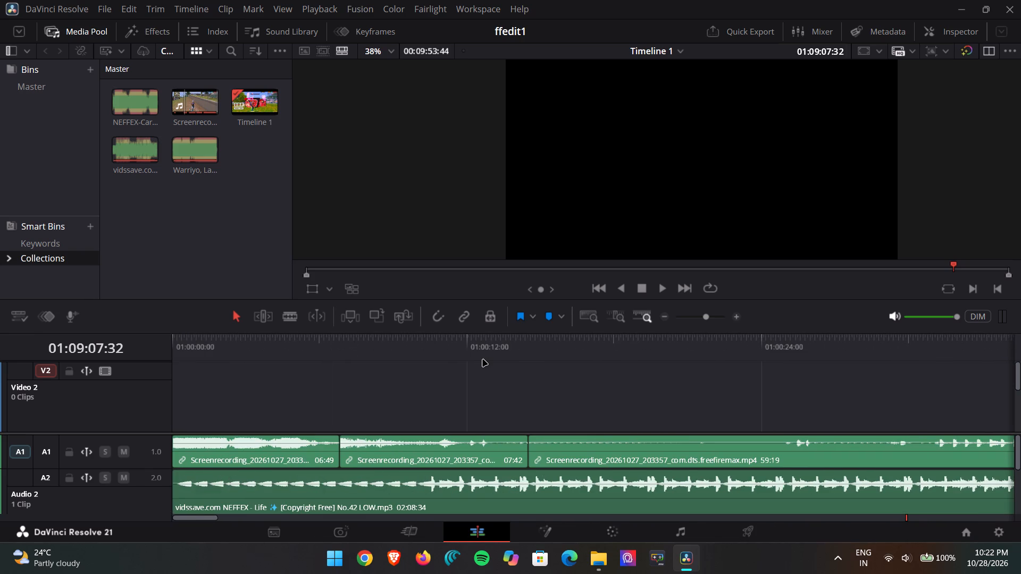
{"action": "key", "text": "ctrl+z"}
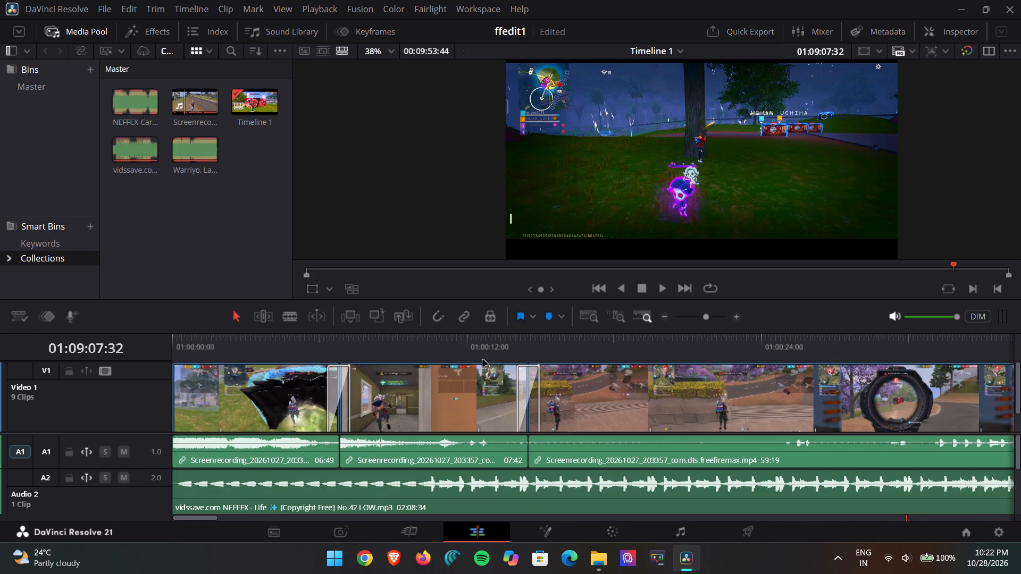
Review the edit from the start of the timeline and play back the gameplay from 01:03:16:22 to 01:03:20:50.
{"action": "scroll", "coordinate": [575, 352], "scroll_direction": "left", "scroll_amount": 3}
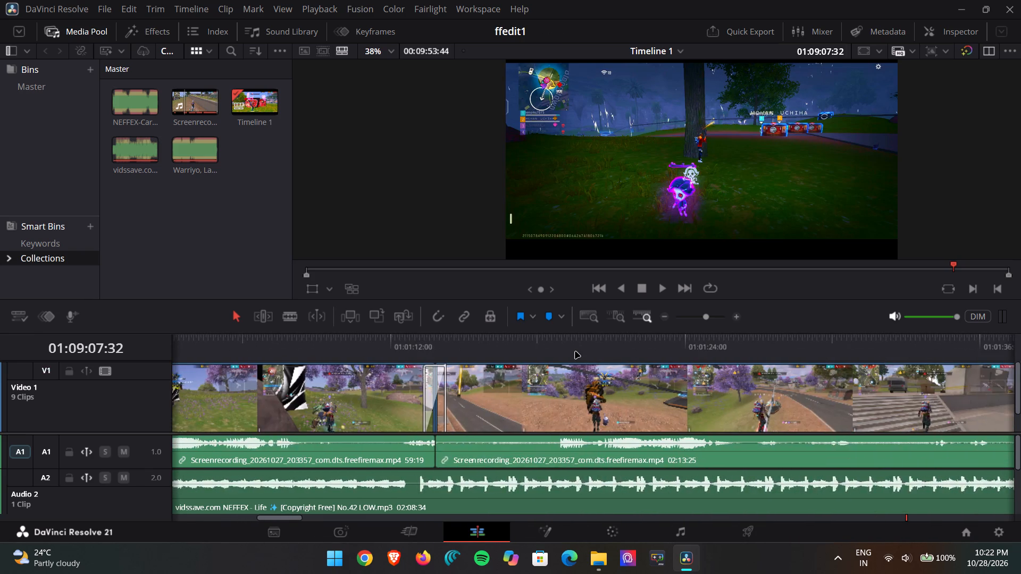
{"action": "scroll", "coordinate": [575, 352], "scroll_direction": "left", "scroll_amount": 3}
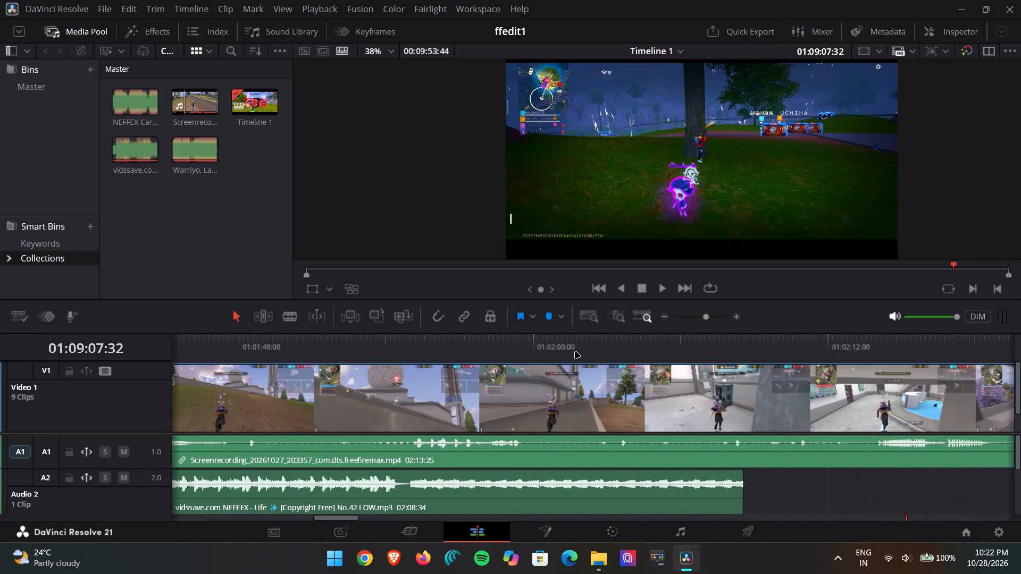
{"action": "scroll", "coordinate": [575, 352], "scroll_direction": "left", "scroll_amount": 3}
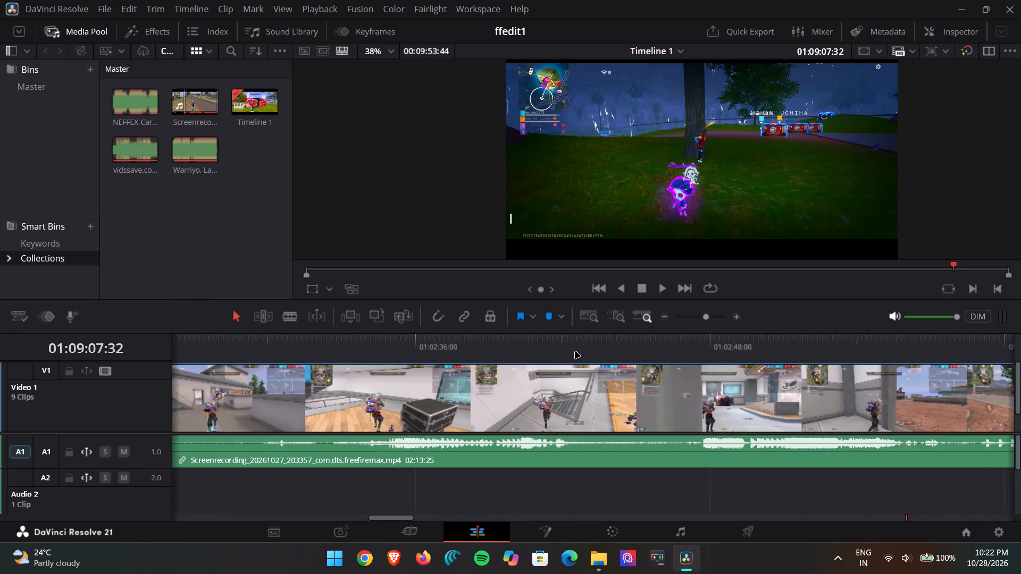
{"action": "scroll", "coordinate": [575, 352], "scroll_direction": "left", "scroll_amount": 4}
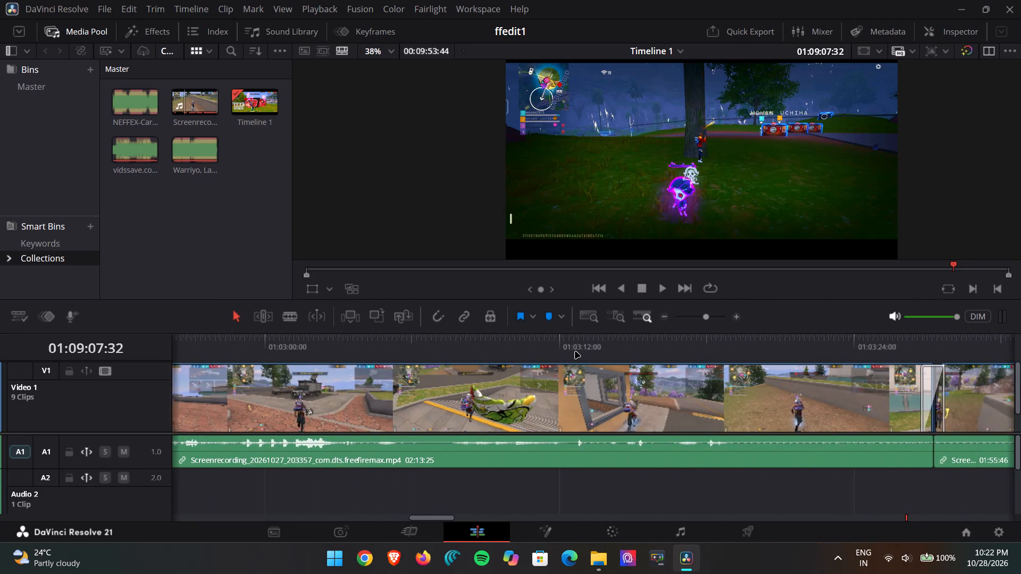
{"action": "scroll", "coordinate": [575, 352], "scroll_direction": "left", "scroll_amount": 1}
{"action": "left_click", "coordinate": [575, 352]}
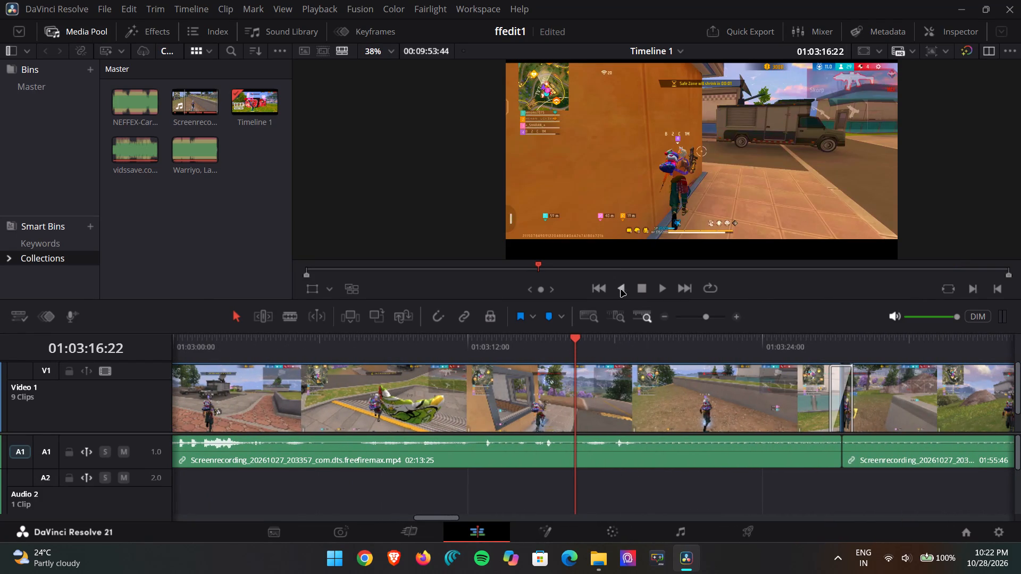
{"action": "left_click", "coordinate": [636, 288]}
{"action": "left_click", "coordinate": [661, 283]}
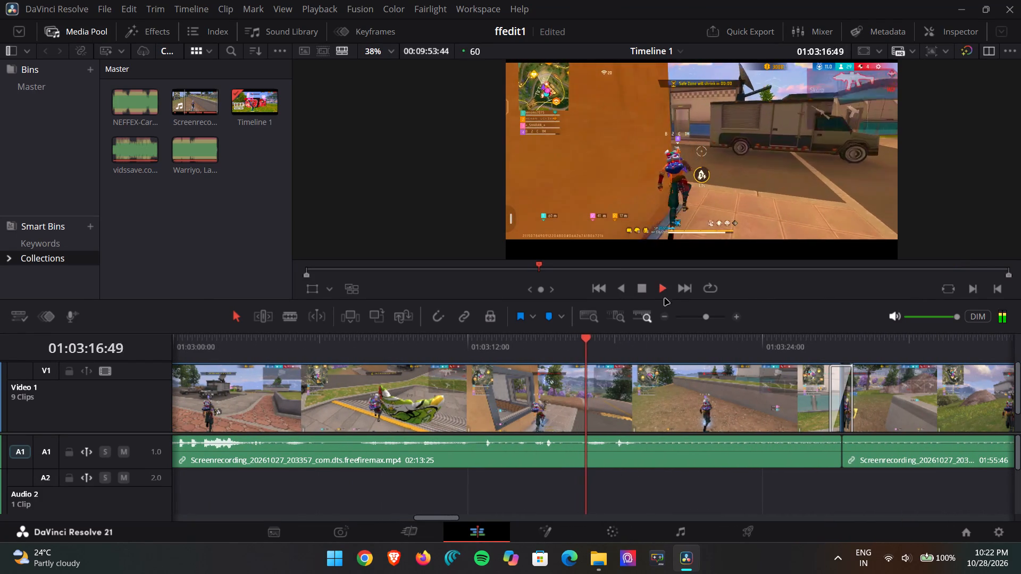
{"action": "scroll", "coordinate": [665, 338], "scroll_direction": "left", "scroll_amount": 2}
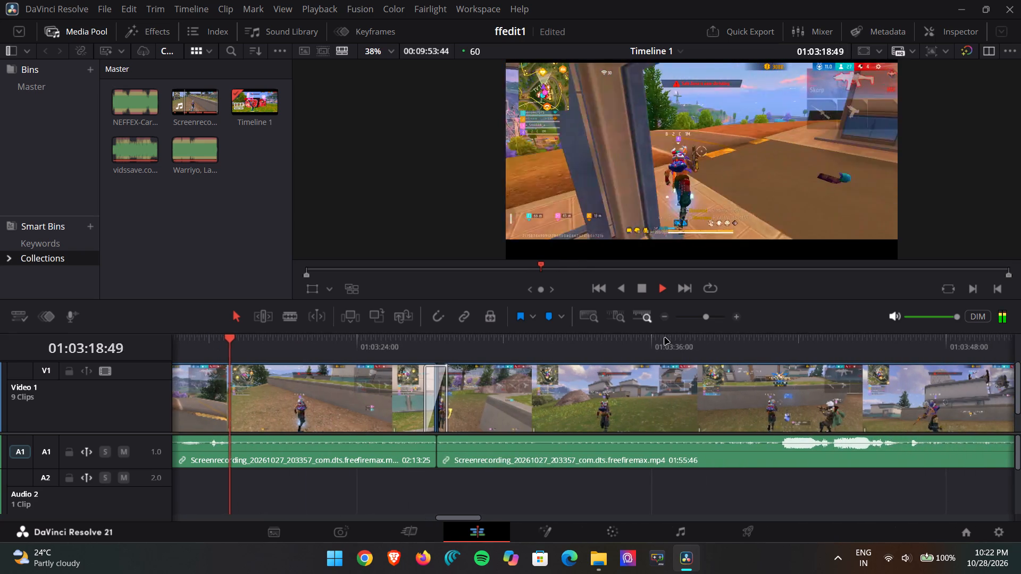
{"action": "scroll", "coordinate": [665, 338], "scroll_direction": "left", "scroll_amount": 1}
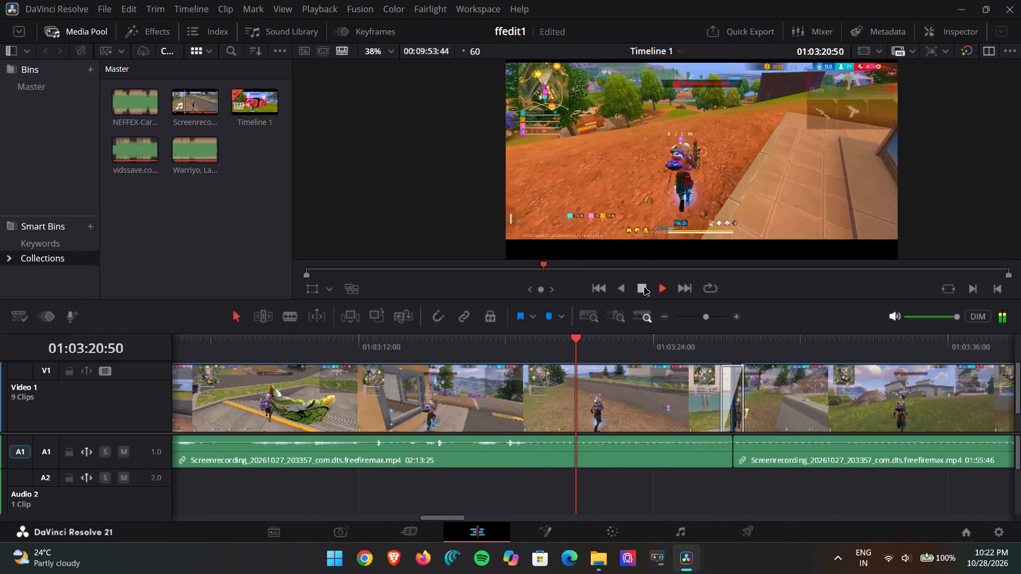
{"action": "left_click", "coordinate": [645, 287]}
Check the frame at 01:03:33:11, and play back the gameplay from 01:03:48:48 to 01:03:51:12.
{"action": "scroll", "coordinate": [656, 320], "scroll_direction": "left", "scroll_amount": 3}
{"action": "left_click", "coordinate": [656, 344]}
{"action": "scroll", "coordinate": [656, 344], "scroll_direction": "left", "scroll_amount": 1}
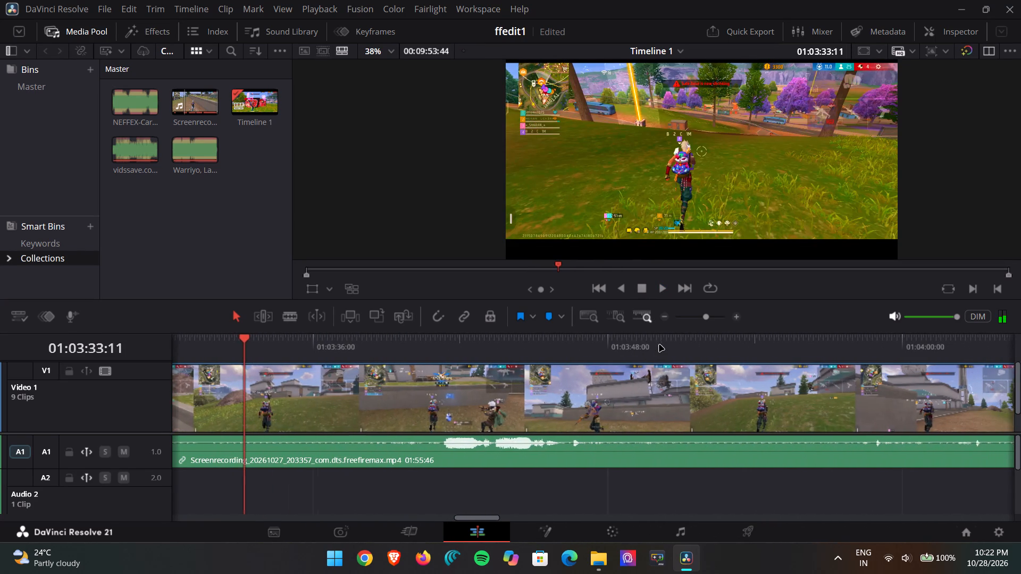
{"action": "scroll", "coordinate": [659, 345], "scroll_direction": "left", "scroll_amount": 1}
{"action": "left_click", "coordinate": [618, 344]}
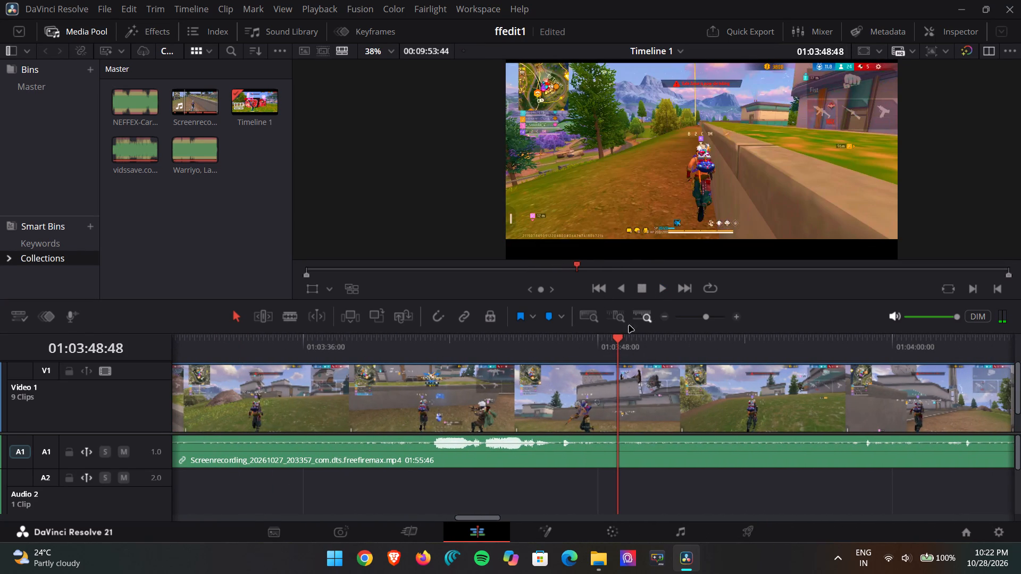
{"action": "left_click", "coordinate": [666, 281]}
{"action": "scroll", "coordinate": [658, 293], "scroll_direction": "left", "scroll_amount": 1}
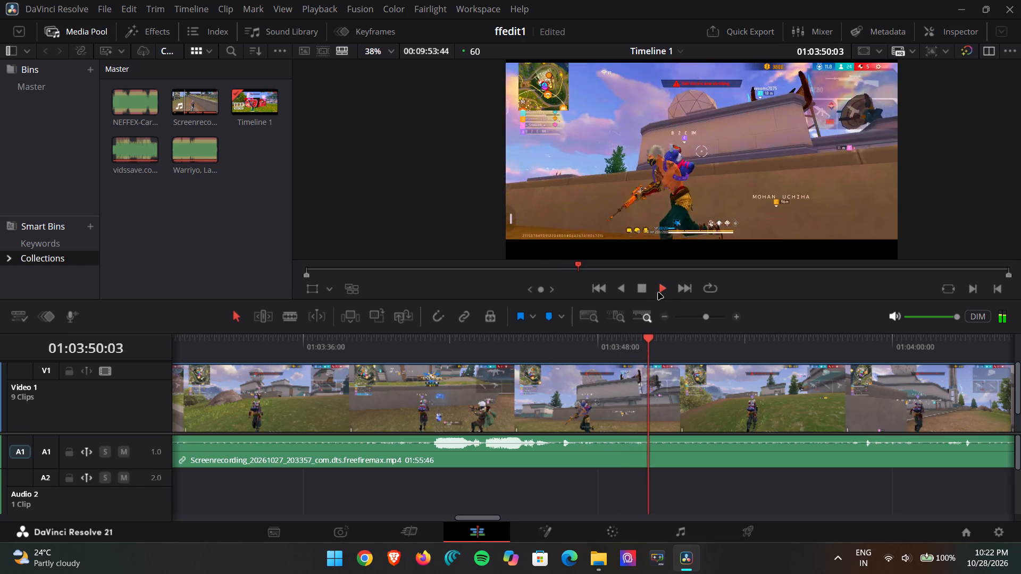
{"action": "scroll", "coordinate": [658, 293], "scroll_direction": "left", "scroll_amount": 1}
{"action": "left_click", "coordinate": [645, 291]}
Scrub the gameplay from 01:04:47:28 past the next clip boundary to about 01:05:29, returning to 01:05:24:11.
{"action": "scroll", "coordinate": [645, 300], "scroll_direction": "left", "scroll_amount": 4}
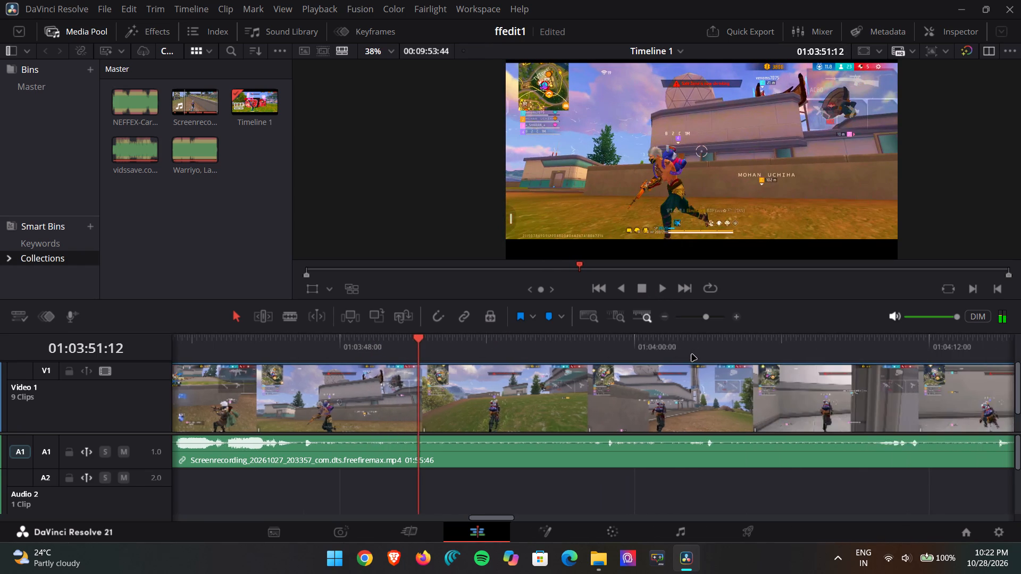
{"action": "scroll", "coordinate": [692, 354], "scroll_direction": "left", "scroll_amount": 2}
{"action": "left_click", "coordinate": [605, 344]}
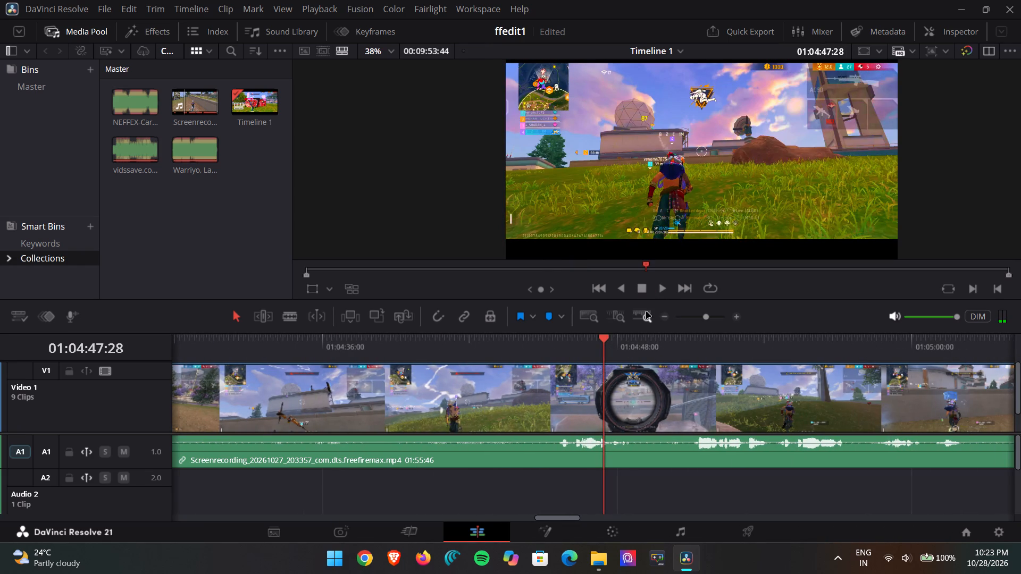
{"action": "left_click_drag", "start_coordinate": [641, 347], "coordinate": [767, 341]}
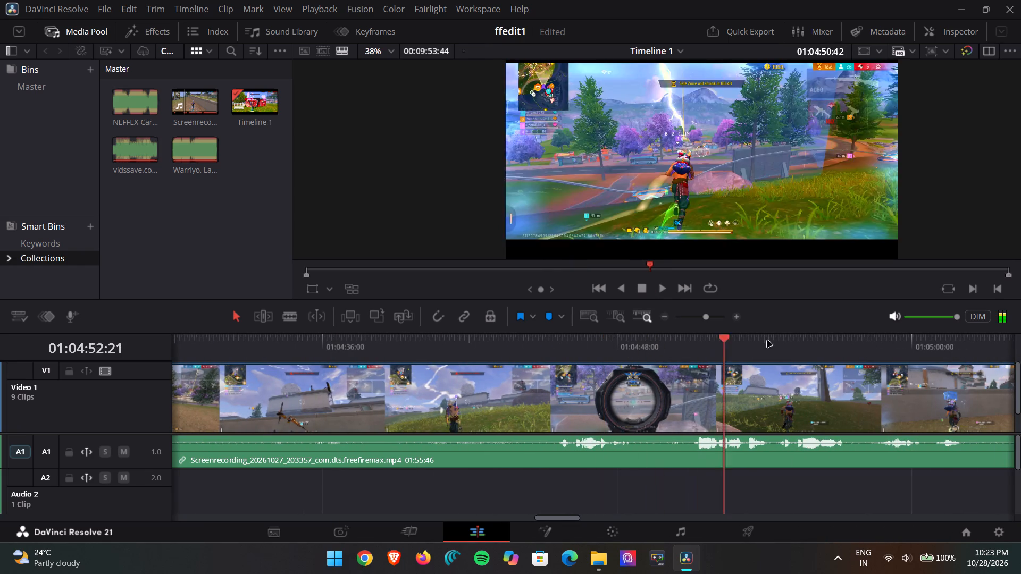
{"action": "left_click_drag", "start_coordinate": [767, 341], "coordinate": [959, 336]}
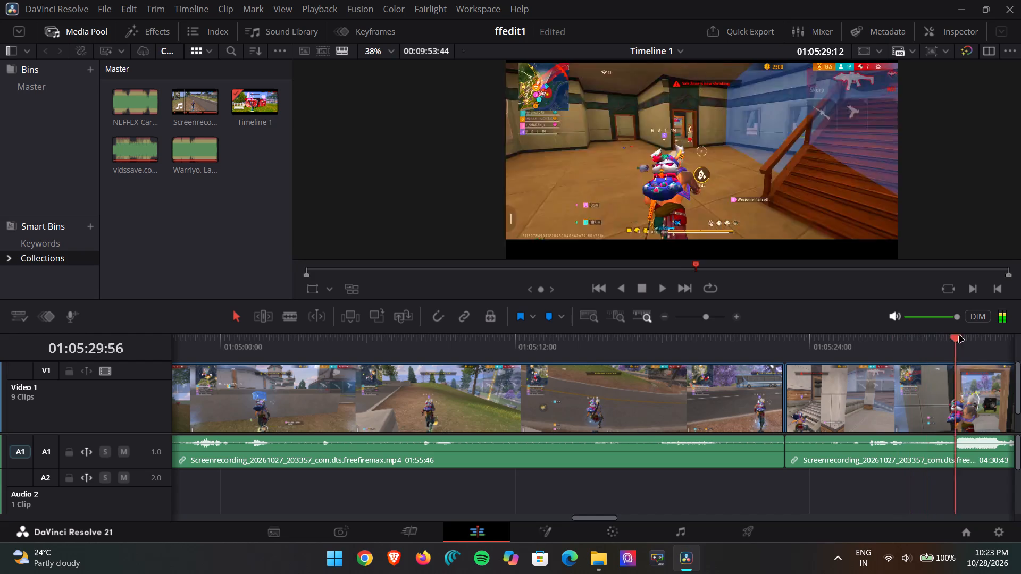
{"action": "left_click_drag", "start_coordinate": [959, 336], "coordinate": [815, 343]}
Scrub through the last gameplay clip's picture and game audio up to 01:06:04:14.
{"action": "scroll", "coordinate": [801, 347], "scroll_direction": "left", "scroll_amount": 2}
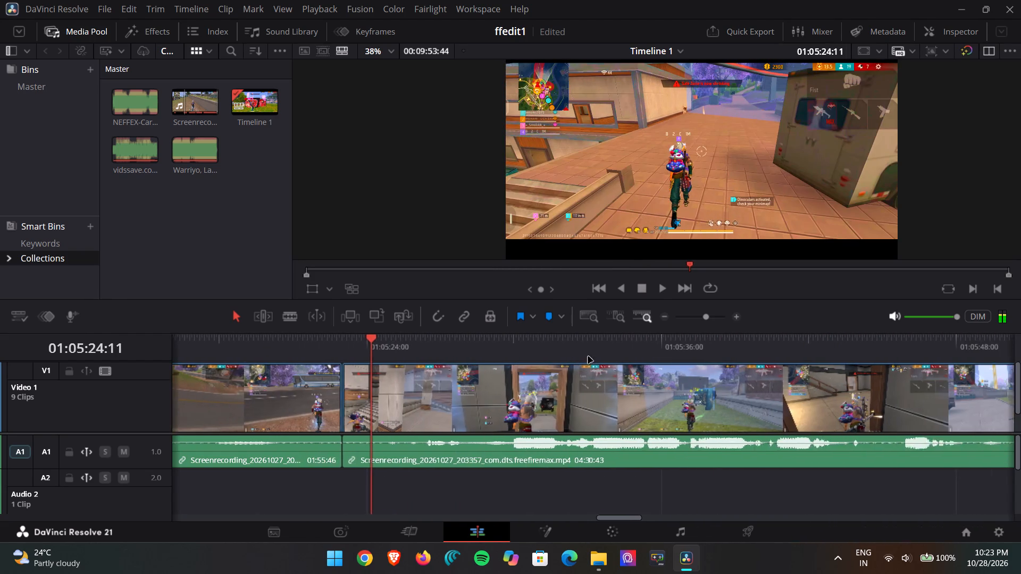
{"action": "scroll", "coordinate": [588, 357], "scroll_direction": "left", "scroll_amount": 1}
{"action": "left_click_drag", "start_coordinate": [476, 341], "coordinate": [654, 322]}
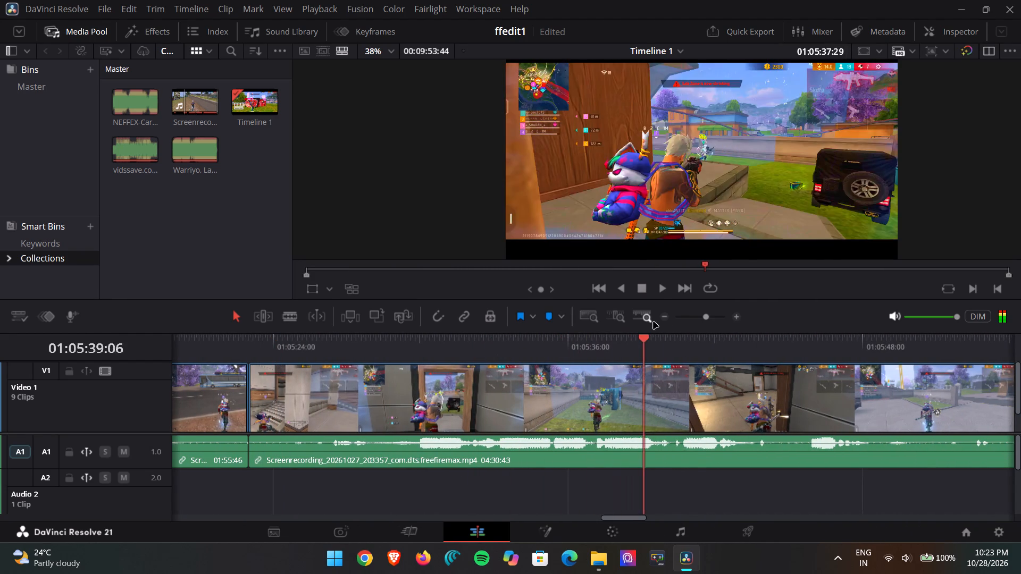
{"action": "left_click_drag", "start_coordinate": [654, 322], "coordinate": [767, 300]}
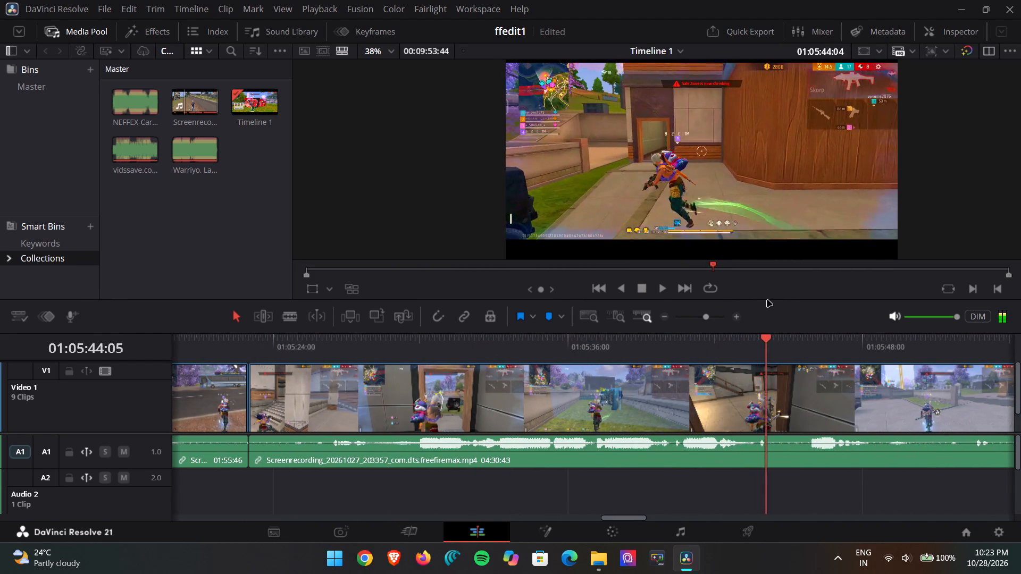
{"action": "left_click_drag", "start_coordinate": [767, 300], "coordinate": [830, 285]}
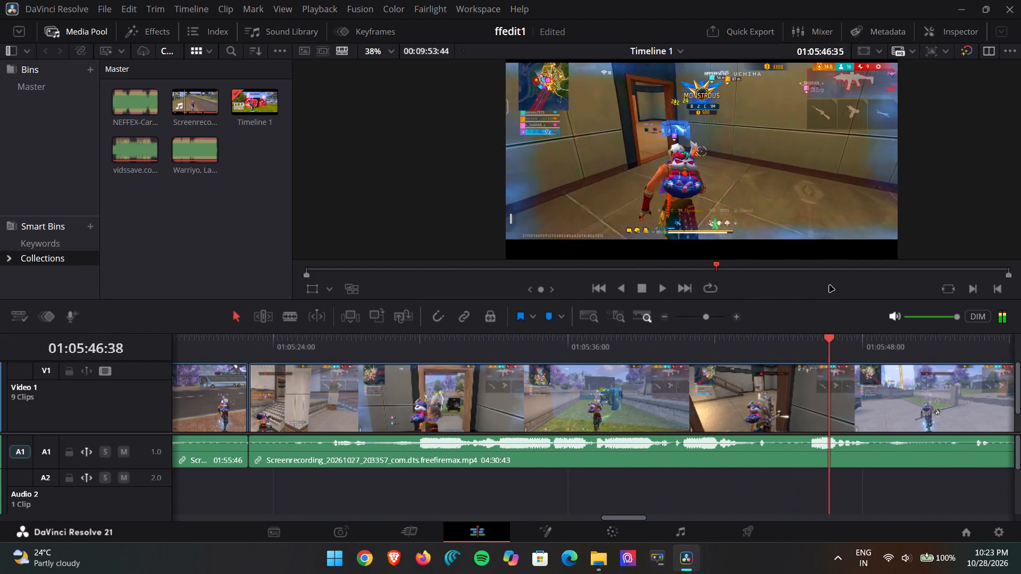
{"action": "left_click_drag", "start_coordinate": [830, 285], "coordinate": [854, 281]}
{"action": "scroll", "coordinate": [791, 296], "scroll_direction": "left", "scroll_amount": 3}
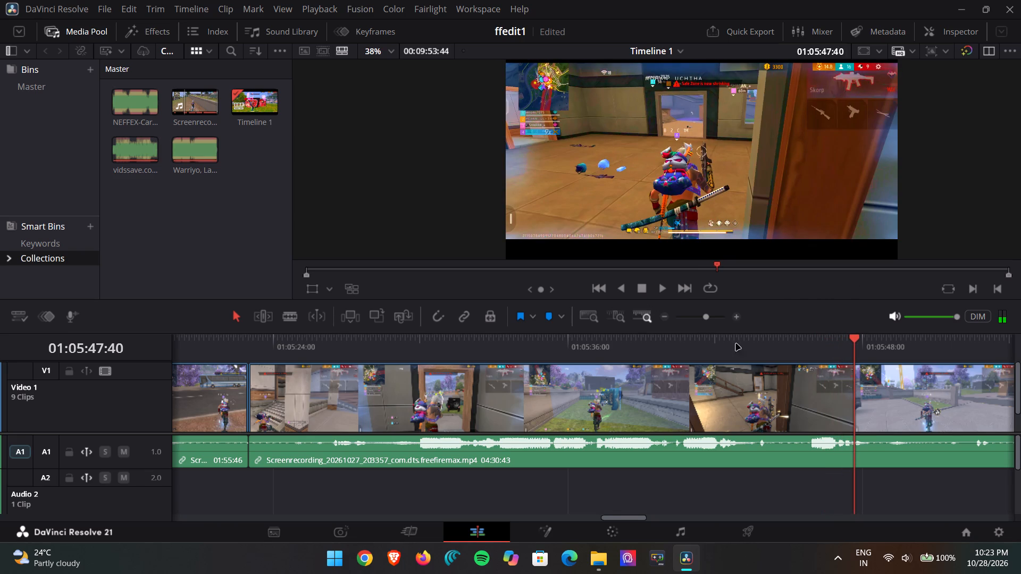
{"action": "scroll", "coordinate": [700, 342], "scroll_direction": "left", "scroll_amount": 2}
{"action": "left_click_drag", "start_coordinate": [472, 346], "coordinate": [486, 344]}
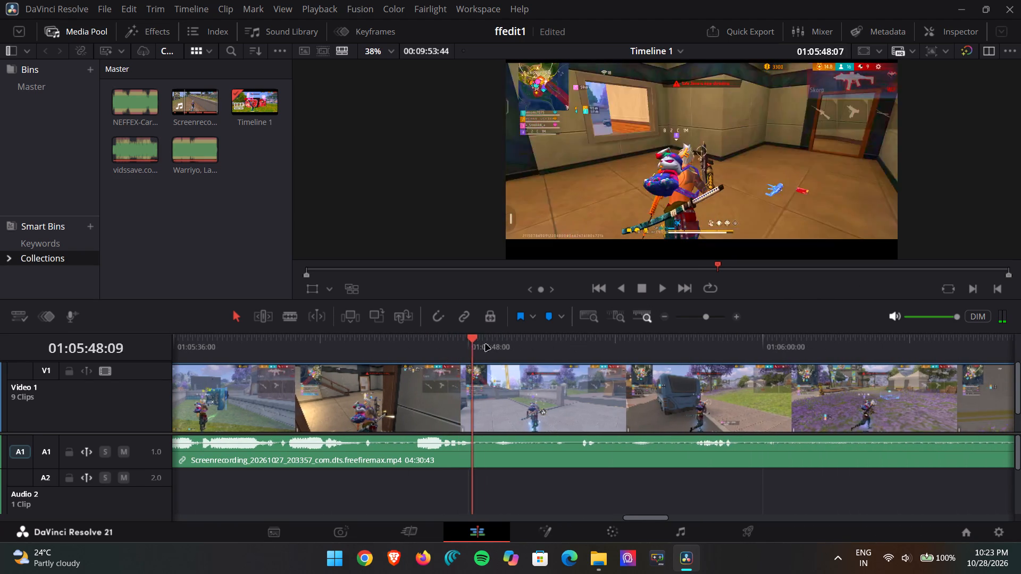
{"action": "left_click_drag", "start_coordinate": [486, 344], "coordinate": [688, 315]}
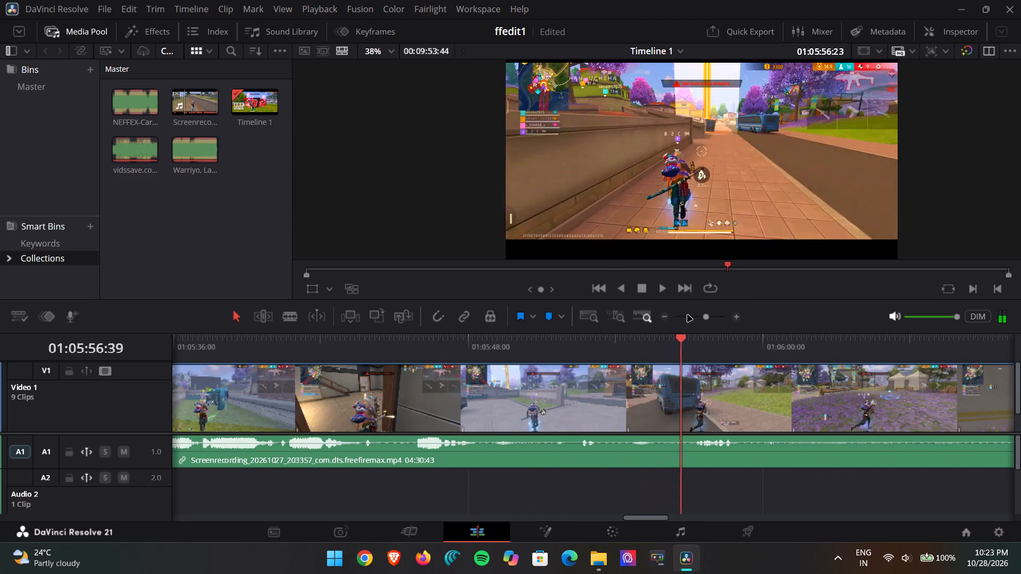
{"action": "left_click_drag", "start_coordinate": [688, 315], "coordinate": [867, 309]}
Scrub the gameplay picture and game audio from 01:06:04:14 on to 01:06:49:16, rechecking the part around 01:06:38.
{"action": "scroll", "coordinate": [788, 329], "scroll_direction": "left", "scroll_amount": 2}
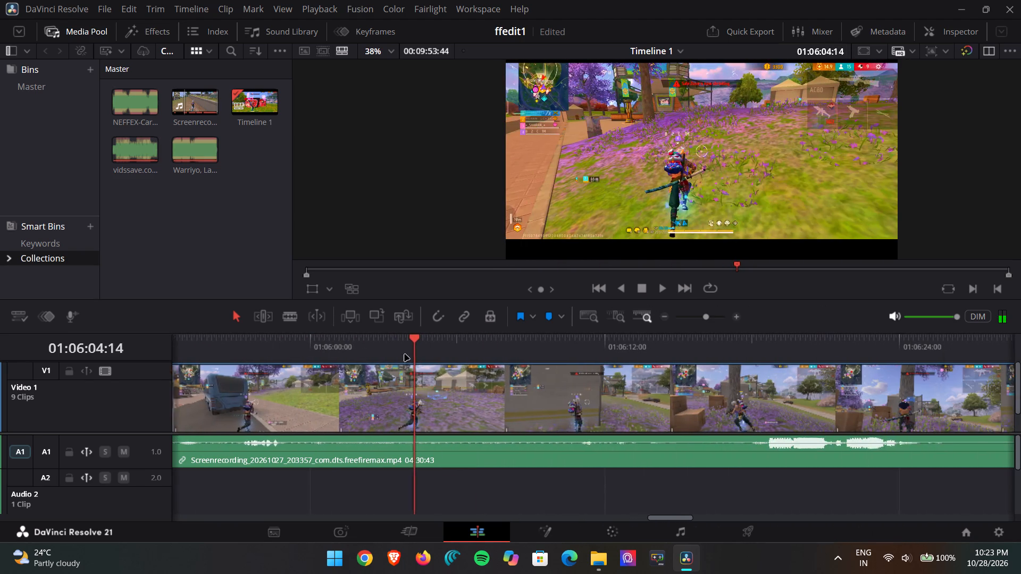
{"action": "scroll", "coordinate": [405, 354], "scroll_direction": "left", "scroll_amount": 2}
{"action": "left_click_drag", "start_coordinate": [341, 353], "coordinate": [771, 343]}
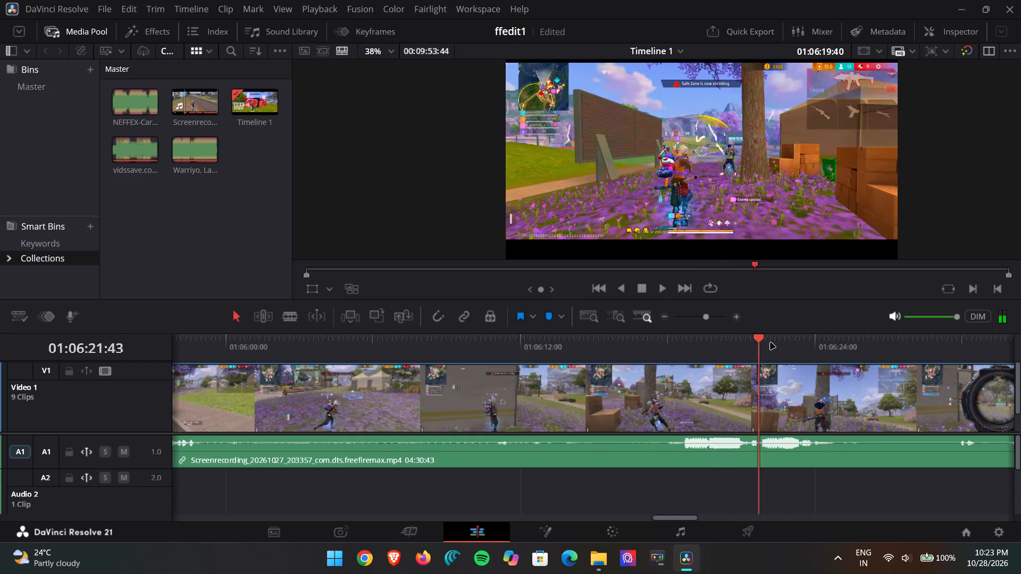
{"action": "left_click_drag", "start_coordinate": [771, 343], "coordinate": [868, 342]}
{"action": "scroll", "coordinate": [791, 360], "scroll_direction": "left", "scroll_amount": 3}
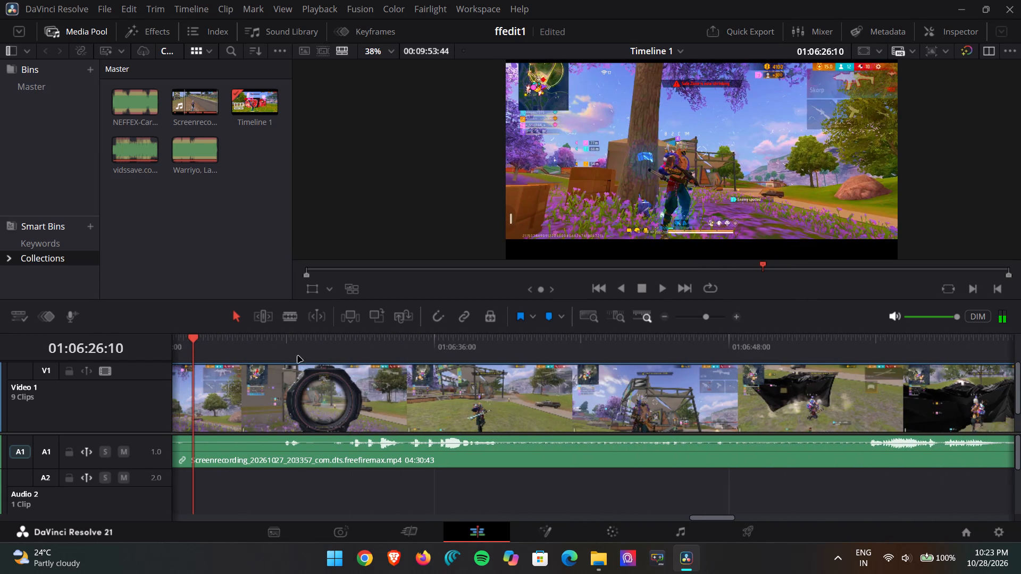
{"action": "left_click_drag", "start_coordinate": [197, 356], "coordinate": [488, 336]}
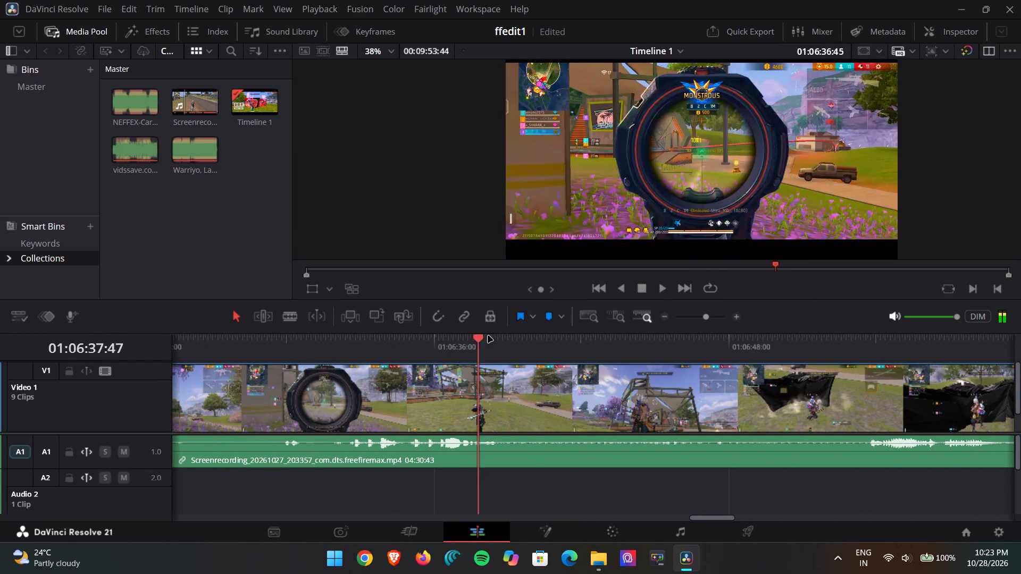
{"action": "left_click_drag", "start_coordinate": [488, 336], "coordinate": [683, 336]}
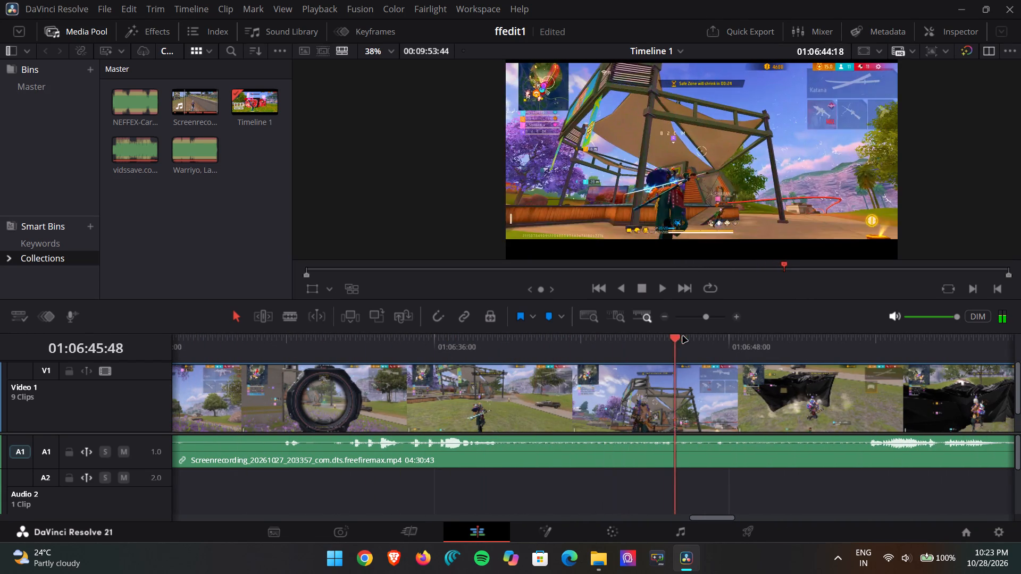
{"action": "left_click_drag", "start_coordinate": [683, 336], "coordinate": [529, 340]}
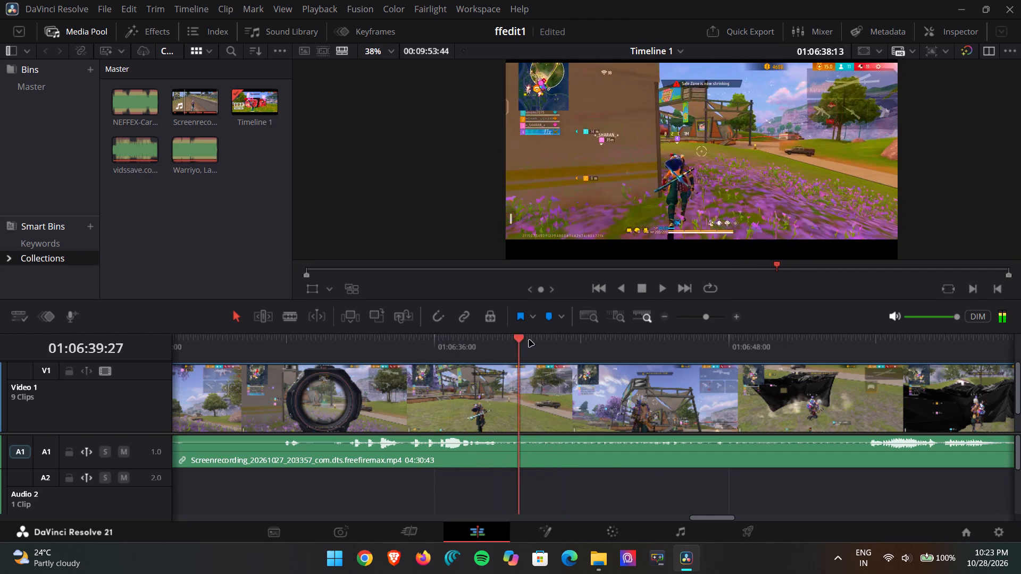
{"action": "left_click_drag", "start_coordinate": [529, 340], "coordinate": [760, 337]}
Scrub the gameplay from 01:06:49:16 up to just past the next clip boundary, stopping at 01:07:26:03.
{"action": "scroll", "coordinate": [710, 342], "scroll_direction": "left", "scroll_amount": 1}
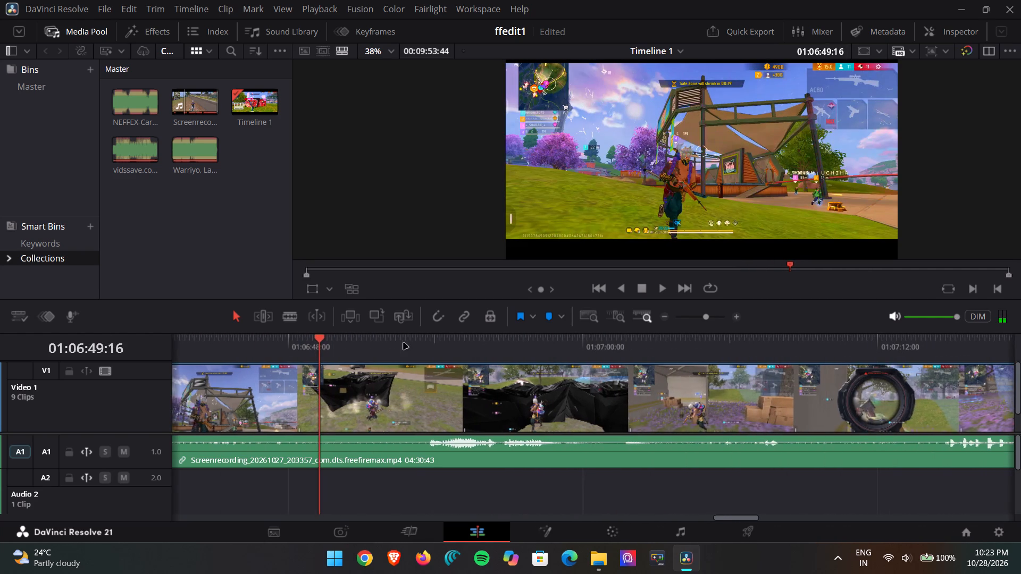
{"action": "scroll", "coordinate": [404, 343], "scroll_direction": "left", "scroll_amount": 1}
{"action": "left_click_drag", "start_coordinate": [397, 342], "coordinate": [514, 336]}
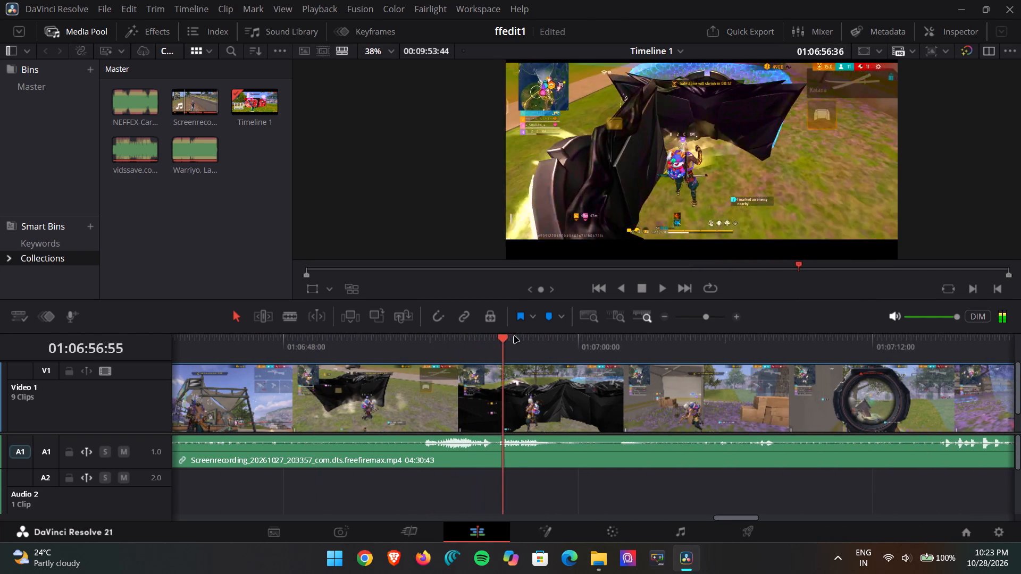
{"action": "left_click_drag", "start_coordinate": [514, 336], "coordinate": [769, 335]}
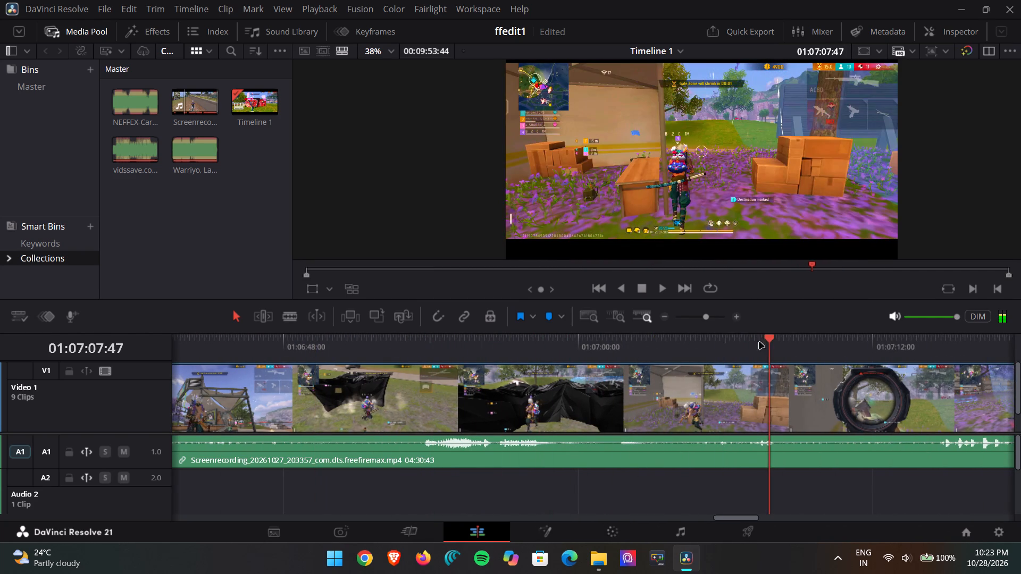
{"action": "scroll", "coordinate": [741, 346], "scroll_direction": "left", "scroll_amount": 2}
{"action": "left_click_drag", "start_coordinate": [383, 349], "coordinate": [521, 338]}
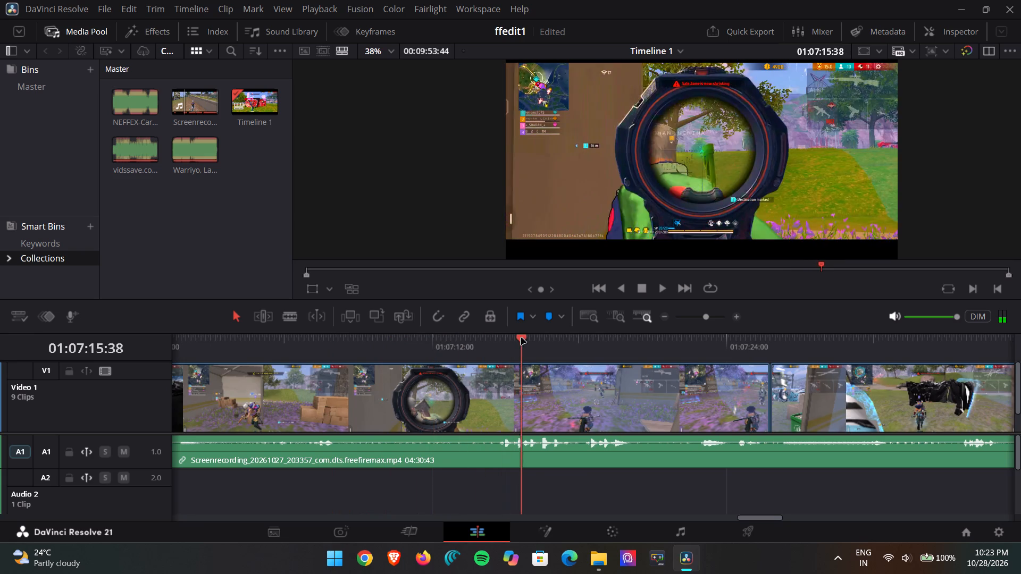
{"action": "left_click_drag", "start_coordinate": [521, 338], "coordinate": [673, 335]}
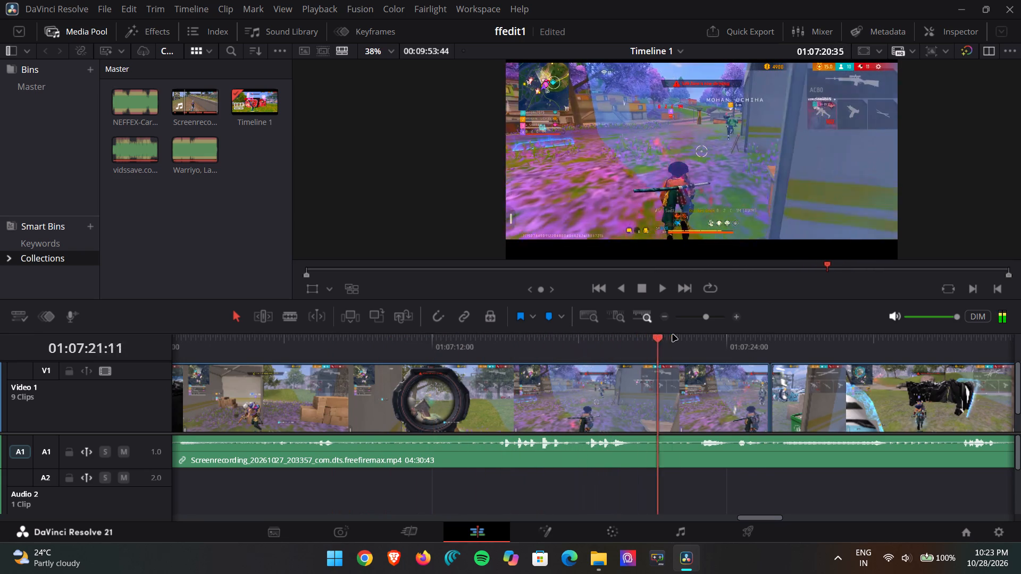
{"action": "left_click_drag", "start_coordinate": [673, 335], "coordinate": [777, 339]}
Scrub the gameplay on to 01:07:46:51, and go back to play back the part ending at 01:07:39:05.
{"action": "scroll", "coordinate": [750, 343], "scroll_direction": "left", "scroll_amount": 1}
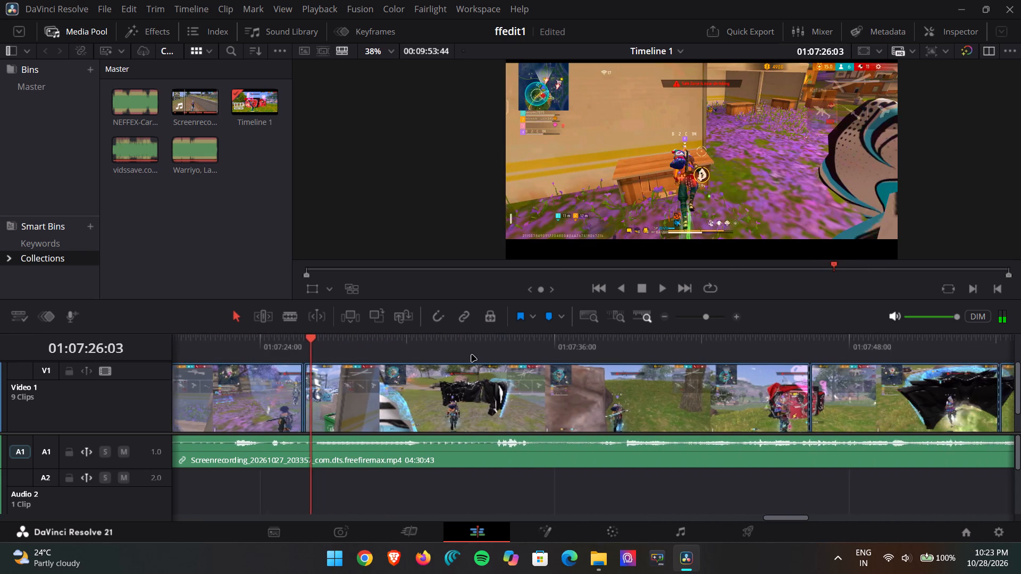
{"action": "scroll", "coordinate": [472, 355], "scroll_direction": "left", "scroll_amount": 1}
{"action": "left_click_drag", "start_coordinate": [304, 352], "coordinate": [506, 341]}
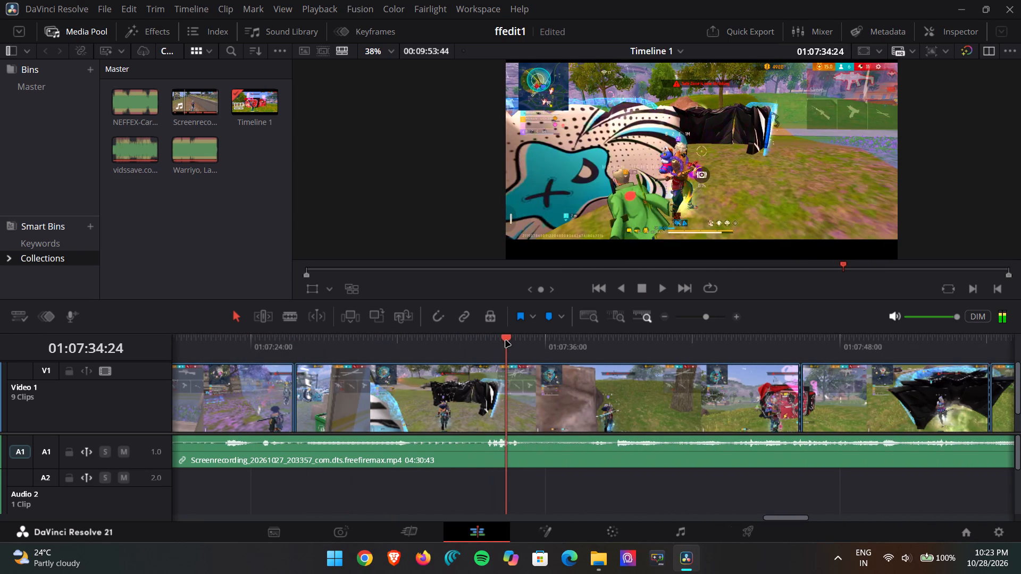
{"action": "left_click_drag", "start_coordinate": [506, 341], "coordinate": [622, 337]}
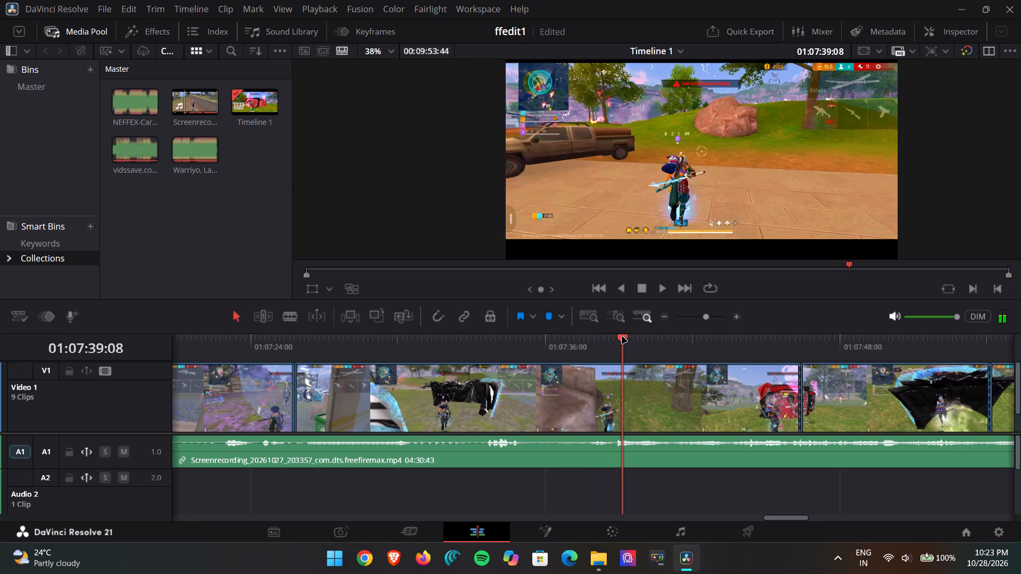
{"action": "left_click_drag", "start_coordinate": [622, 337], "coordinate": [766, 352]}
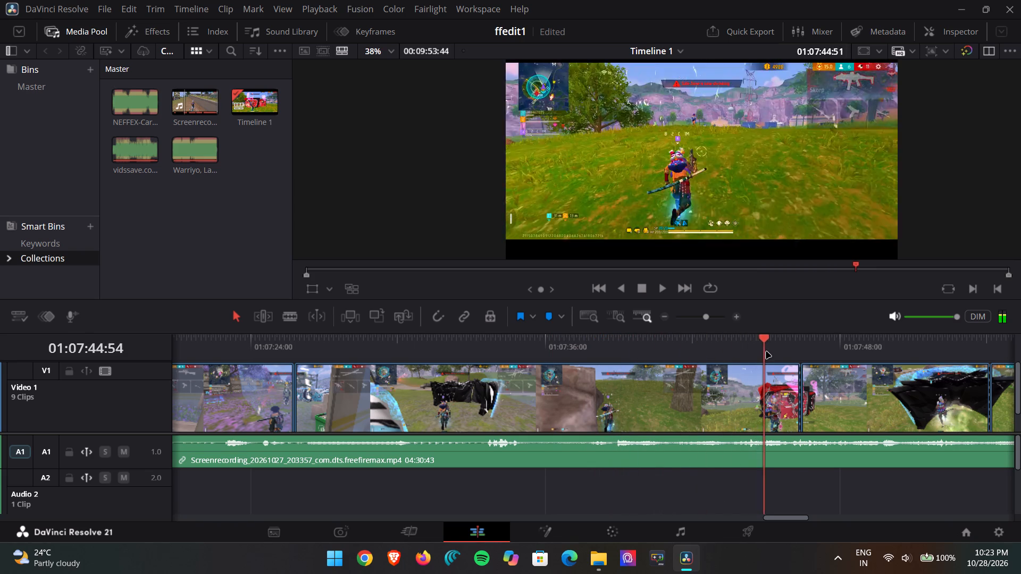
{"action": "left_click_drag", "start_coordinate": [766, 352], "coordinate": [812, 363]}
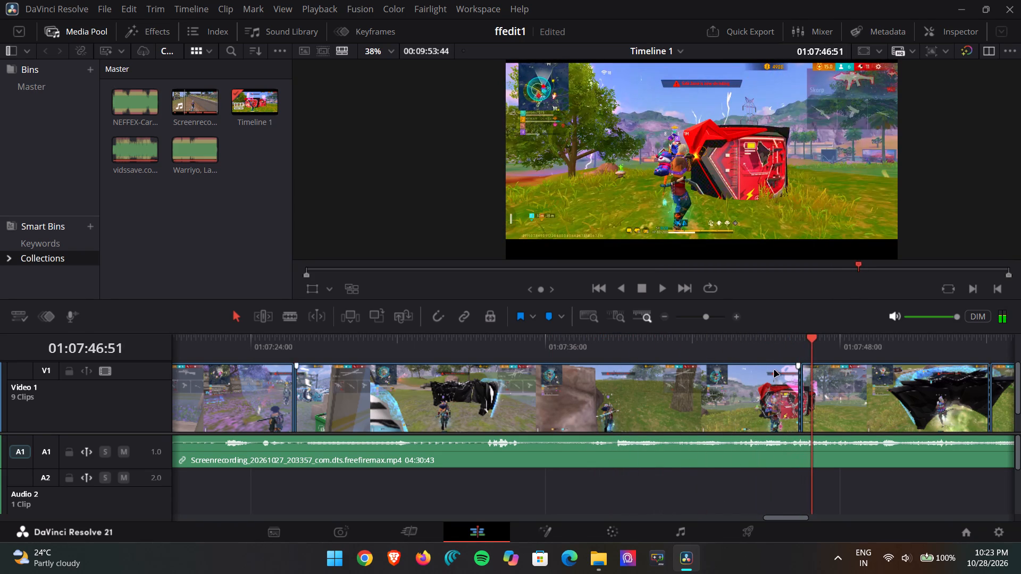
{"action": "left_click_drag", "start_coordinate": [784, 345], "coordinate": [575, 340]}
{"action": "left_click", "coordinate": [660, 295]}
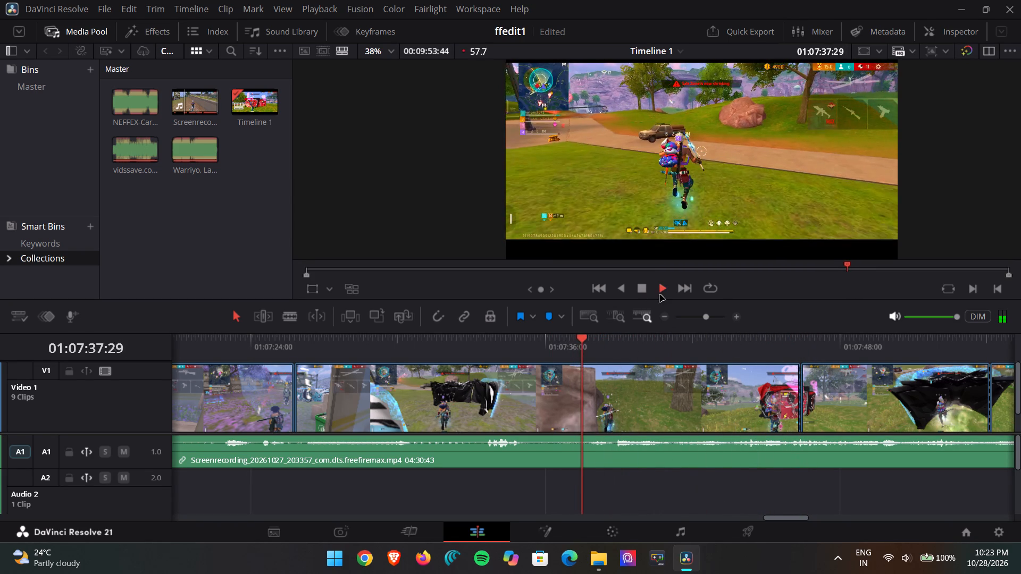
{"action": "left_click", "coordinate": [638, 287]}
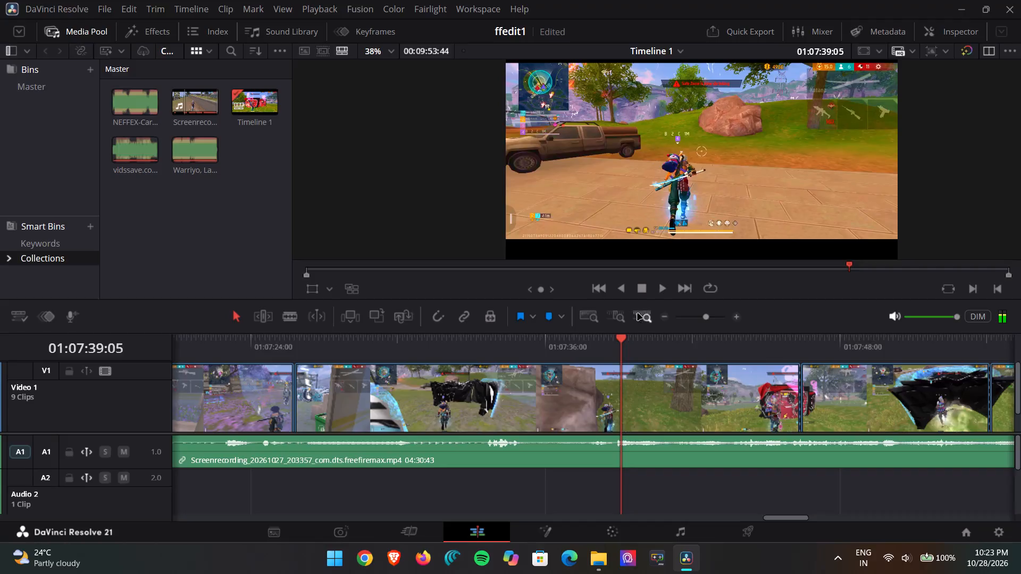
Return to the clip boundary at 01:07:25:42 and add a marker to the video clip that ends there.
{"action": "scroll", "coordinate": [637, 349], "scroll_direction": "left", "scroll_amount": 2}
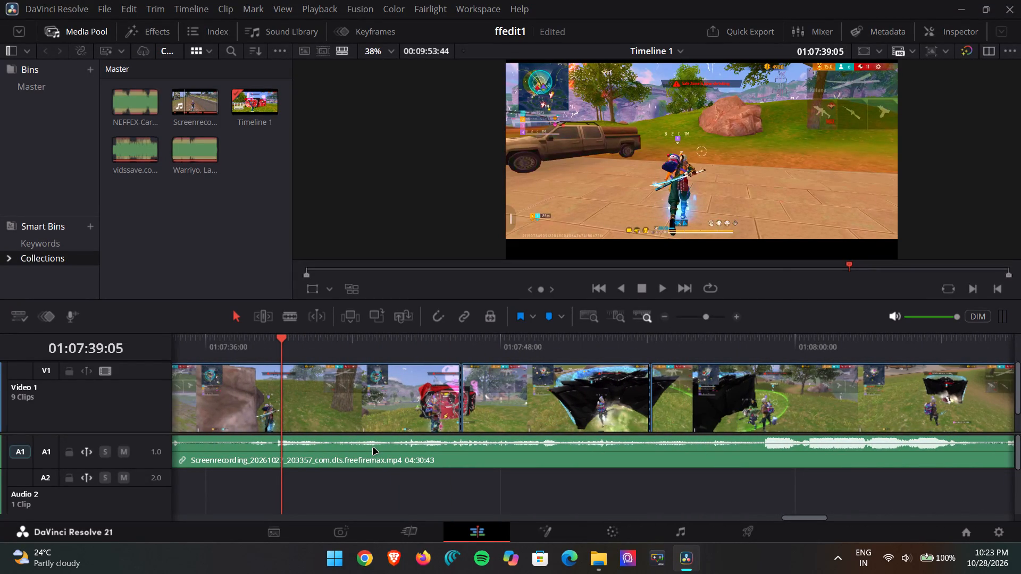
{"action": "scroll", "coordinate": [370, 446], "scroll_direction": "right", "scroll_amount": 1}
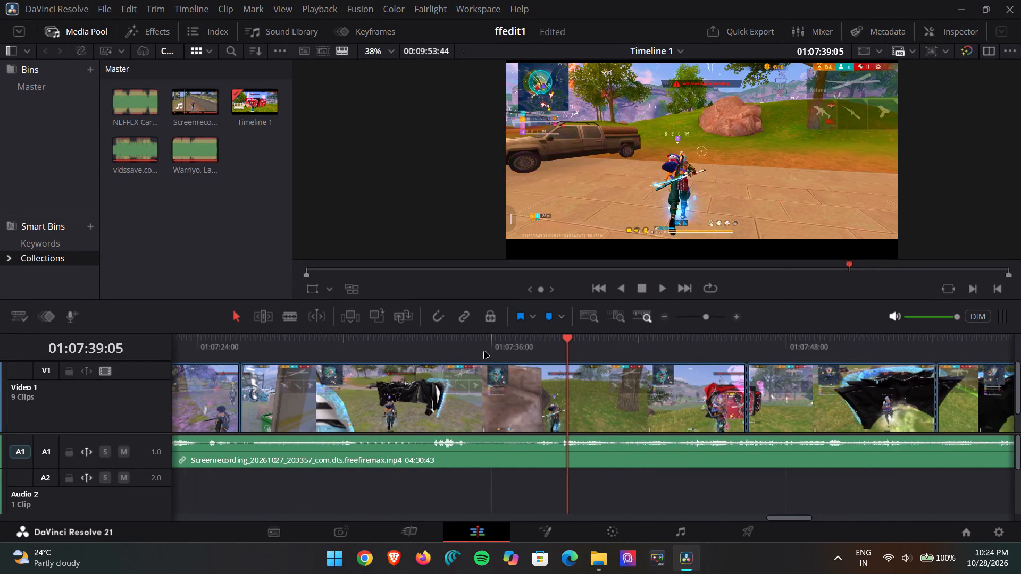
{"action": "scroll", "coordinate": [484, 352], "scroll_direction": "right", "scroll_amount": 1}
{"action": "left_click_drag", "start_coordinate": [648, 347], "coordinate": [448, 347]}
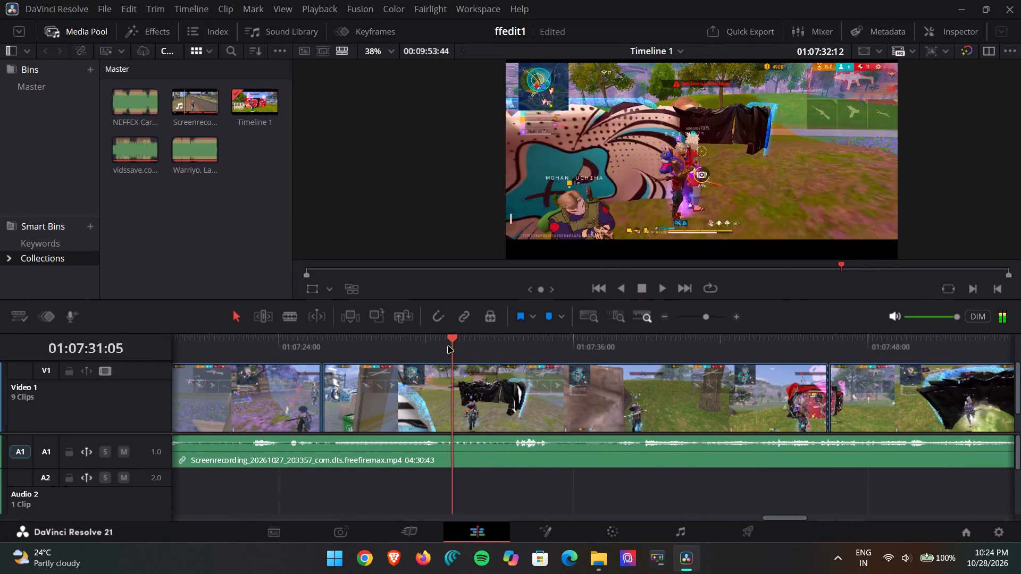
{"action": "left_click_drag", "start_coordinate": [448, 347], "coordinate": [319, 345]}
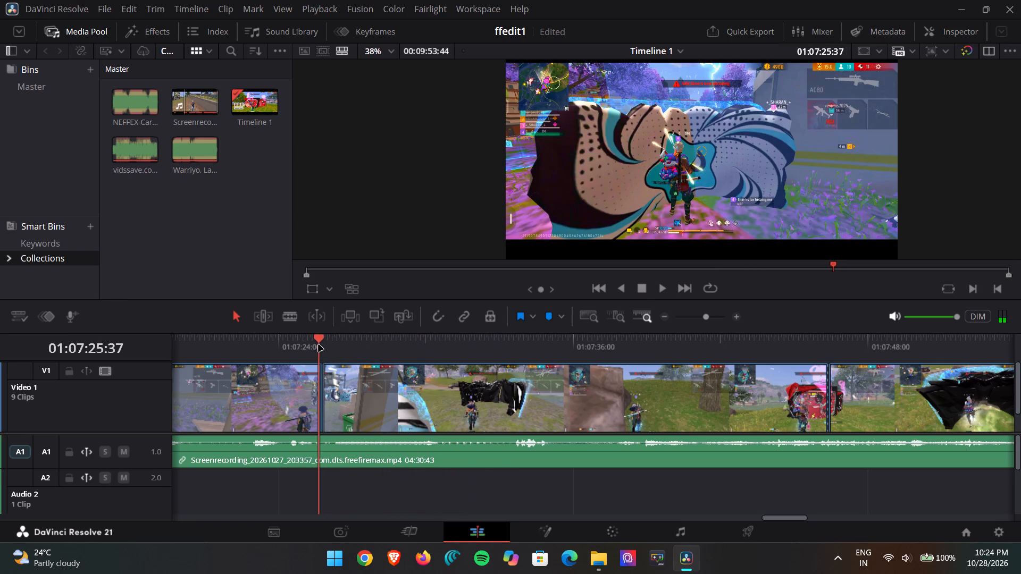
{"action": "left_click_drag", "start_coordinate": [319, 345], "coordinate": [321, 345]}
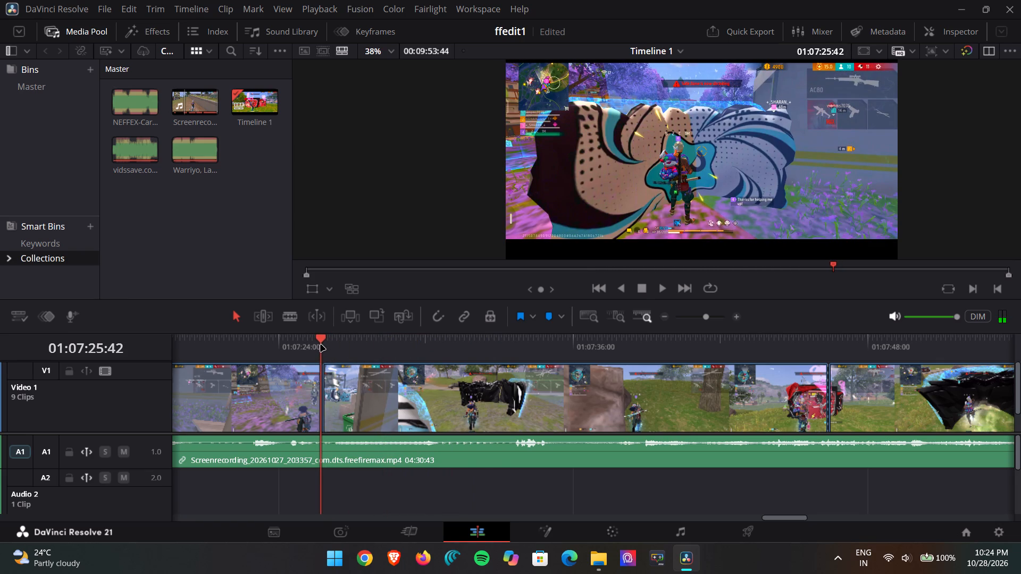
{"action": "left_click", "coordinate": [289, 406]}
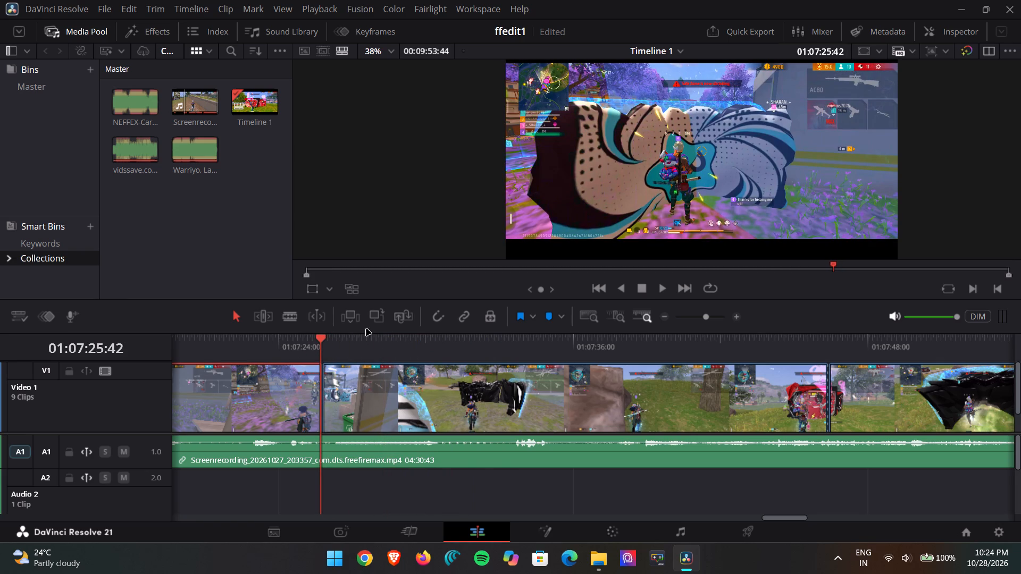
{"action": "left_click", "coordinate": [546, 318]}
Shift the video clip following the 01:07:25:42 cut later over the next clip's start, and move it back against the preceding clip.
{"action": "scroll", "coordinate": [390, 353], "scroll_direction": "up", "scroll_amount": 4}
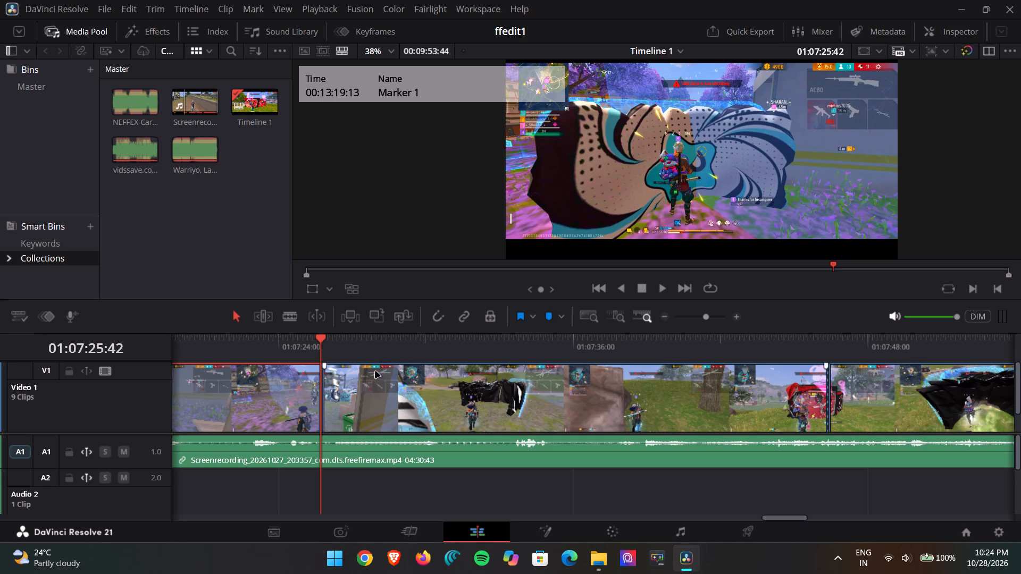
{"action": "scroll", "coordinate": [375, 374], "scroll_direction": "down", "scroll_amount": 4}
{"action": "scroll", "coordinate": [376, 375], "scroll_direction": "up", "scroll_amount": 5}
{"action": "left_click_drag", "start_coordinate": [366, 406], "coordinate": [467, 400]}
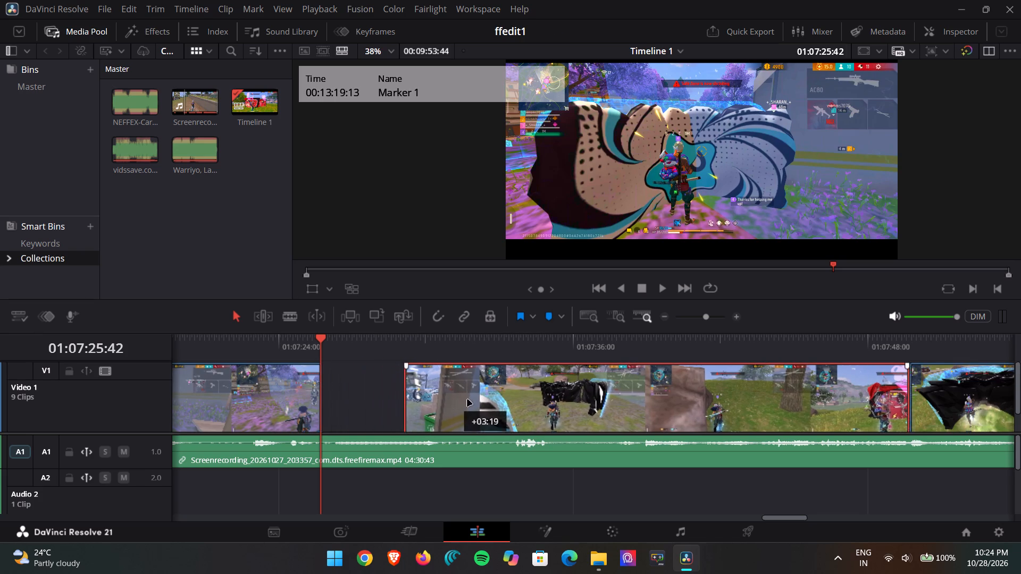
{"action": "left_click_drag", "start_coordinate": [467, 400], "coordinate": [405, 386]}
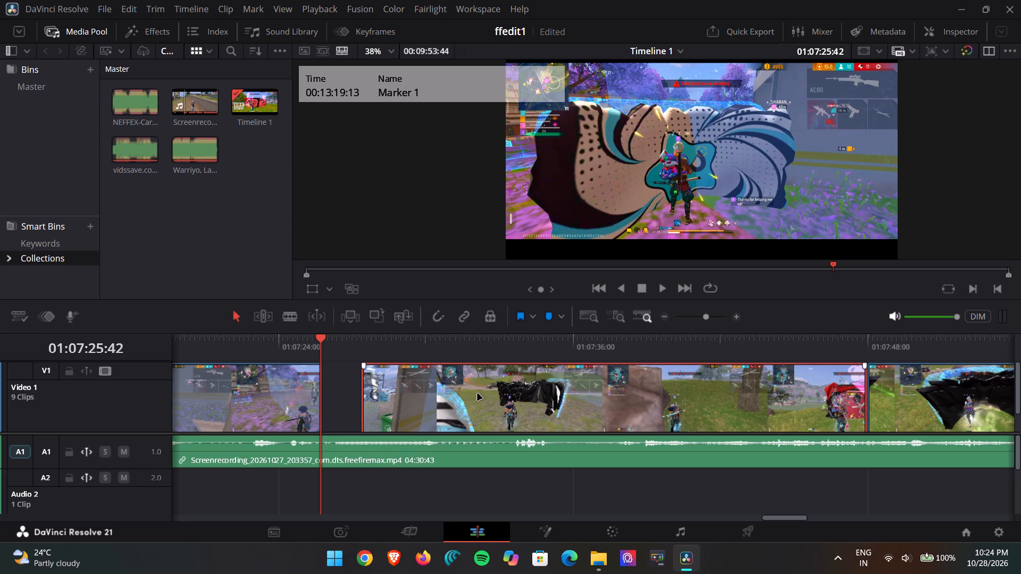
{"action": "left_click_drag", "start_coordinate": [478, 394], "coordinate": [440, 390]}
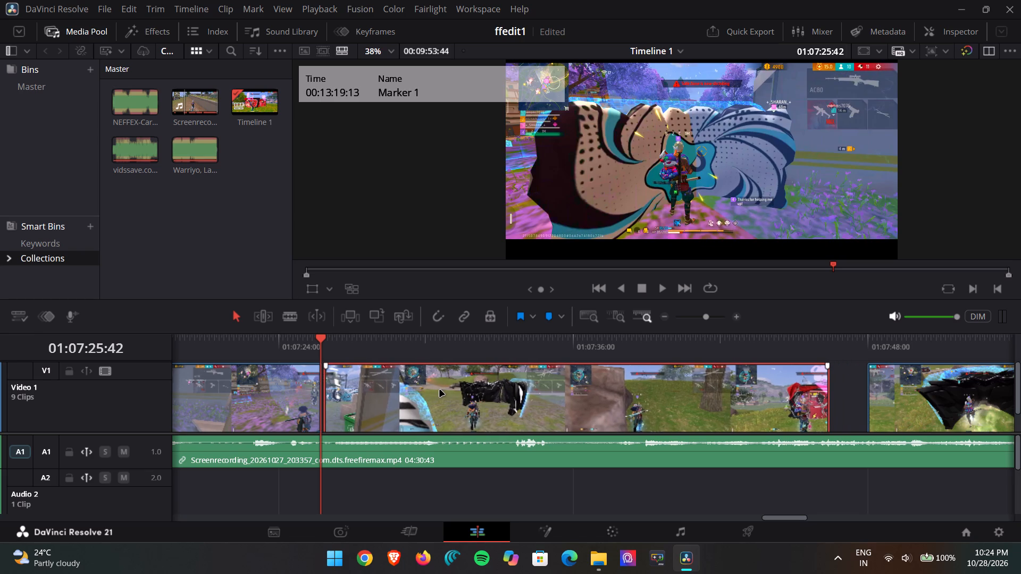
Play back the gameplay across the gap before the next video clip, from about 01:07:45 to 01:07:49:37.
{"action": "left_click", "coordinate": [897, 395]}
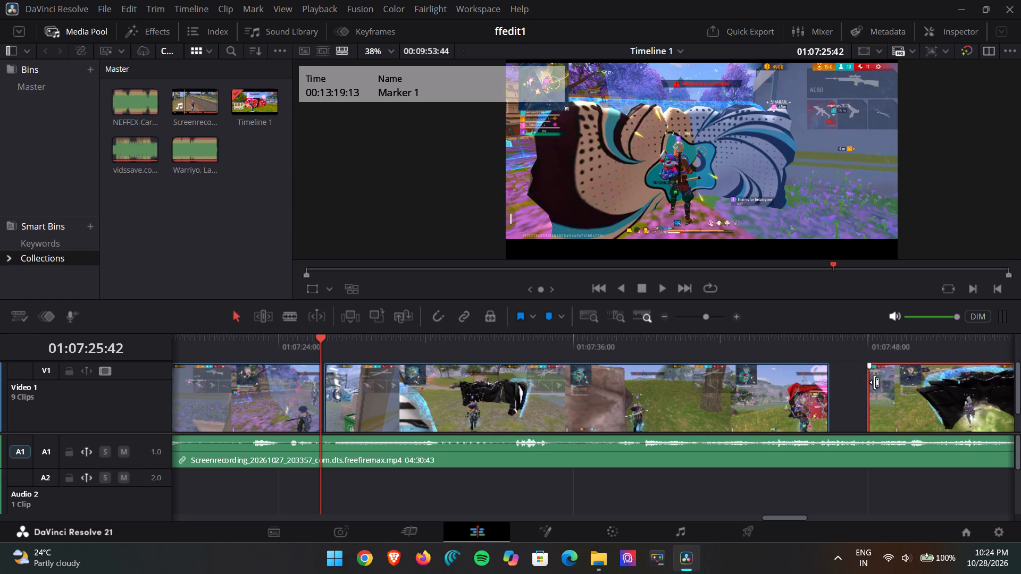
{"action": "left_click", "coordinate": [801, 339]}
{"action": "left_click", "coordinate": [657, 287]}
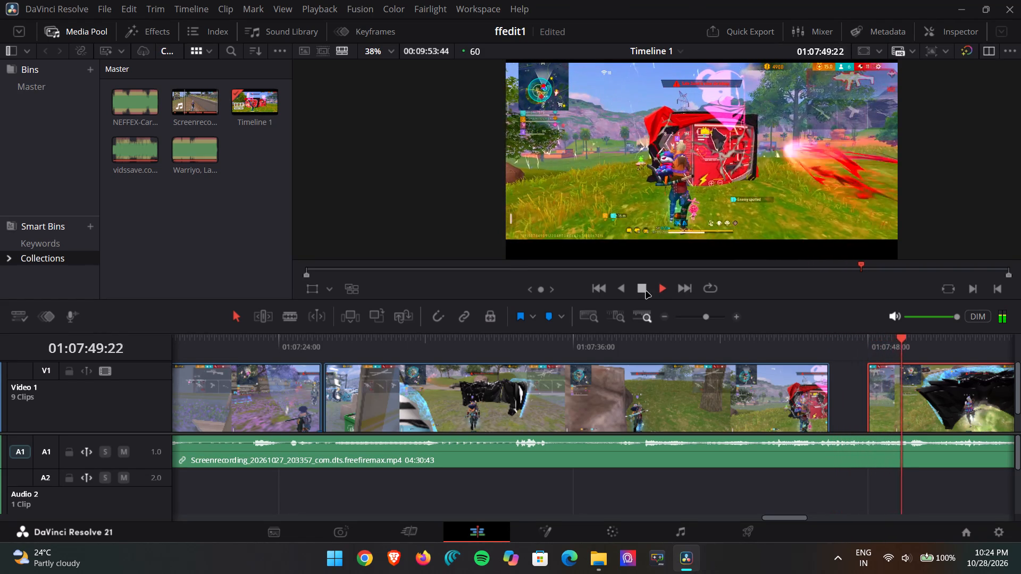
{"action": "left_click", "coordinate": [646, 292]}
Move the video clip after the gap earlier so it butts against the end of the preceding clip.
{"action": "left_click", "coordinate": [880, 377]}
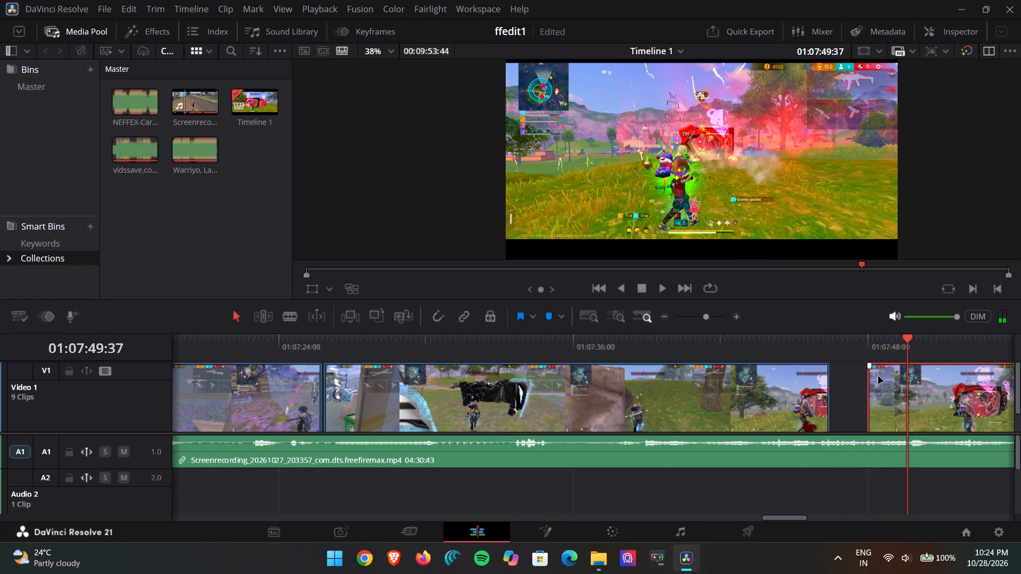
{"action": "left_click_drag", "start_coordinate": [878, 377], "coordinate": [841, 378]}
{"action": "left_click_drag", "start_coordinate": [889, 386], "coordinate": [878, 389]}
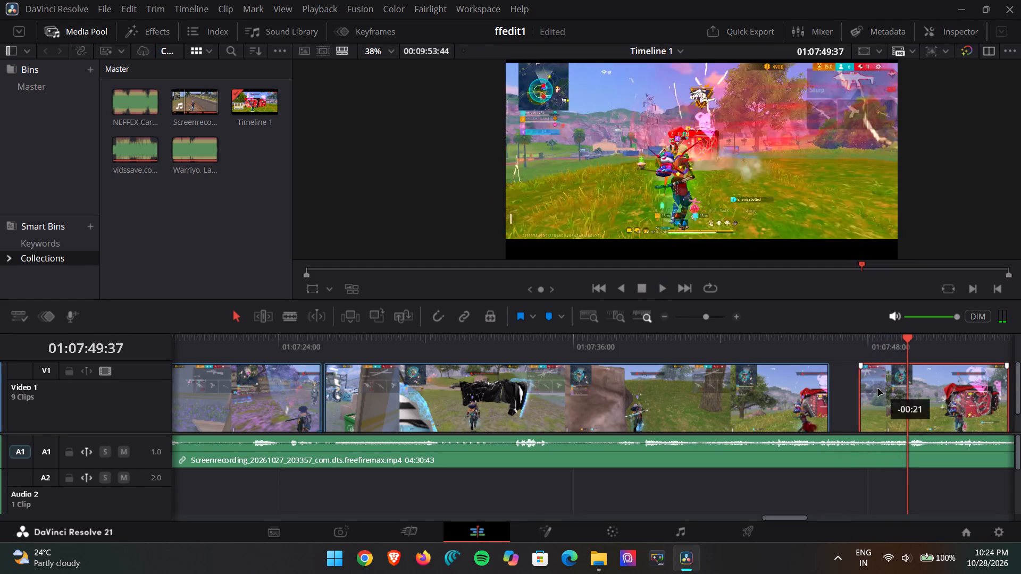
{"action": "left_click_drag", "start_coordinate": [878, 389], "coordinate": [849, 385]}
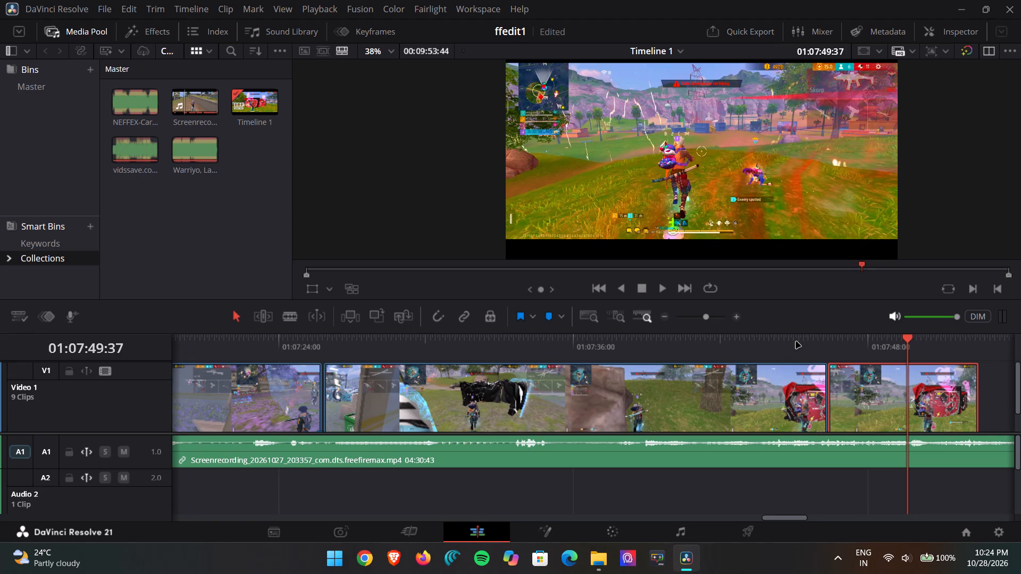
Play back the gameplay across the closed gap from about 01:07:45, and undo the last three video clip edits.
{"action": "left_click", "coordinate": [796, 342]}
{"action": "left_click", "coordinate": [660, 294]}
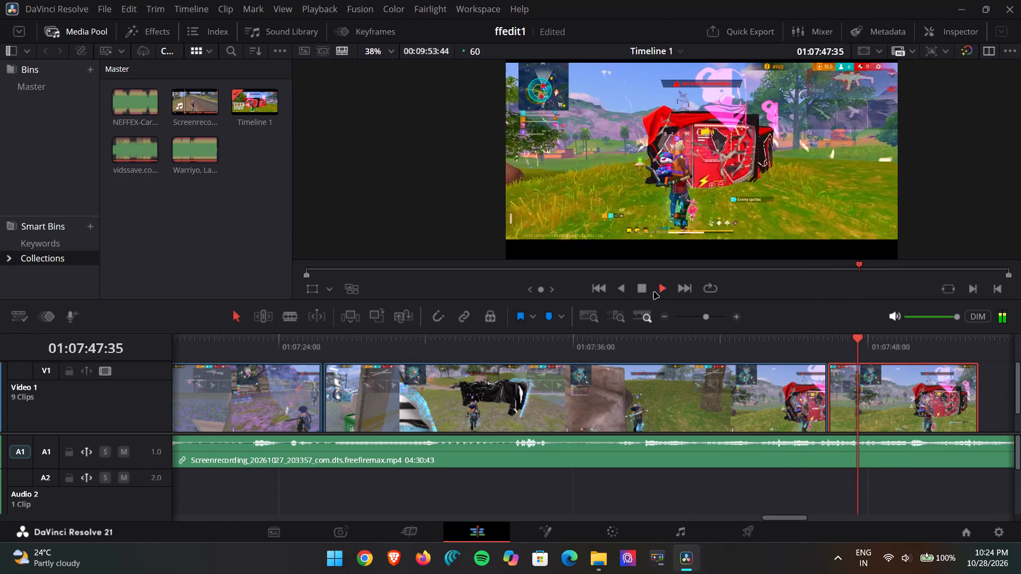
{"action": "key", "text": "ctrl+z"}
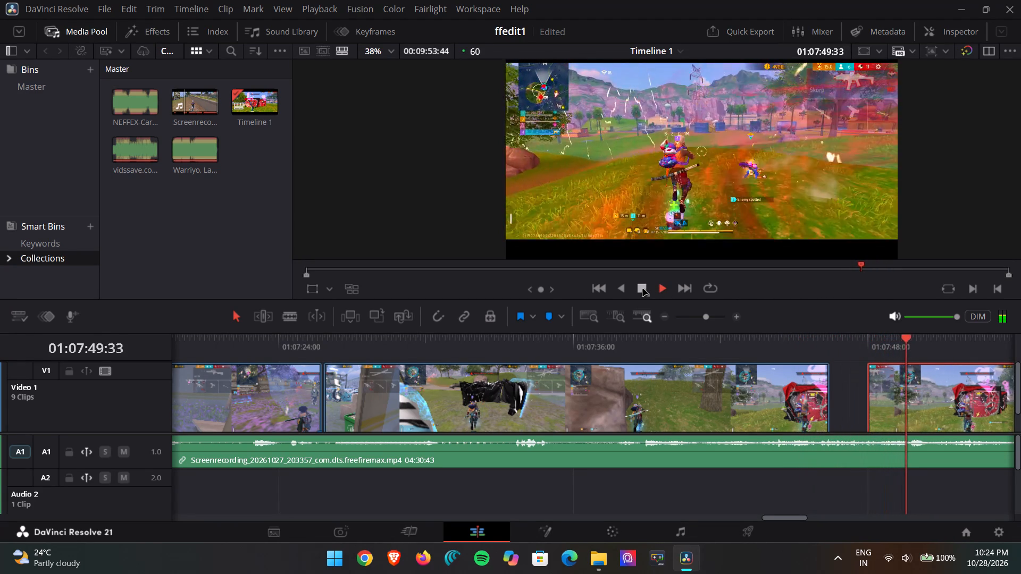
{"action": "key", "text": "ctrl+z"}
{"action": "key", "text": "ctrl+z"}
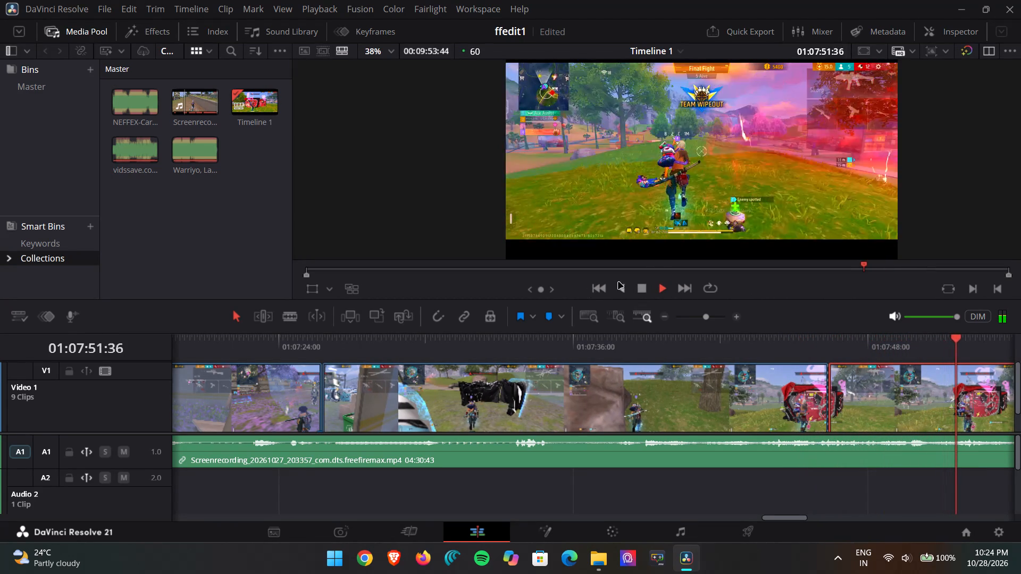
{"action": "left_click", "coordinate": [641, 284]}
Play back the gameplay around the video cut near 01:07:25 and split the Audio 1 gameplay clip there, at about 01:07:25:43.
{"action": "scroll", "coordinate": [623, 356], "scroll_direction": "right", "scroll_amount": 1}
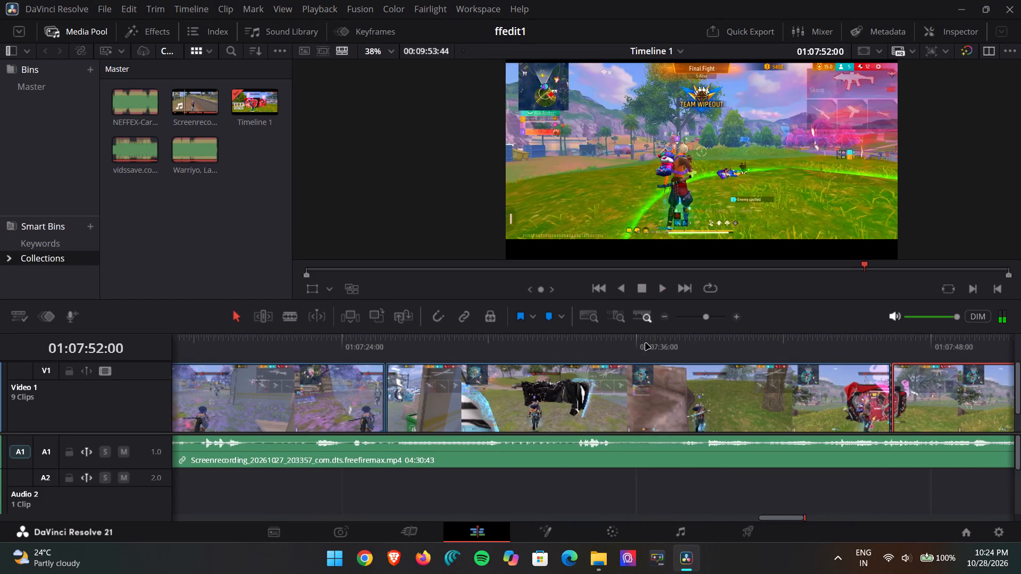
{"action": "scroll", "coordinate": [646, 343], "scroll_direction": "right", "scroll_amount": 1}
{"action": "left_click", "coordinate": [413, 353]}
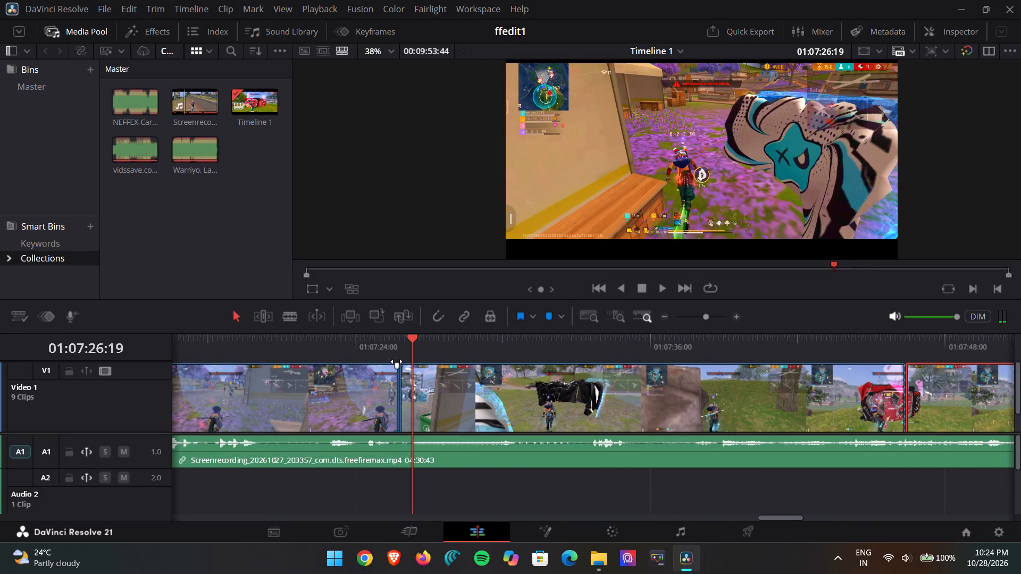
{"action": "left_click", "coordinate": [397, 356]}
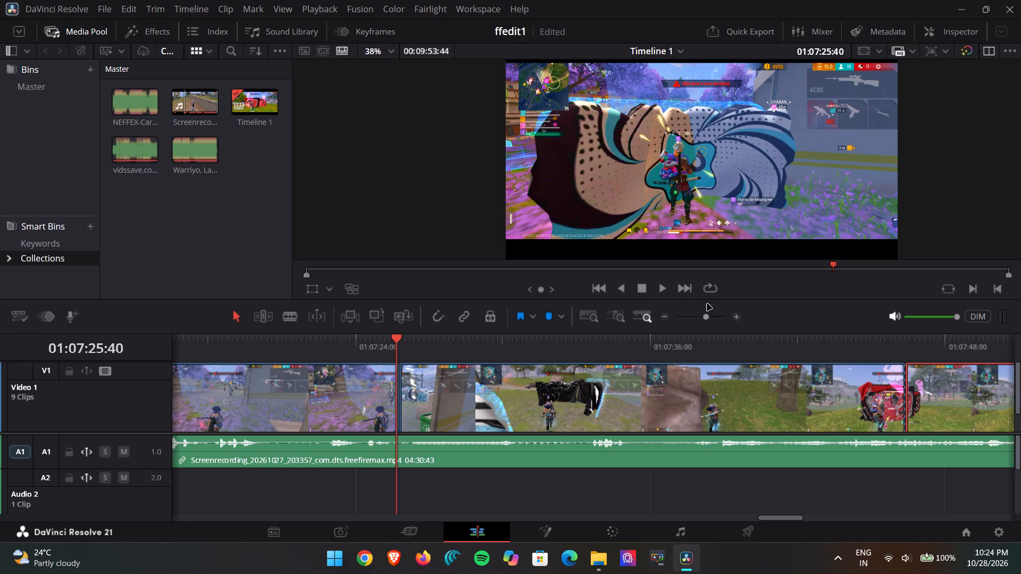
{"action": "left_click", "coordinate": [665, 292]}
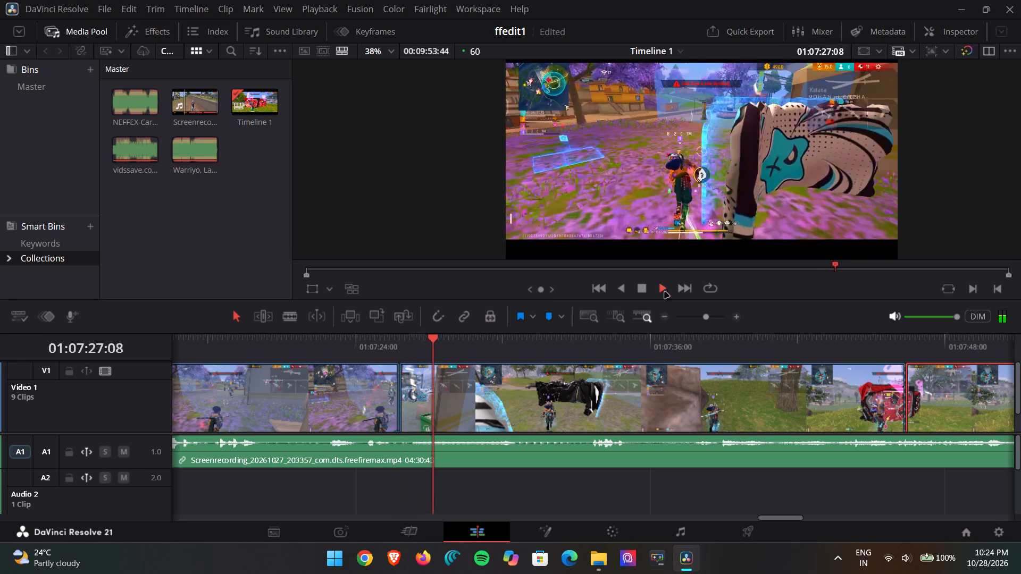
{"action": "left_click", "coordinate": [619, 291]}
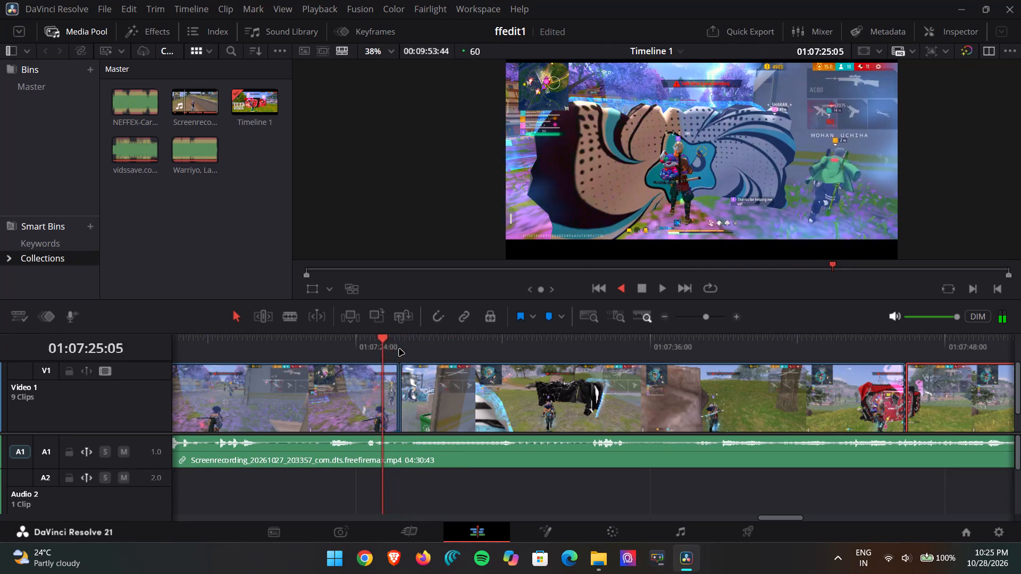
{"action": "left_click", "coordinate": [657, 287]}
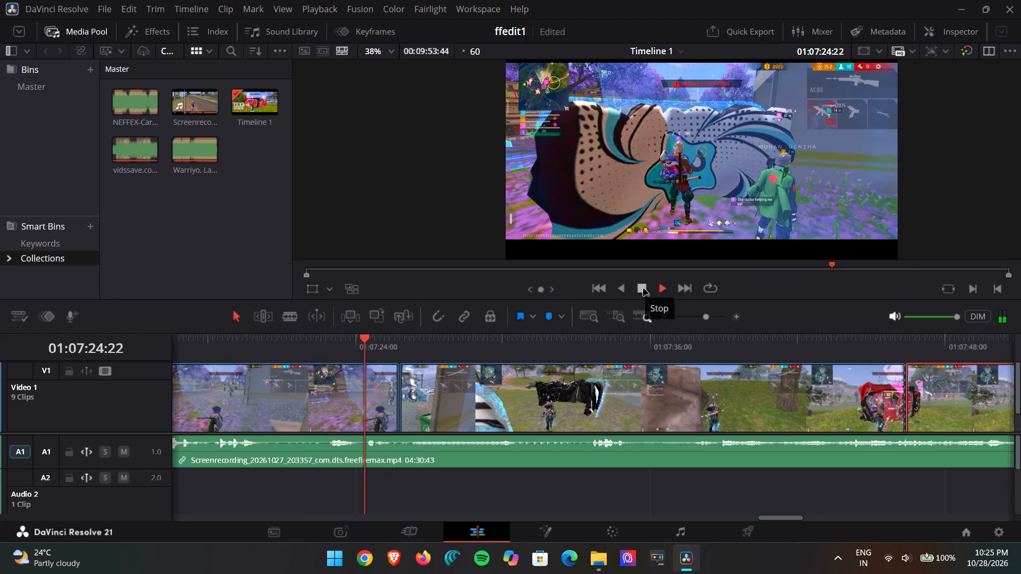
{"action": "left_click", "coordinate": [643, 289]}
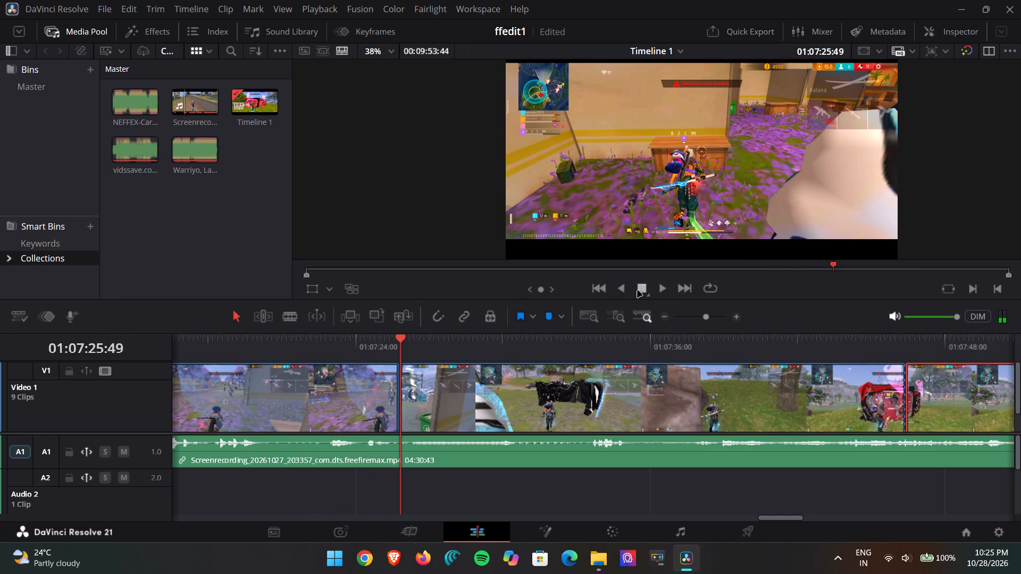
{"action": "left_click", "coordinate": [624, 290]}
{"action": "left_click", "coordinate": [633, 290]}
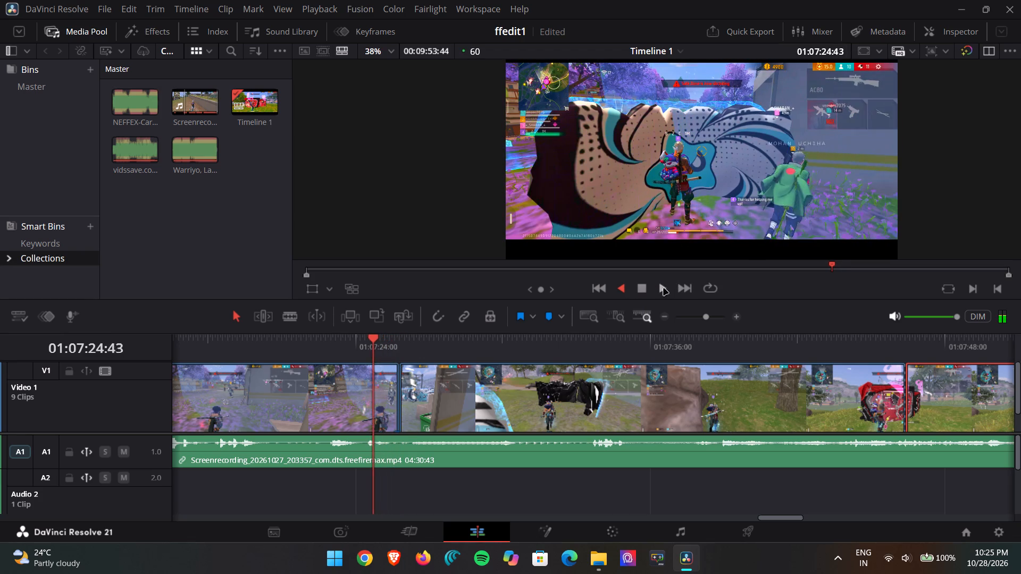
{"action": "left_click", "coordinate": [658, 289]}
{"action": "left_click", "coordinate": [640, 285]}
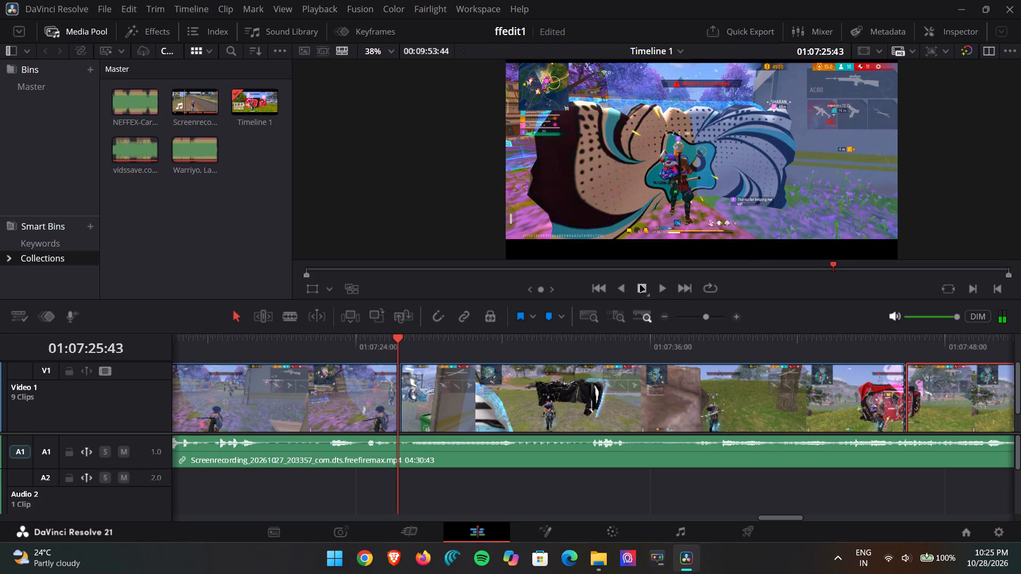
{"action": "left_click", "coordinate": [476, 459]}
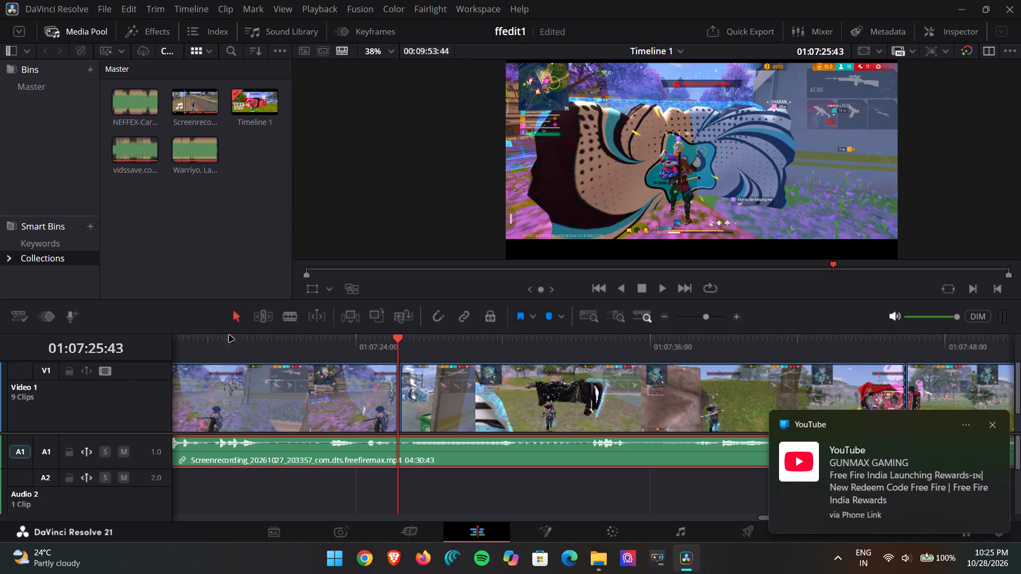
{"action": "left_click", "coordinate": [293, 316]}
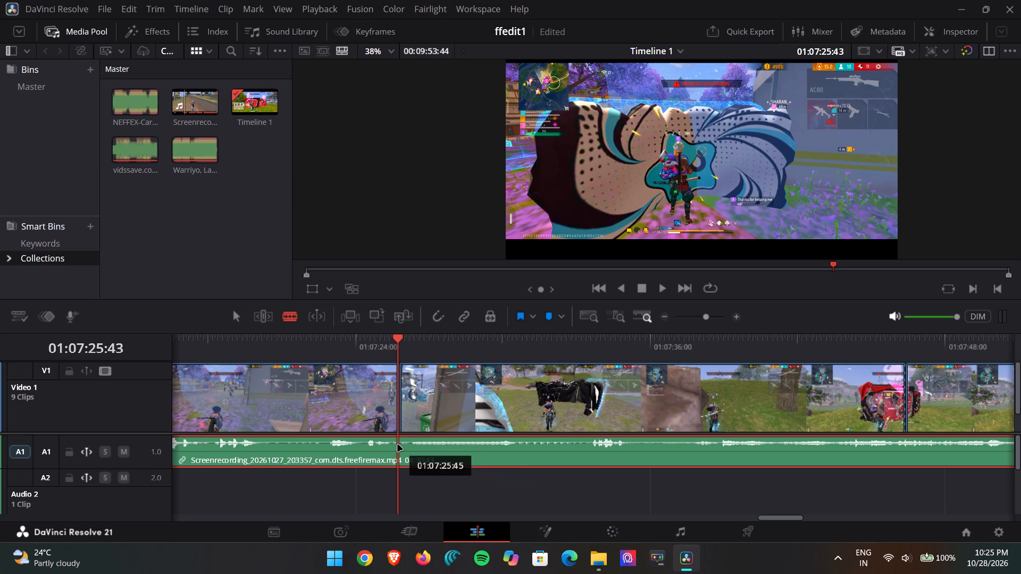
{"action": "left_click", "coordinate": [398, 445]}
{"action": "left_click", "coordinate": [237, 318]}
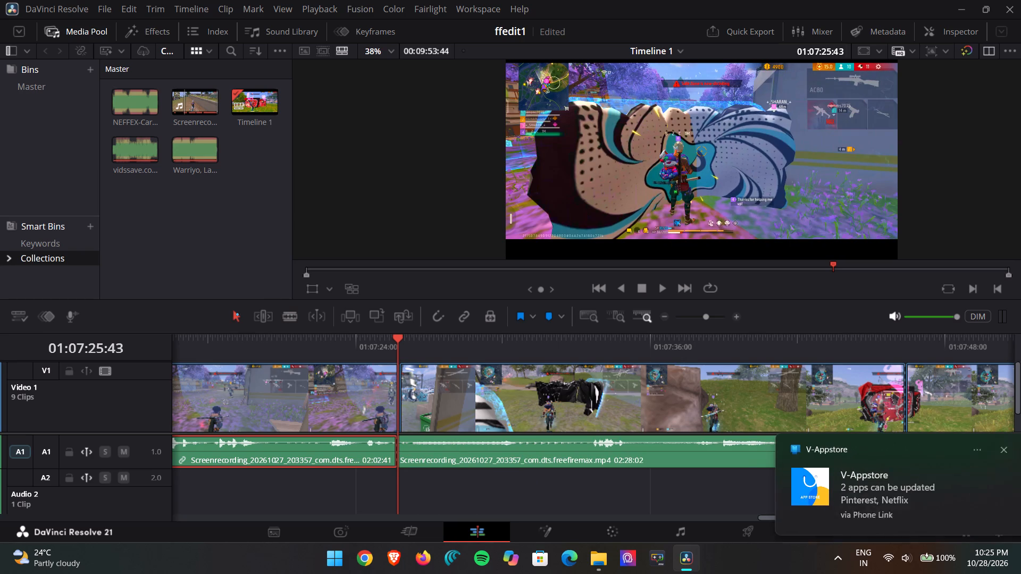
Review the gameplay from 01:07:46:07 to about 01:07:59, in reverse from there, and again around 01:07:35.
{"action": "scroll", "coordinate": [400, 428], "scroll_direction": "left", "scroll_amount": 2}
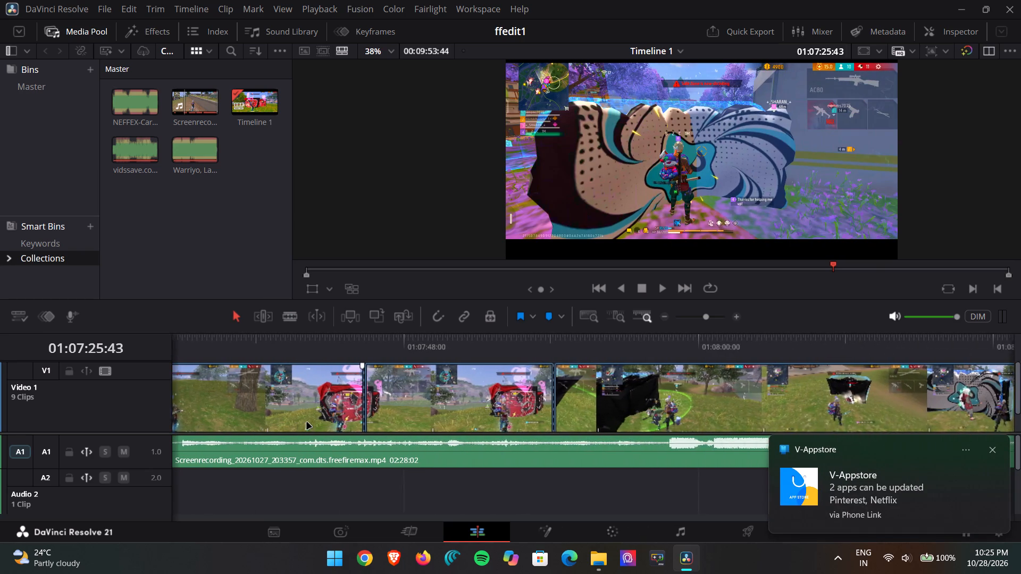
{"action": "scroll", "coordinate": [307, 423], "scroll_direction": "left", "scroll_amount": 2}
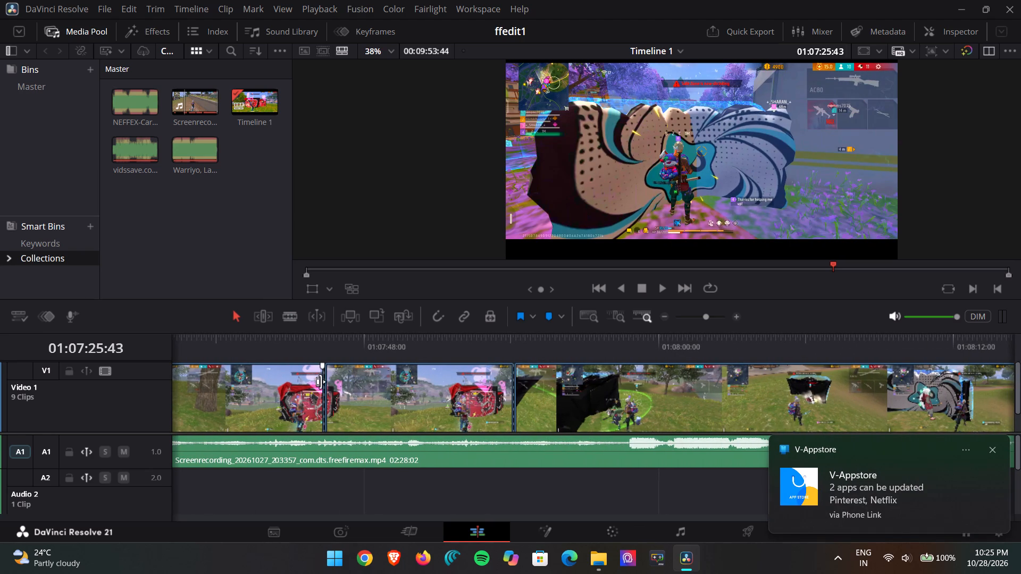
{"action": "left_click", "coordinate": [318, 347]}
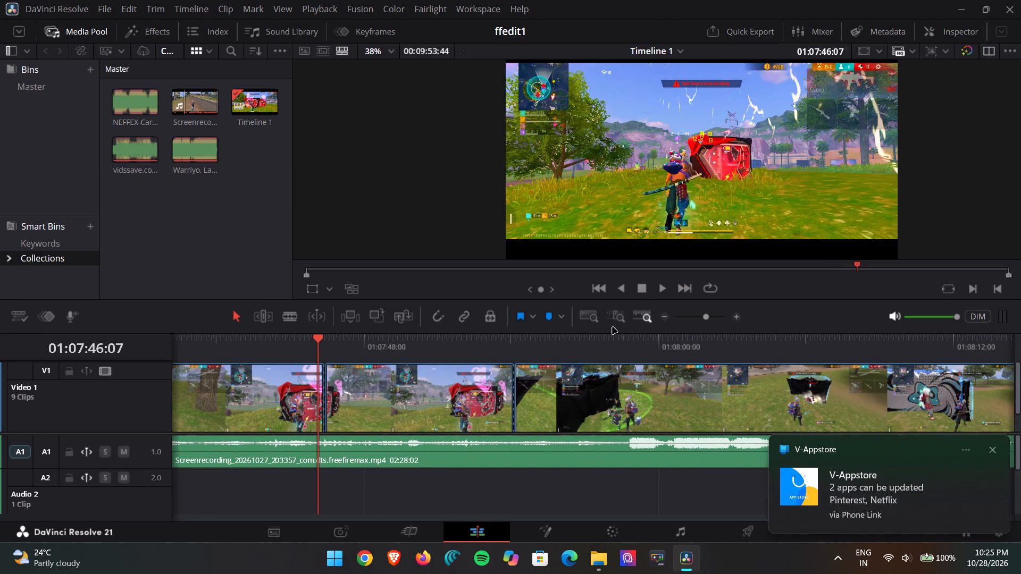
{"action": "left_click", "coordinate": [661, 293]}
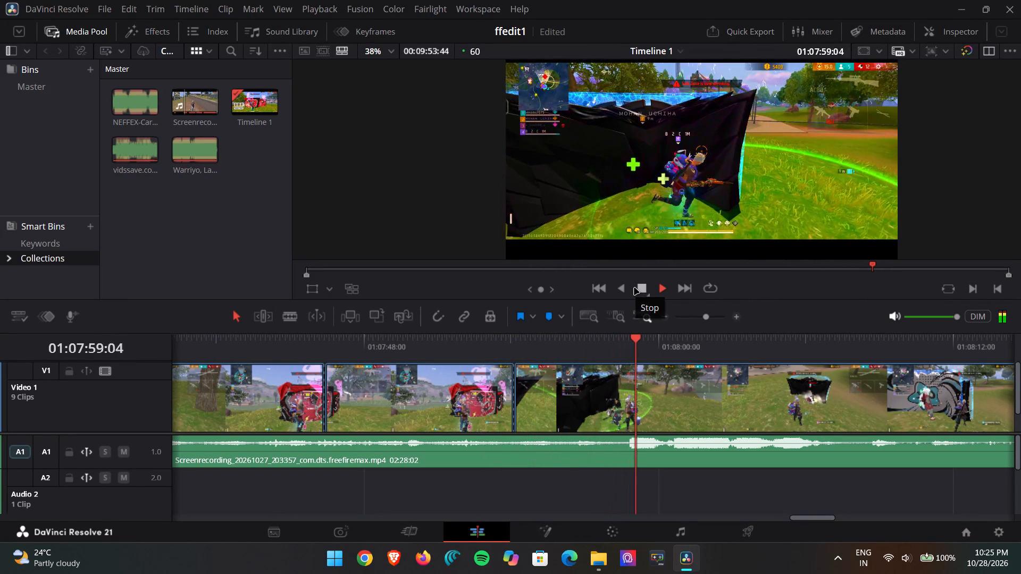
{"action": "left_click", "coordinate": [634, 288]}
{"action": "double_click", "coordinate": [615, 288]}
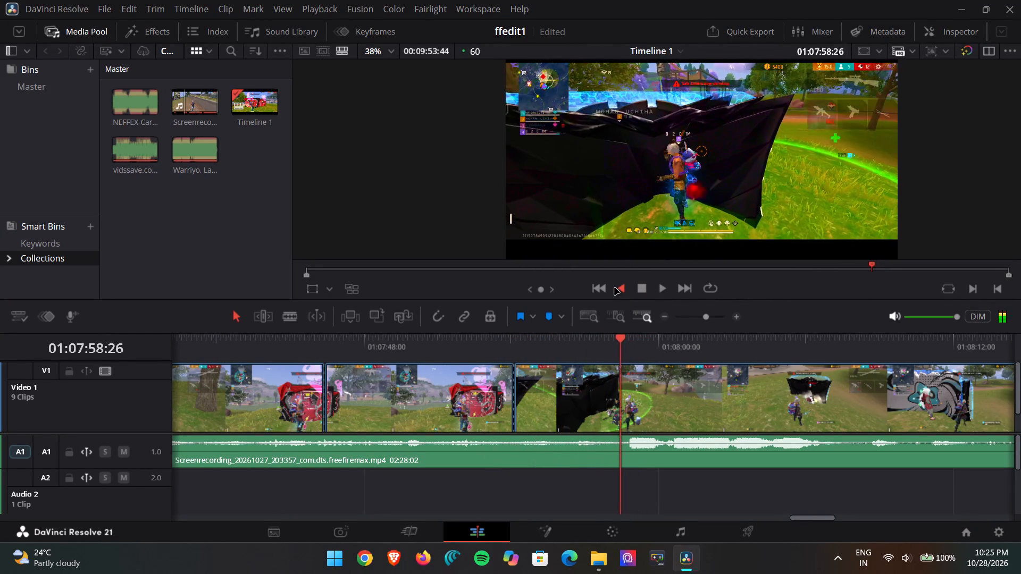
{"action": "scroll", "coordinate": [592, 306], "scroll_direction": "right", "scroll_amount": 2}
{"action": "scroll", "coordinate": [478, 369], "scroll_direction": "right", "scroll_amount": 1}
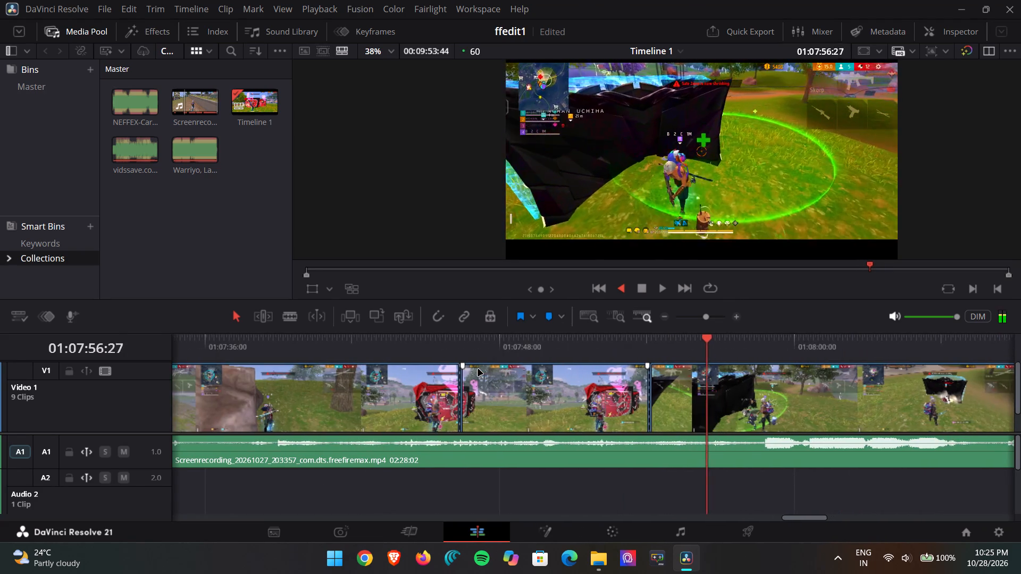
{"action": "scroll", "coordinate": [478, 369], "scroll_direction": "right", "scroll_amount": 3}
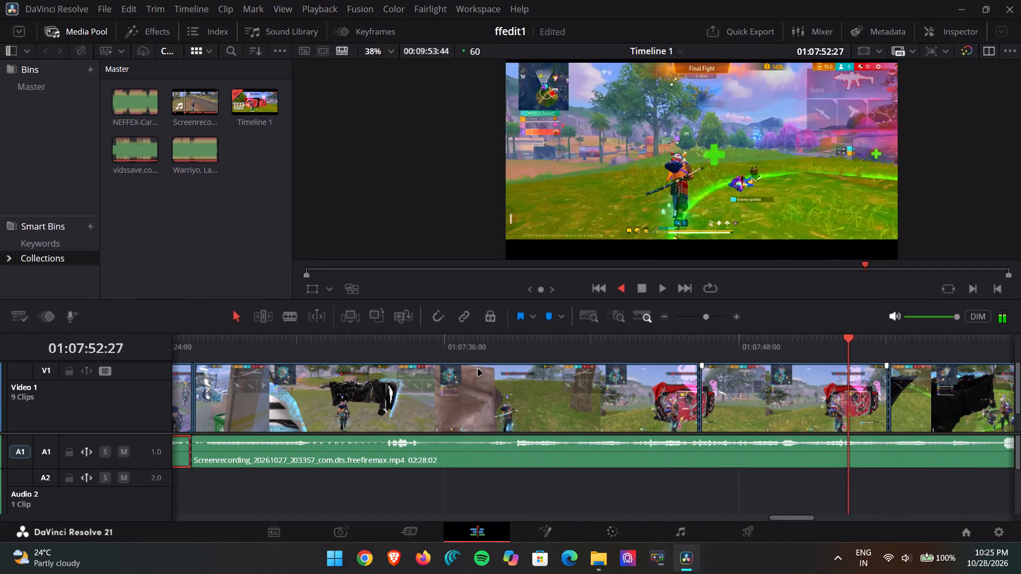
{"action": "left_click", "coordinate": [474, 336]}
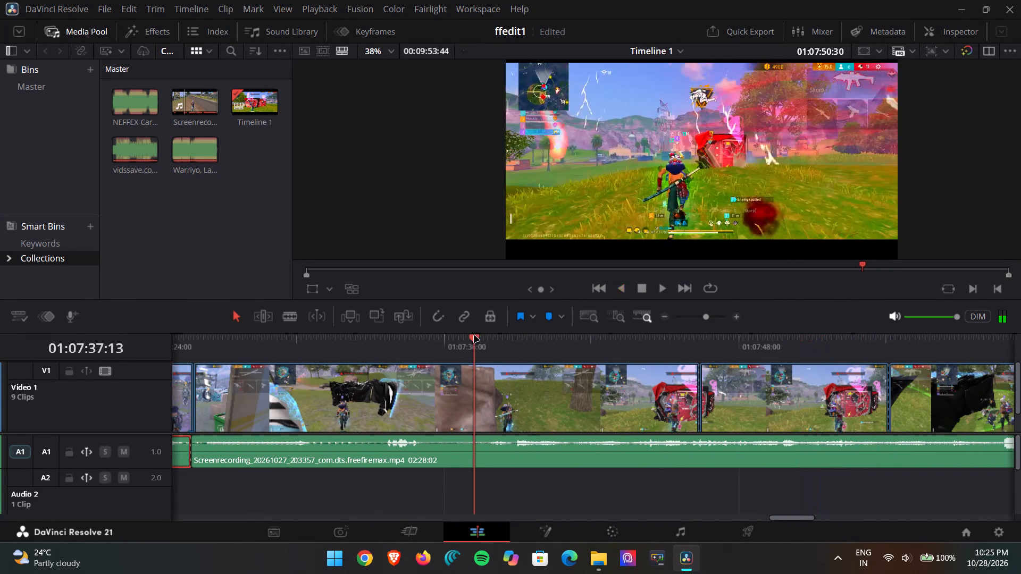
{"action": "left_click", "coordinate": [642, 289]}
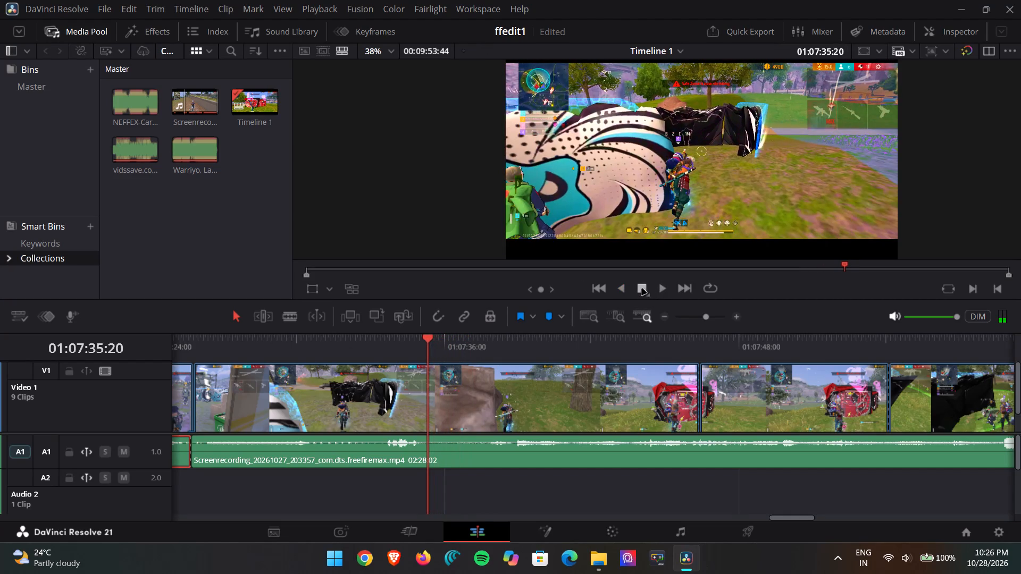
{"action": "left_click", "coordinate": [663, 291]}
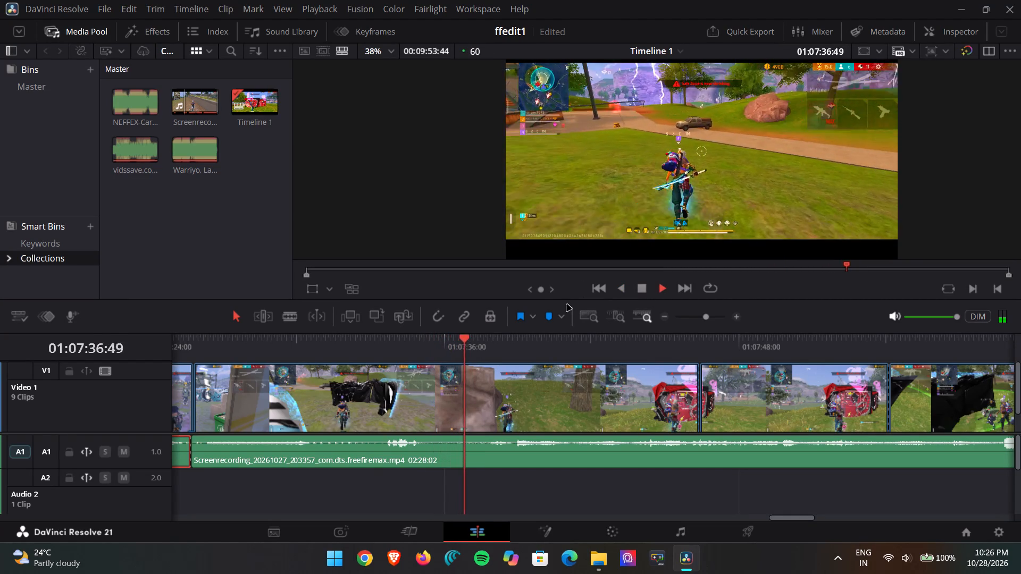
{"action": "left_click", "coordinate": [373, 353]}
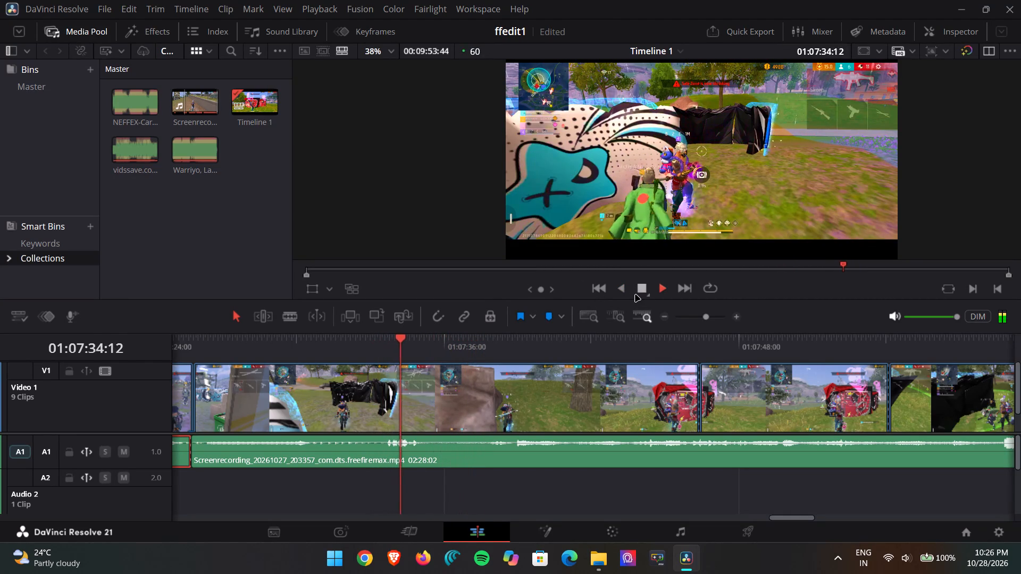
{"action": "left_click", "coordinate": [638, 291]}
Split the Audio 1 gameplay clip at about 01:07:37 and again near 01:07:35, isolating a 02:08 segment.
{"action": "scroll", "coordinate": [546, 347], "scroll_direction": "right", "scroll_amount": 1}
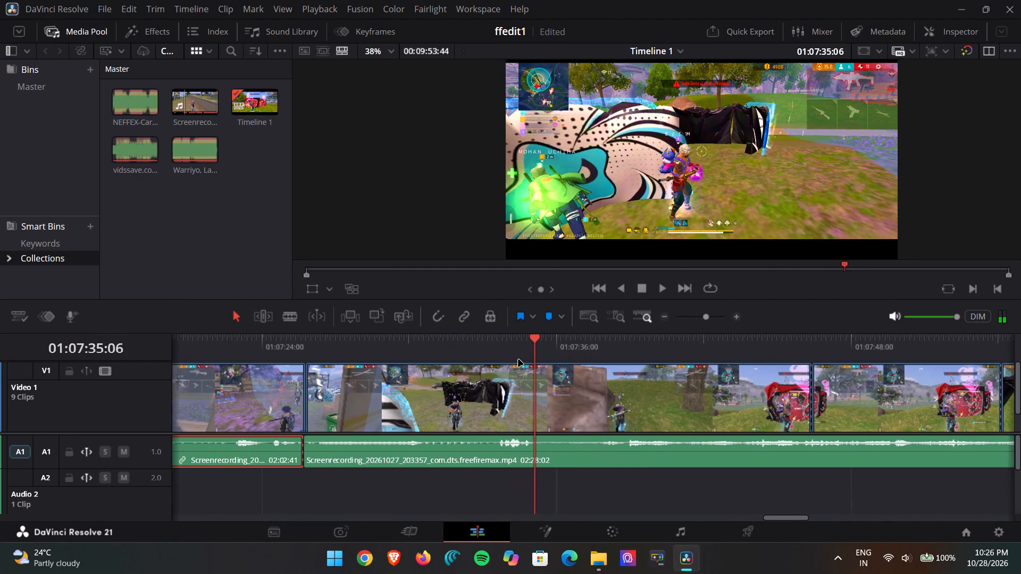
{"action": "scroll", "coordinate": [518, 360], "scroll_direction": "right", "scroll_amount": 1}
{"action": "scroll", "coordinate": [481, 391], "scroll_direction": "left", "scroll_amount": 1}
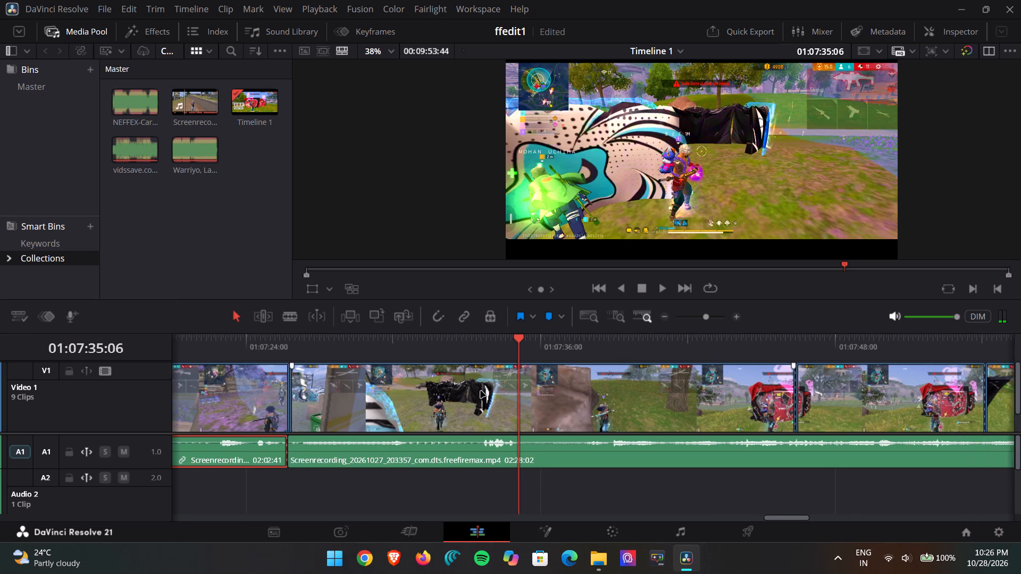
{"action": "scroll", "coordinate": [481, 391], "scroll_direction": "left", "scroll_amount": 1}
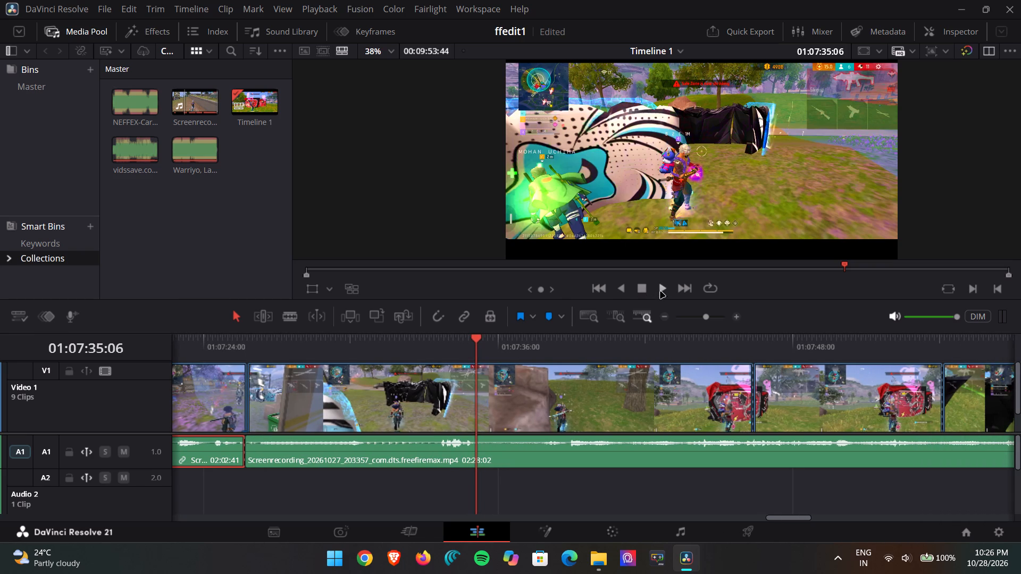
{"action": "left_click", "coordinate": [660, 291]}
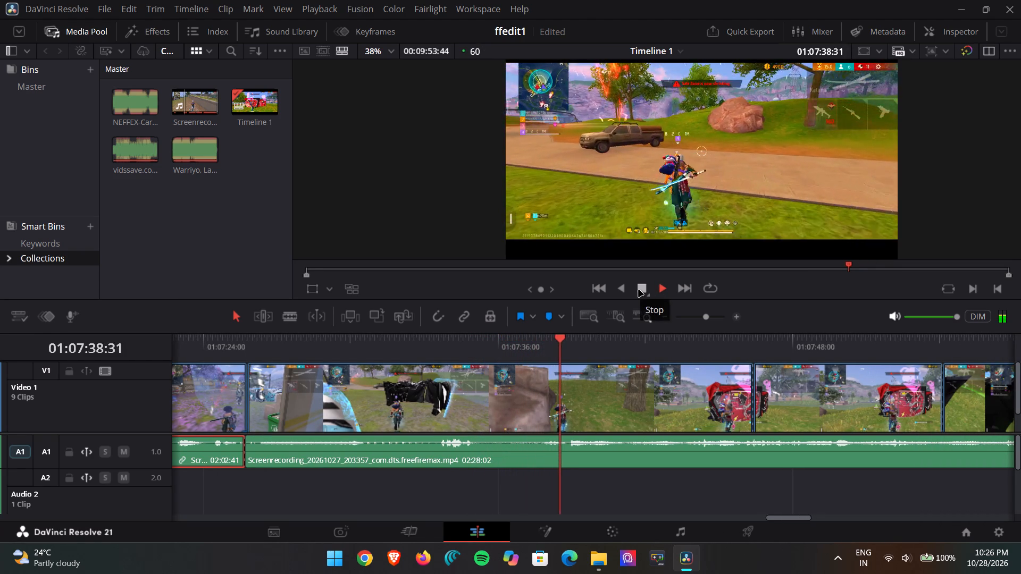
{"action": "left_click", "coordinate": [639, 290]}
{"action": "left_click", "coordinate": [550, 347]}
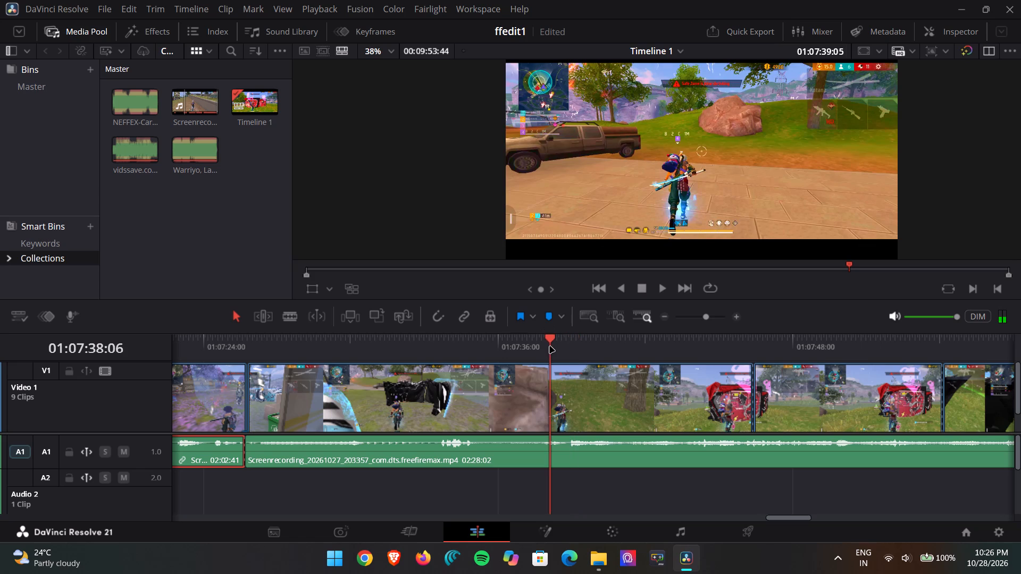
{"action": "left_click", "coordinate": [541, 347]}
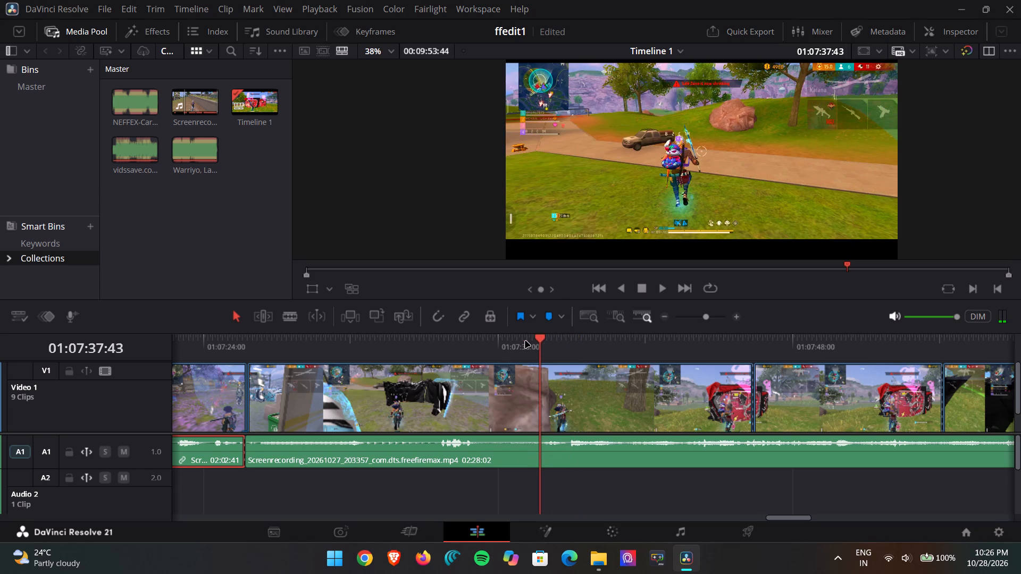
{"action": "left_click", "coordinate": [525, 341]}
{"action": "left_click", "coordinate": [509, 447]}
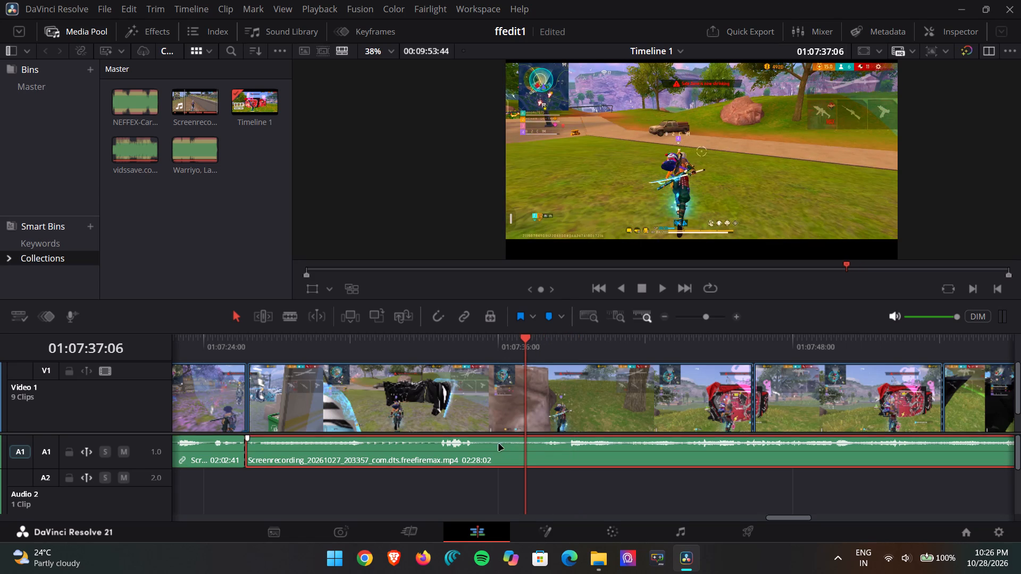
{"action": "left_click", "coordinate": [291, 319]}
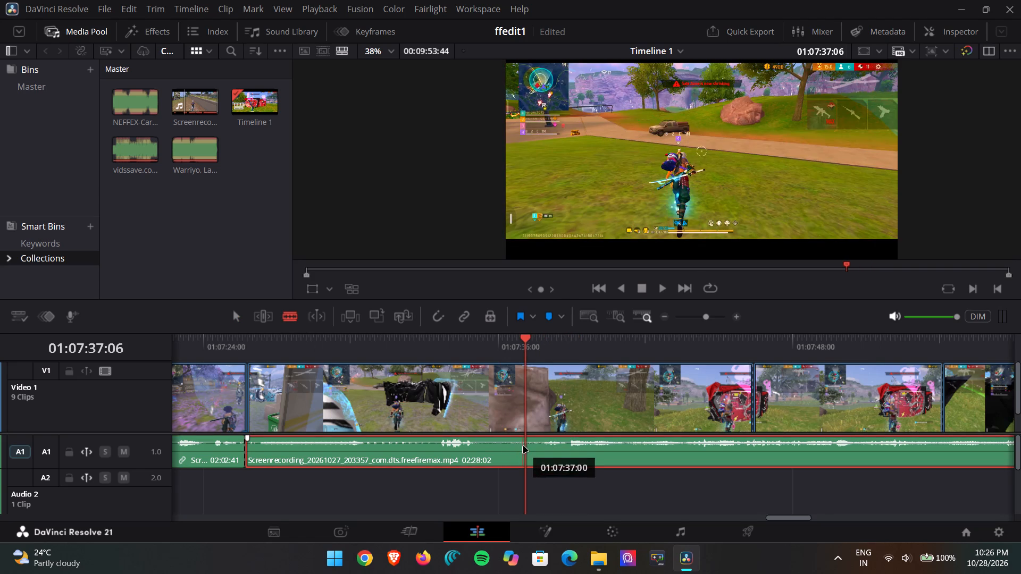
{"action": "left_click", "coordinate": [525, 448]}
{"action": "left_click", "coordinate": [472, 454]}
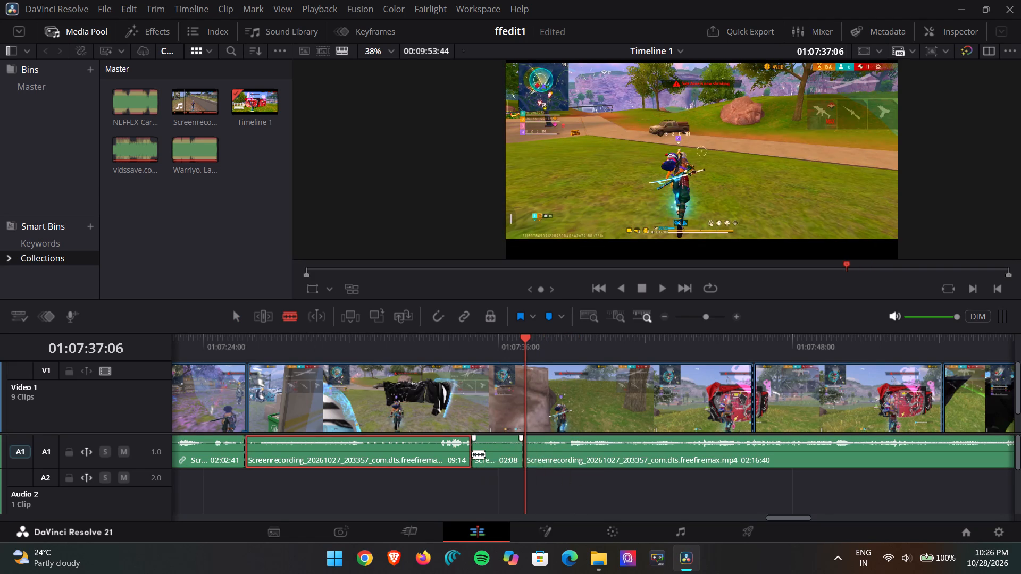
Ripple-delete the 09:14 and 02:08 gameplay audio segments on Audio 1, between about 01:07:25:43 and 01:07:37.
{"action": "left_click", "coordinate": [244, 315]}
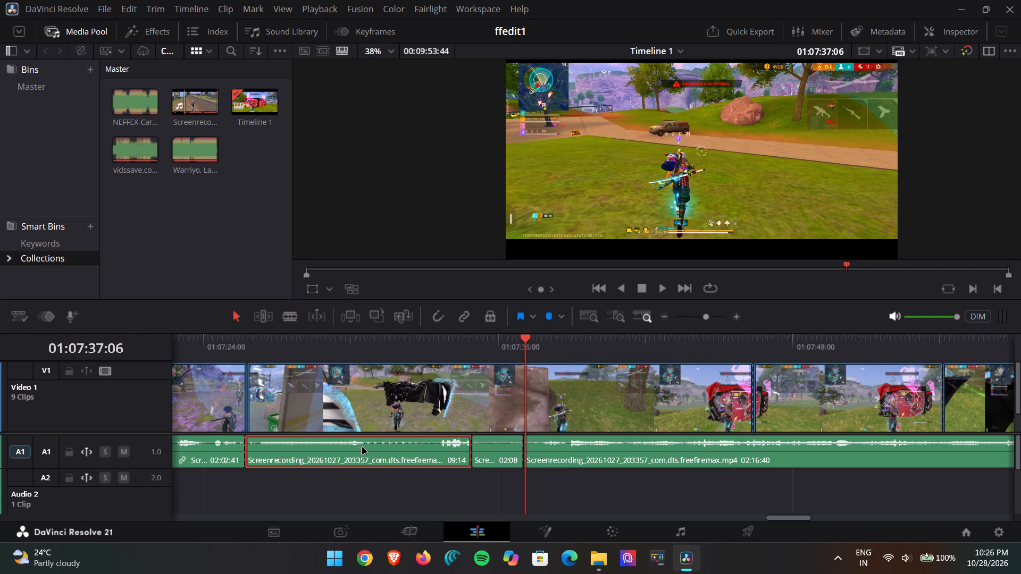
{"action": "left_click_drag", "start_coordinate": [490, 480], "coordinate": [459, 448]}
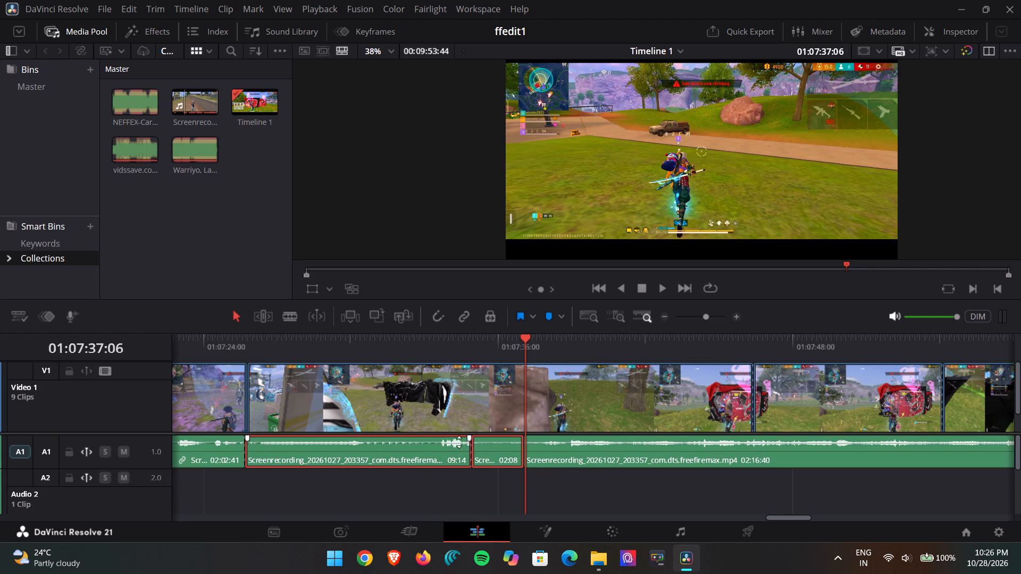
{"action": "key", "text": "Delete"}
Review playback past the 01:07:25 cut, split the Audio 1 clip at about 01:07:27:28, and ripple-delete the 01:47 segment before the split.
{"action": "scroll", "coordinate": [459, 438], "scroll_direction": "right", "scroll_amount": 1}
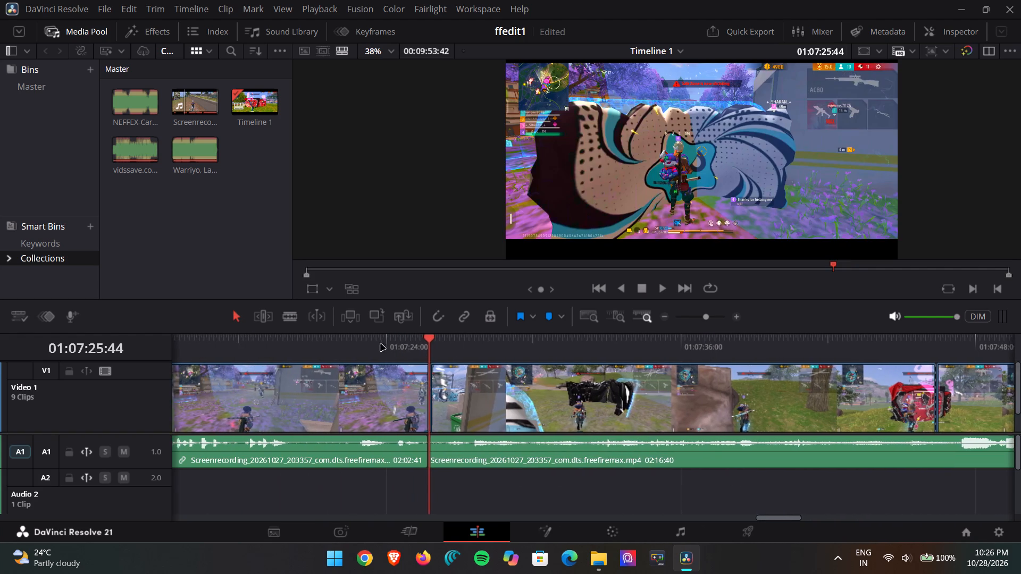
{"action": "scroll", "coordinate": [381, 344], "scroll_direction": "right", "scroll_amount": 1}
{"action": "left_click_drag", "start_coordinate": [435, 354], "coordinate": [401, 344]}
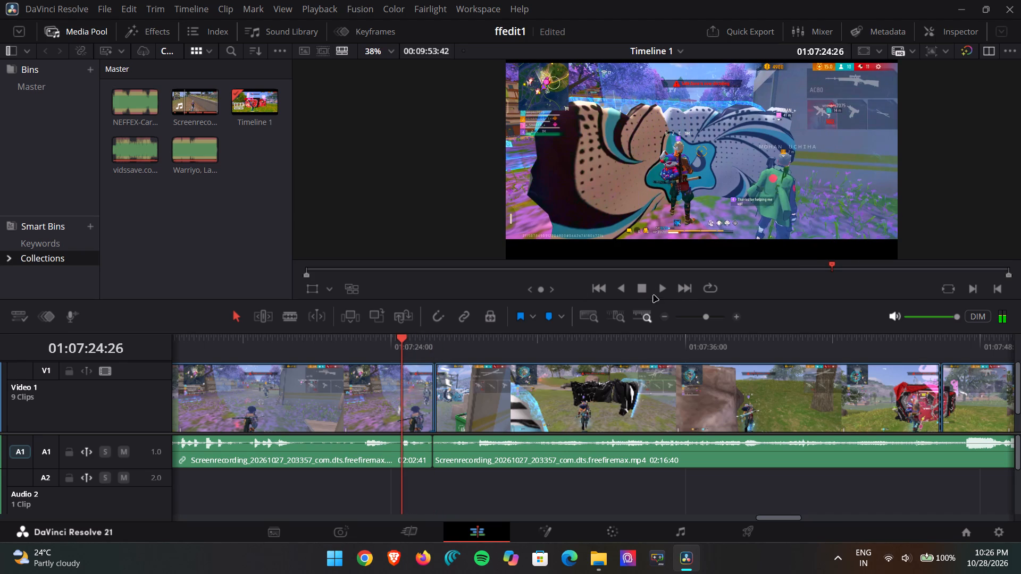
{"action": "left_click", "coordinate": [660, 294]}
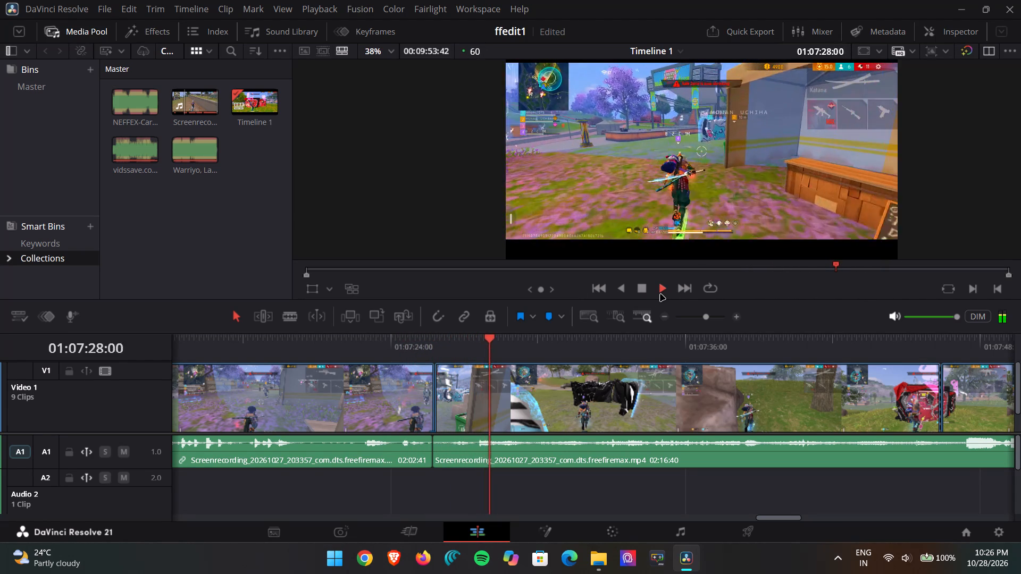
{"action": "left_click", "coordinate": [623, 285]}
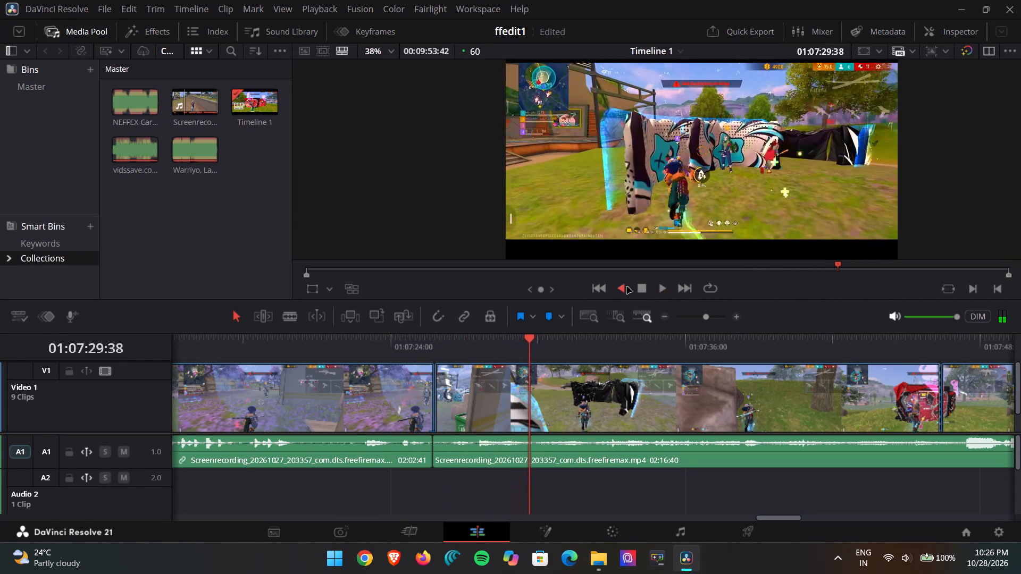
{"action": "left_click", "coordinate": [643, 288]}
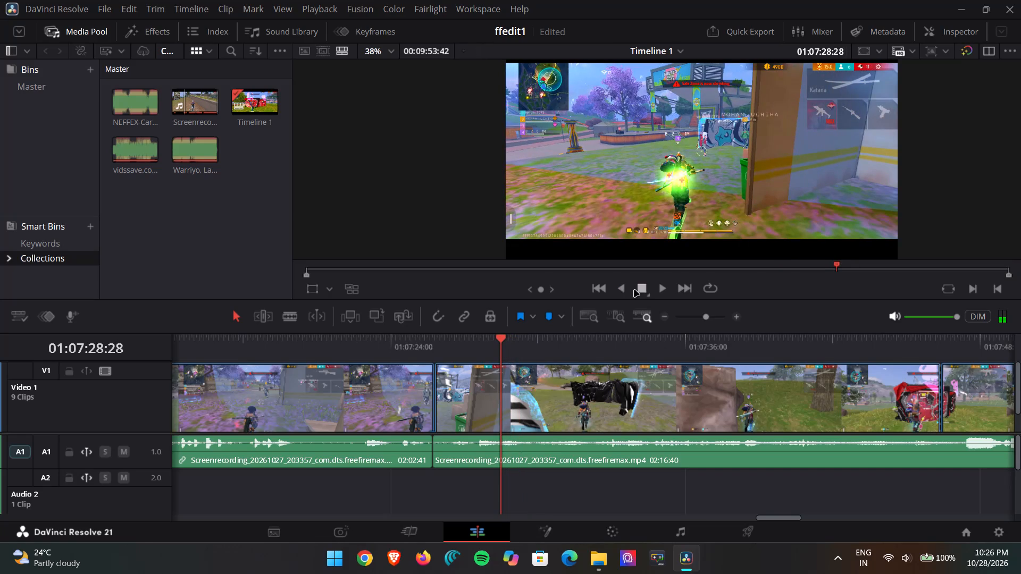
{"action": "left_click", "coordinate": [623, 288]}
{"action": "left_click", "coordinate": [642, 288]}
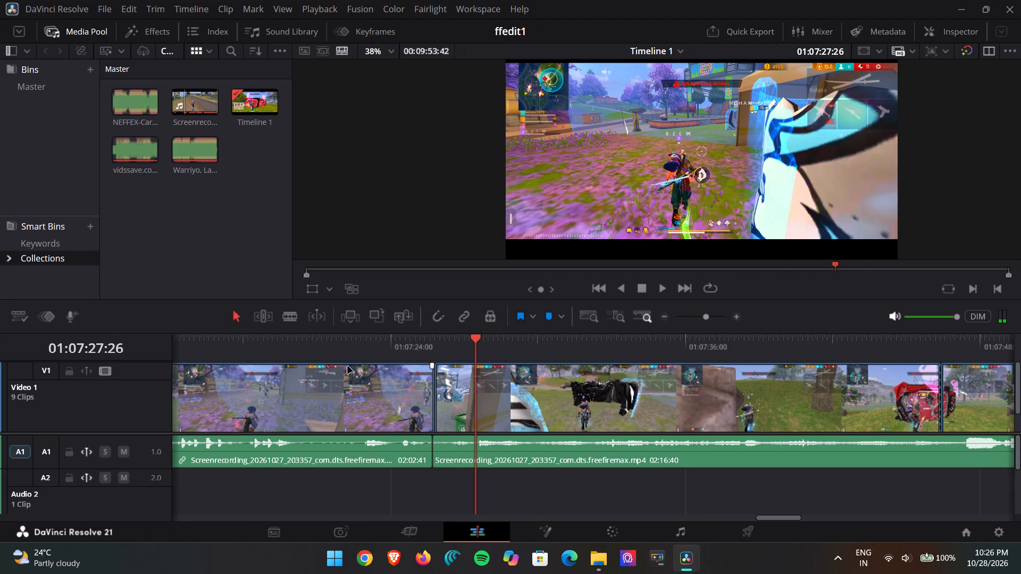
{"action": "left_click", "coordinate": [282, 317]}
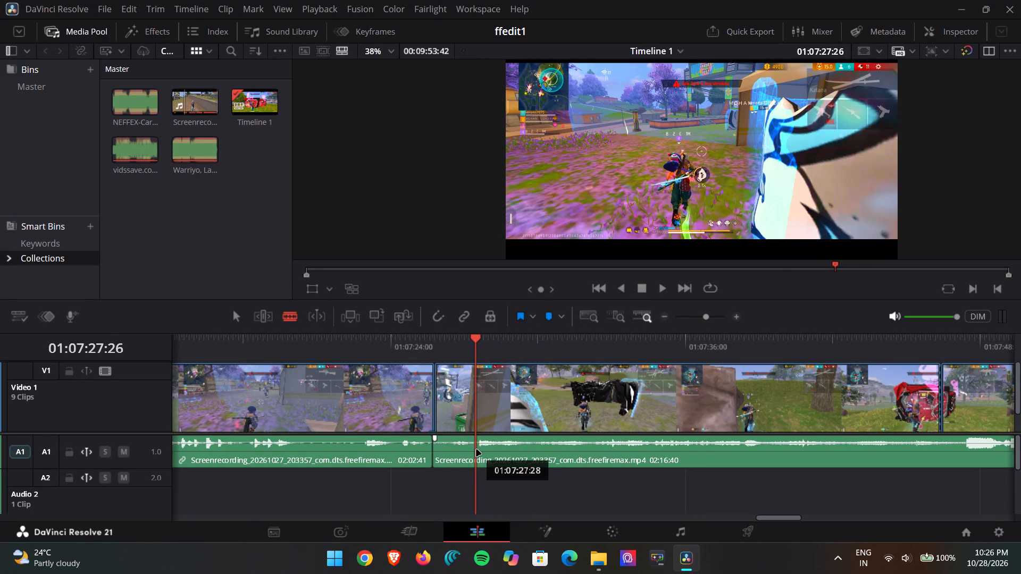
{"action": "left_click", "coordinate": [476, 450]}
{"action": "left_click", "coordinate": [232, 319]}
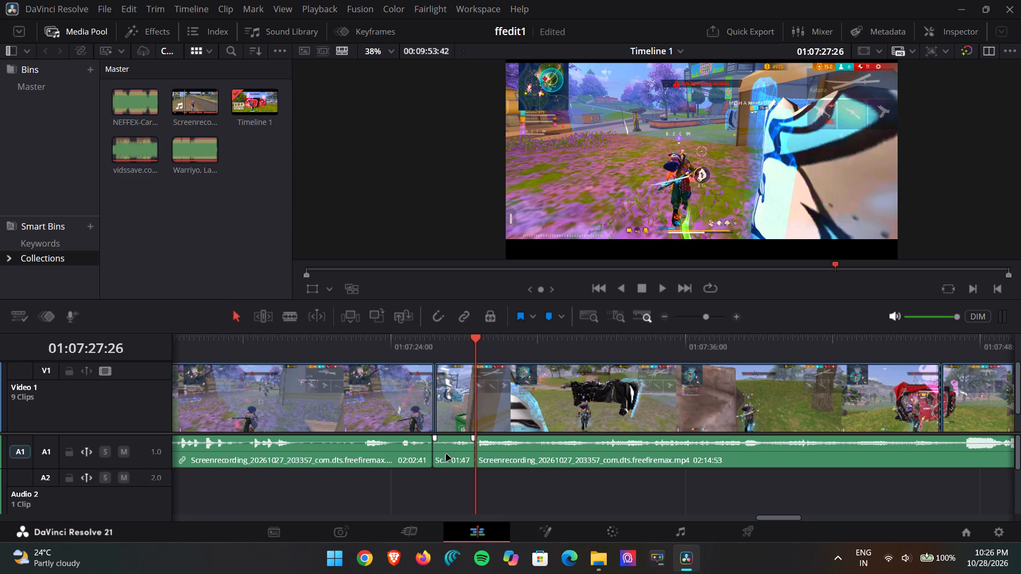
{"action": "left_click", "coordinate": [448, 454]}
{"action": "key", "text": "Delete"}
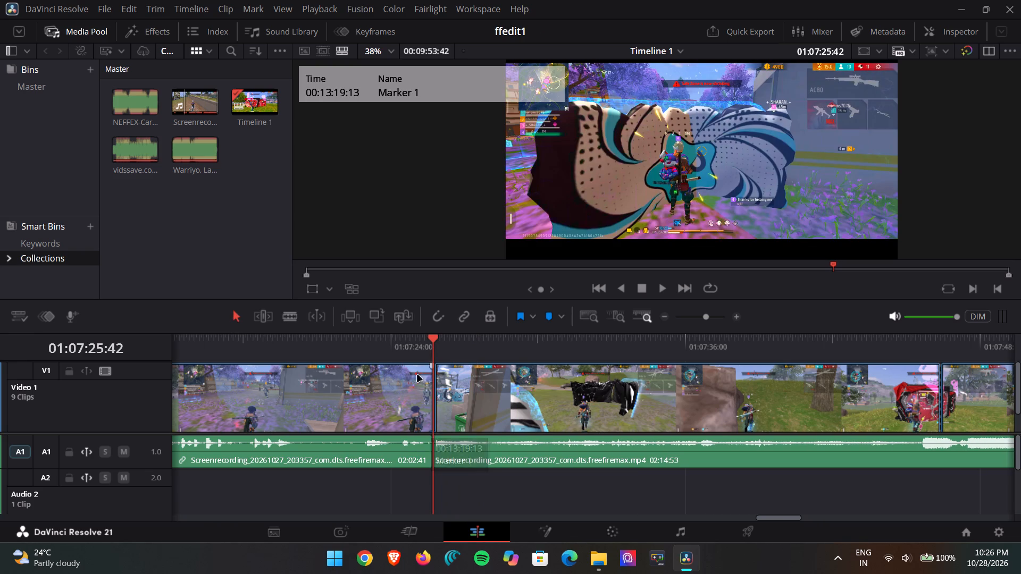
Play back the gameplay from 01:07:25:42 to about 01:07:46, and scrub around 01:07:45 to compare picture and sound.
{"action": "left_click", "coordinate": [657, 291]}
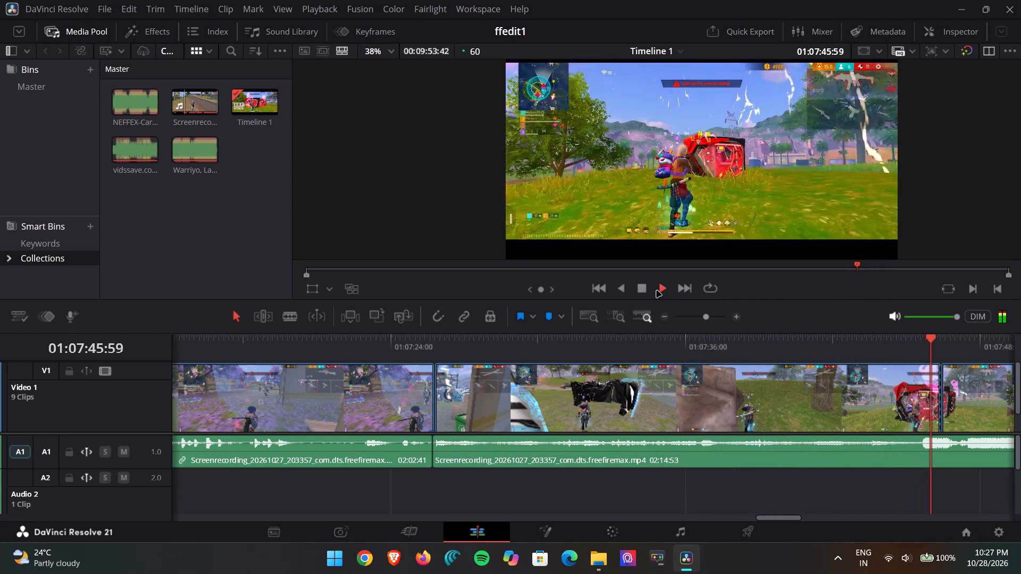
{"action": "key", "text": "space"}
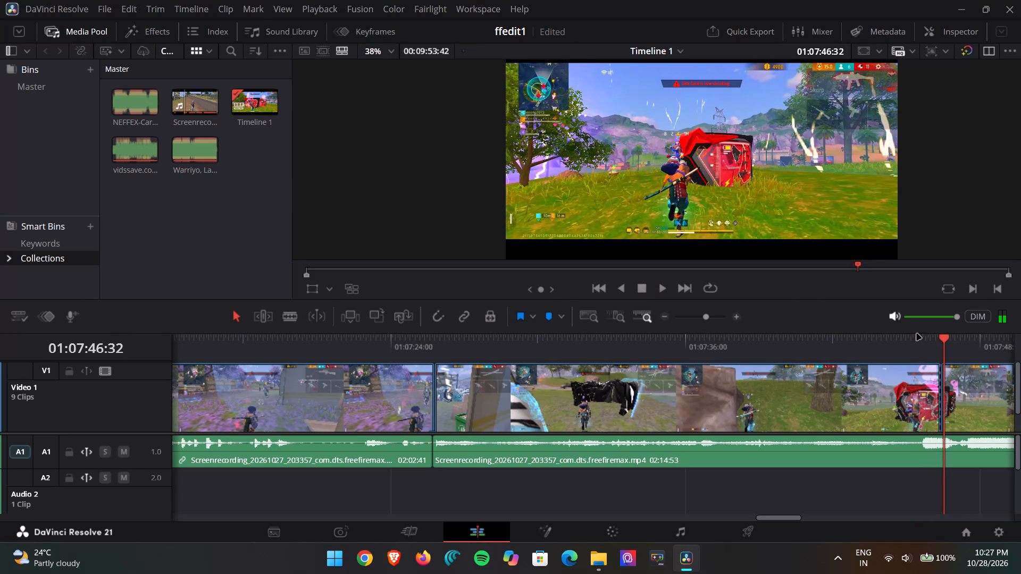
{"action": "left_click_drag", "start_coordinate": [944, 343], "coordinate": [923, 341]}
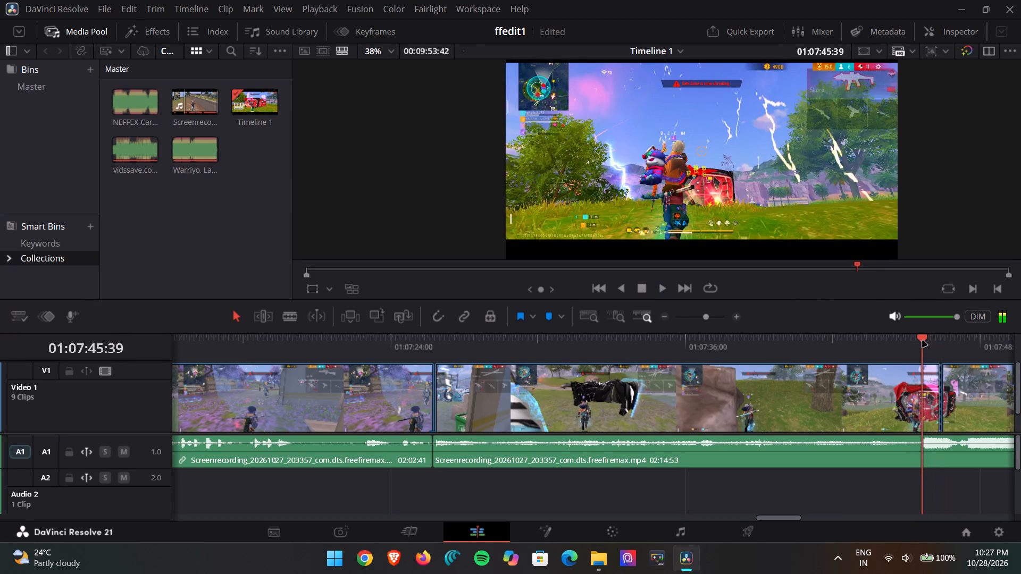
{"action": "left_click_drag", "start_coordinate": [923, 341], "coordinate": [912, 331]}
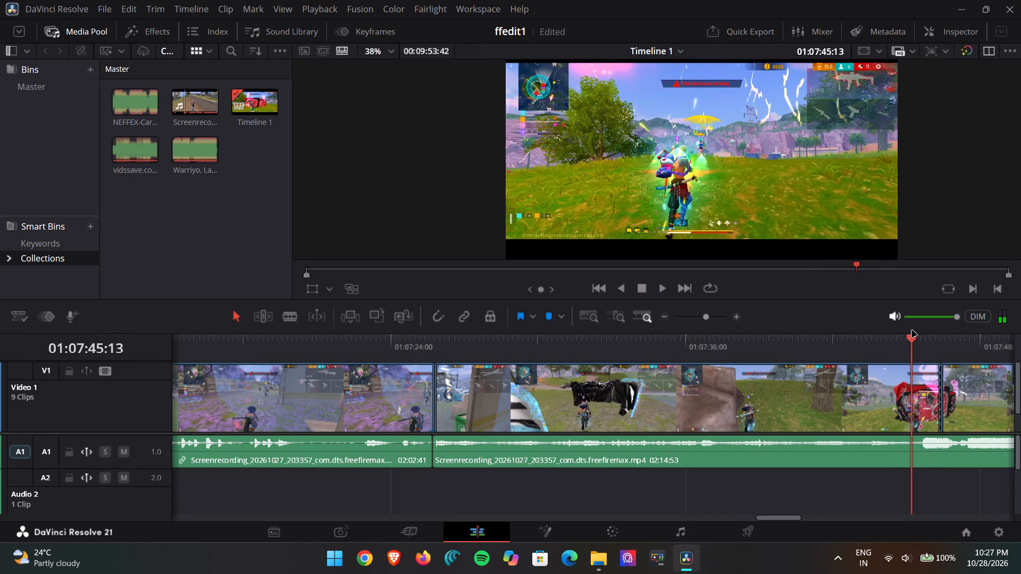
{"action": "left_click_drag", "start_coordinate": [912, 331], "coordinate": [907, 331]}
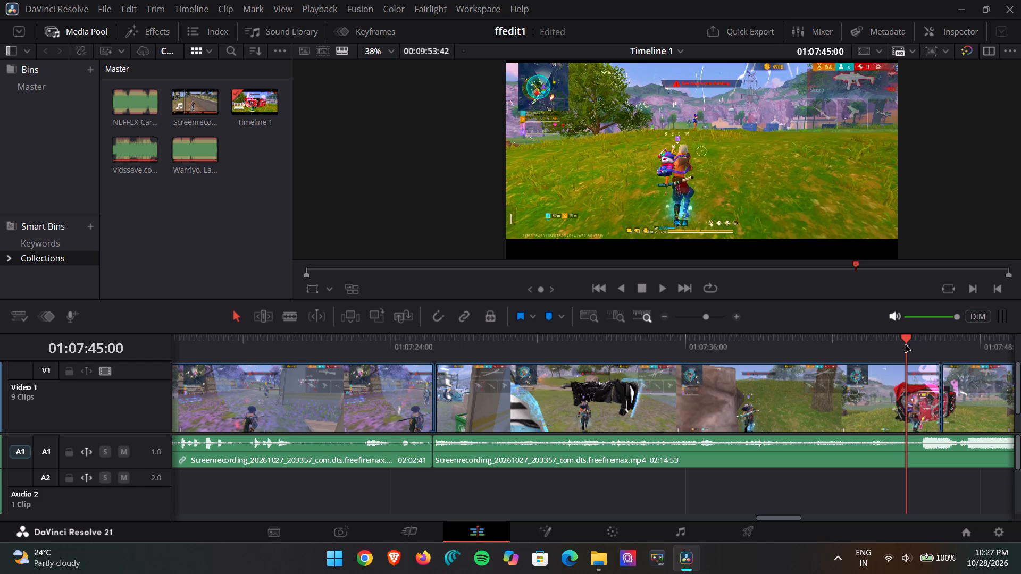
{"action": "left_click_drag", "start_coordinate": [906, 345], "coordinate": [917, 343]}
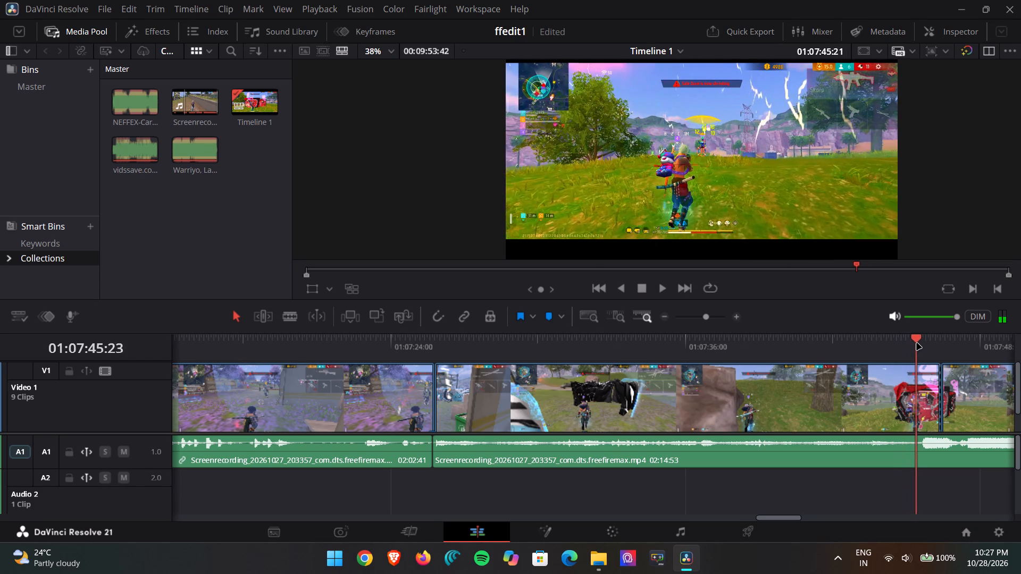
{"action": "left_click_drag", "start_coordinate": [917, 343], "coordinate": [917, 344]}
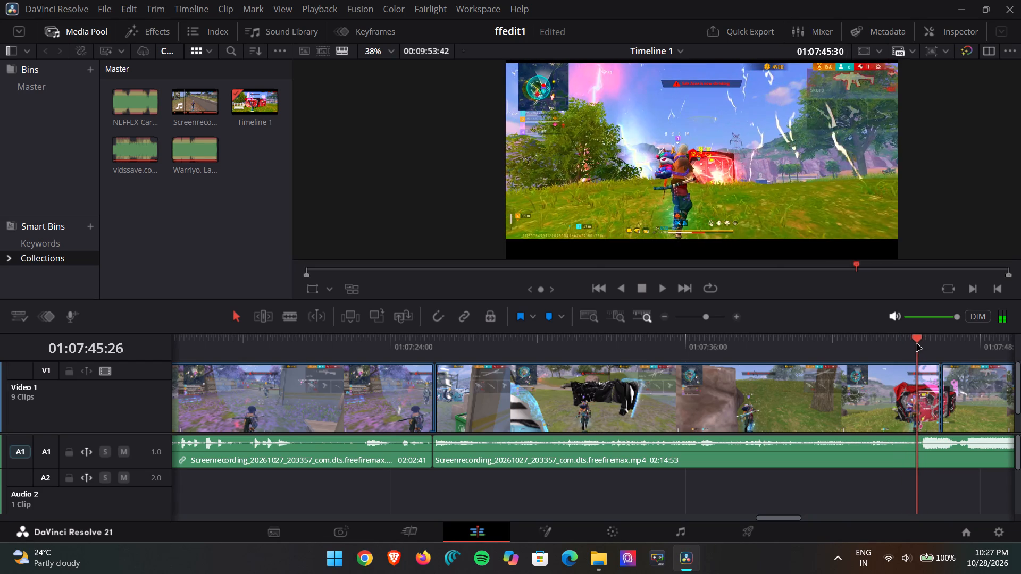
{"action": "left_click_drag", "start_coordinate": [917, 344], "coordinate": [908, 346]}
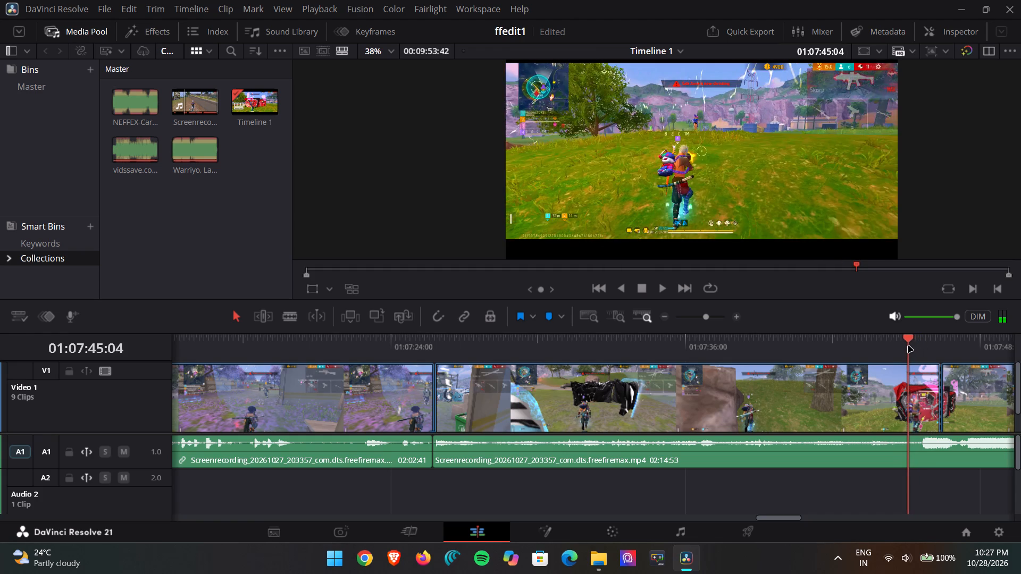
{"action": "left_click_drag", "start_coordinate": [908, 346], "coordinate": [921, 343]}
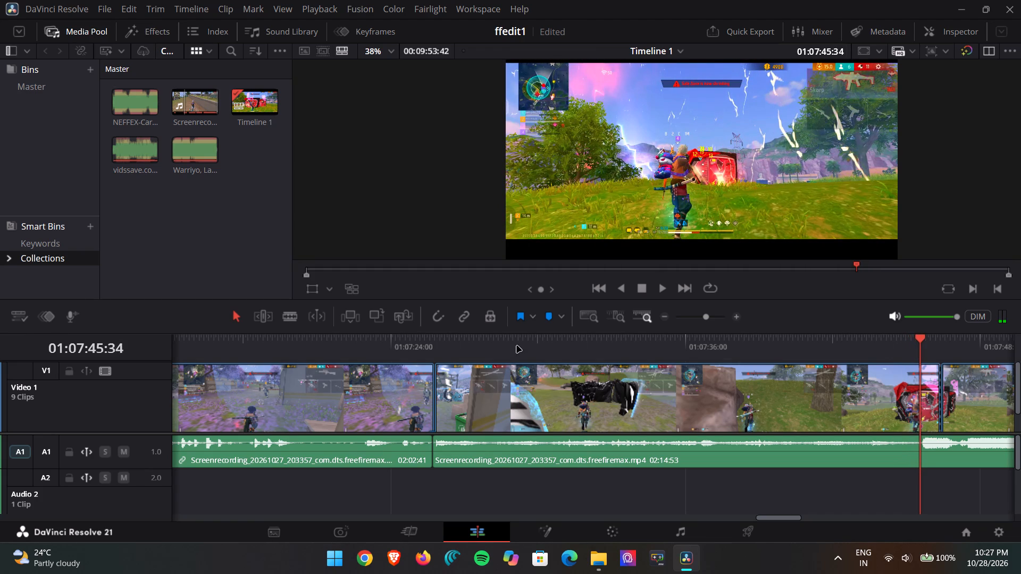
Scrub back and forth across the cut between about 01:07:25:39 and 01:07:26:08 to compare the gameplay picture and sound.
{"action": "left_click_drag", "start_coordinate": [440, 344], "coordinate": [436, 347]}
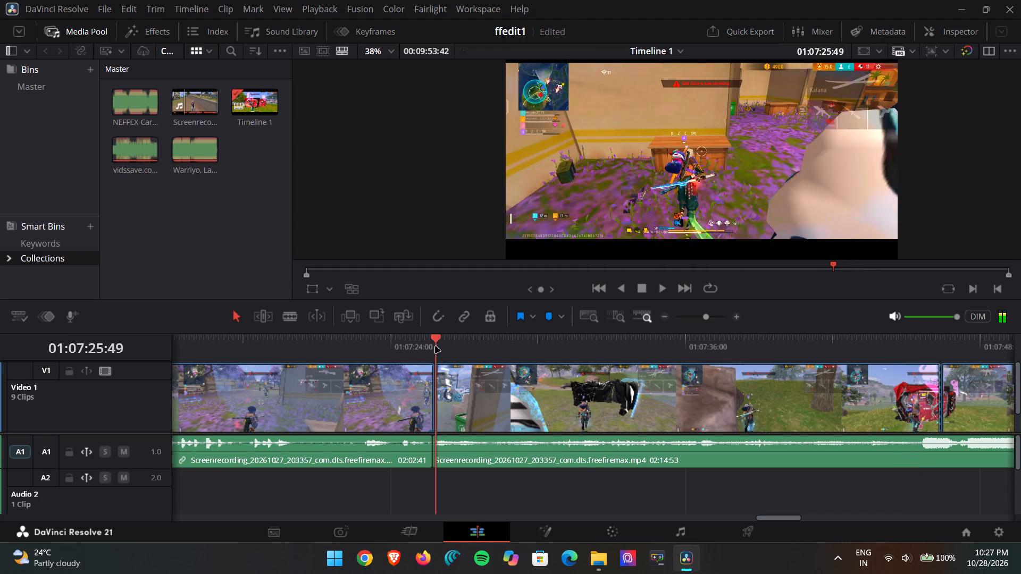
{"action": "left_click_drag", "start_coordinate": [436, 347], "coordinate": [439, 347]}
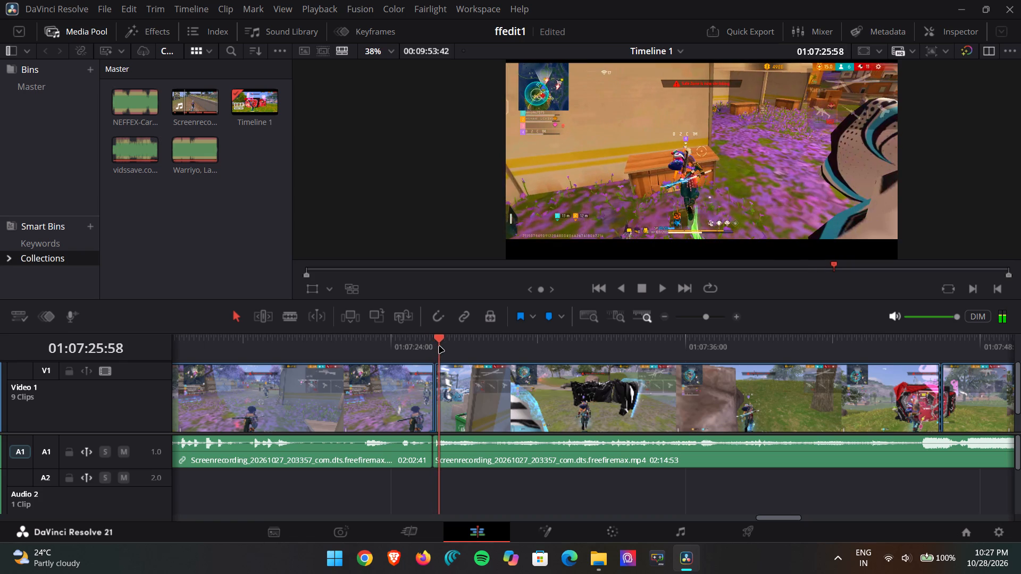
{"action": "left_click_drag", "start_coordinate": [439, 347], "coordinate": [435, 347]}
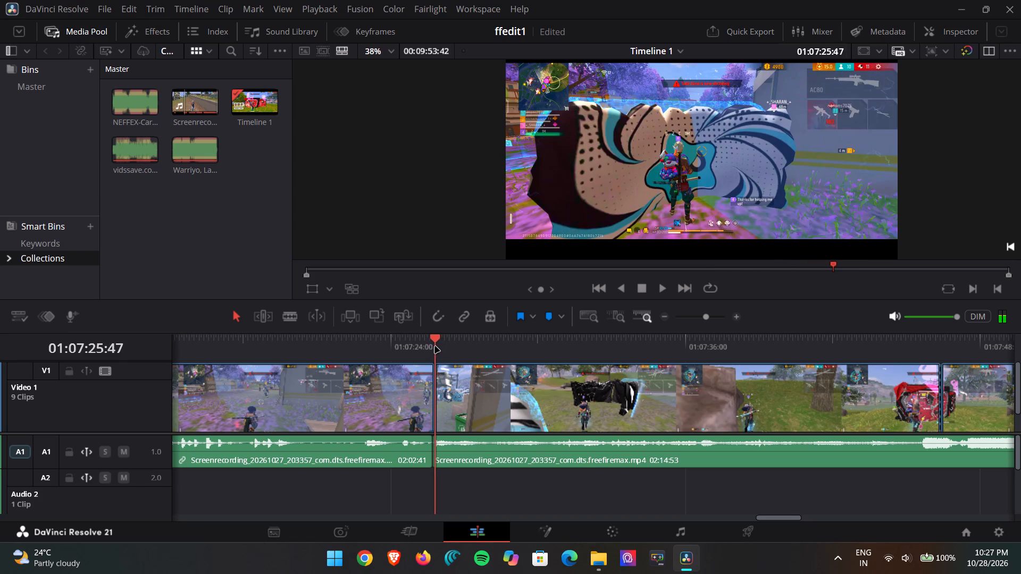
{"action": "left_click_drag", "start_coordinate": [435, 347], "coordinate": [432, 347]}
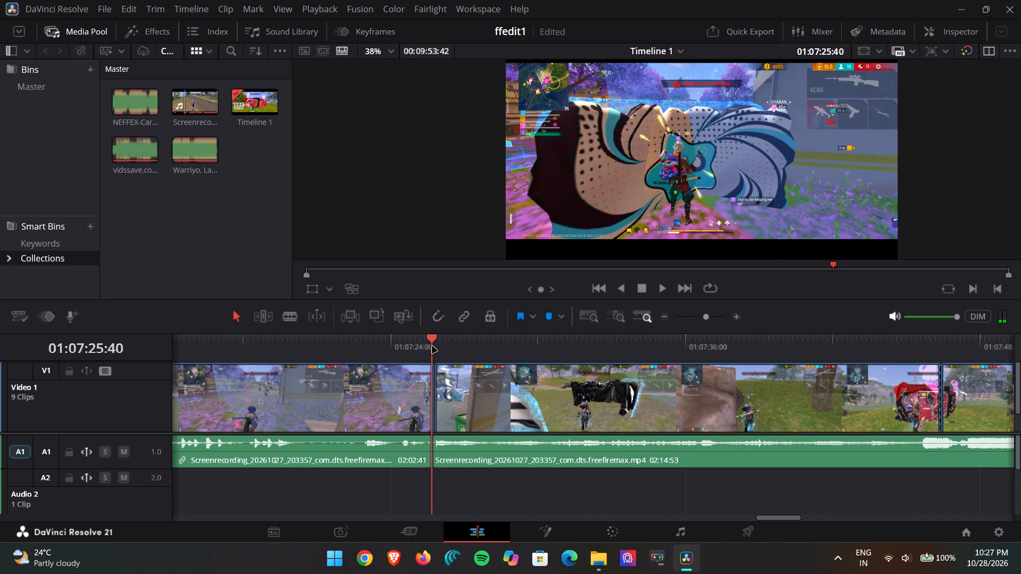
{"action": "left_click_drag", "start_coordinate": [432, 347], "coordinate": [437, 345]}
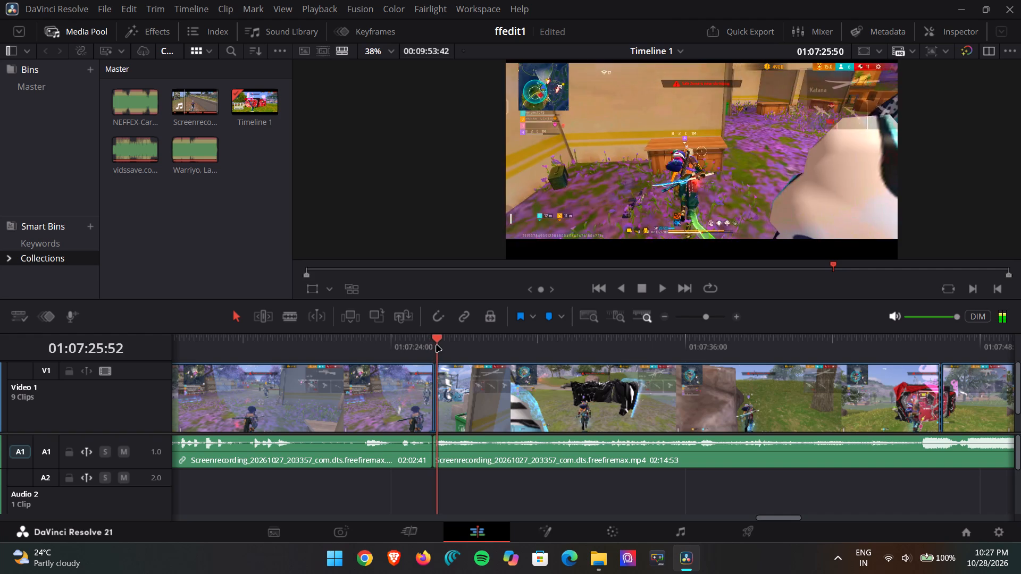
{"action": "left_click_drag", "start_coordinate": [437, 345], "coordinate": [442, 343]}
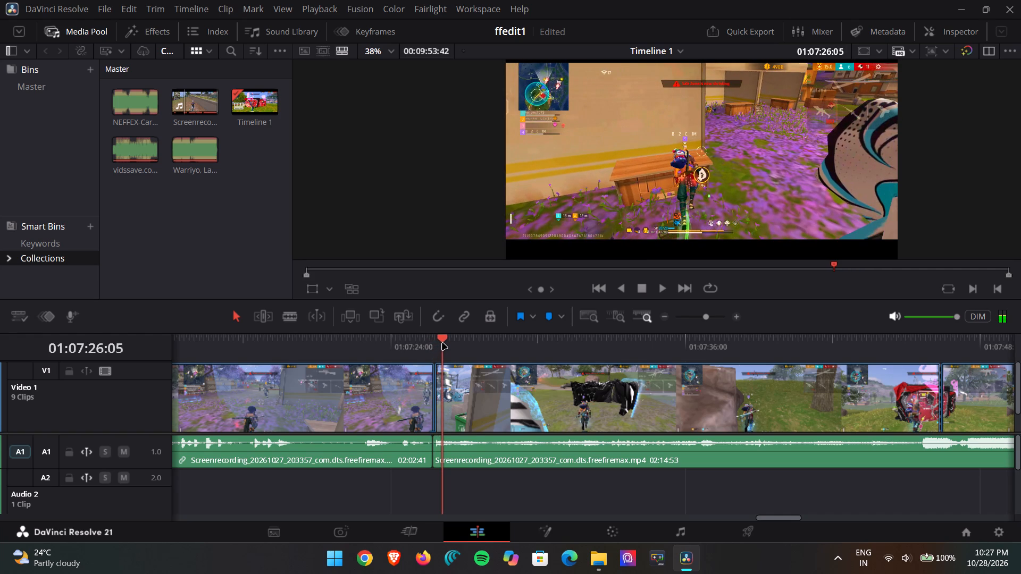
{"action": "left_click_drag", "start_coordinate": [442, 343], "coordinate": [443, 343]}
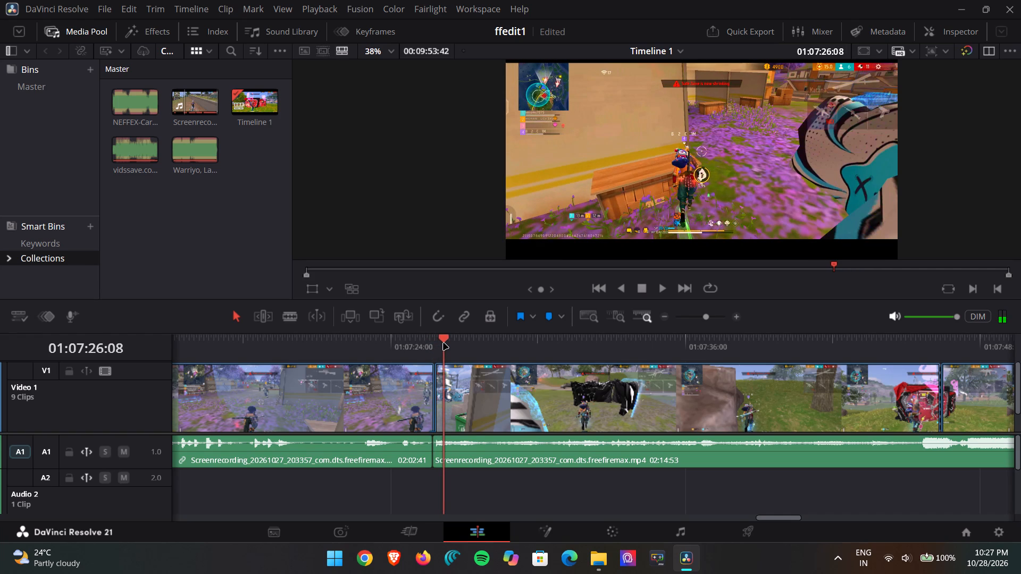
{"action": "left_click_drag", "start_coordinate": [443, 343], "coordinate": [441, 343]}
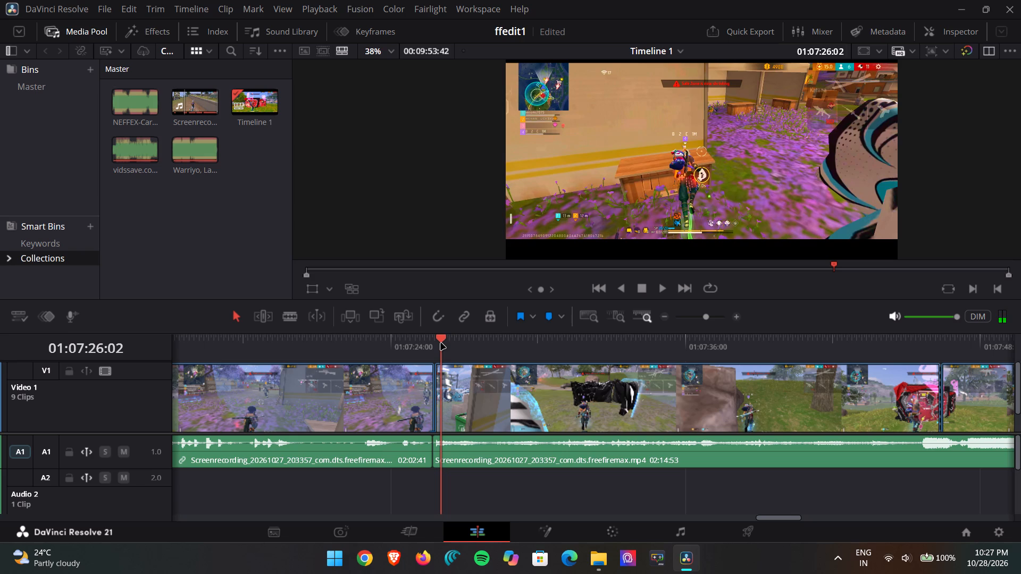
{"action": "left_click_drag", "start_coordinate": [441, 343], "coordinate": [432, 337]}
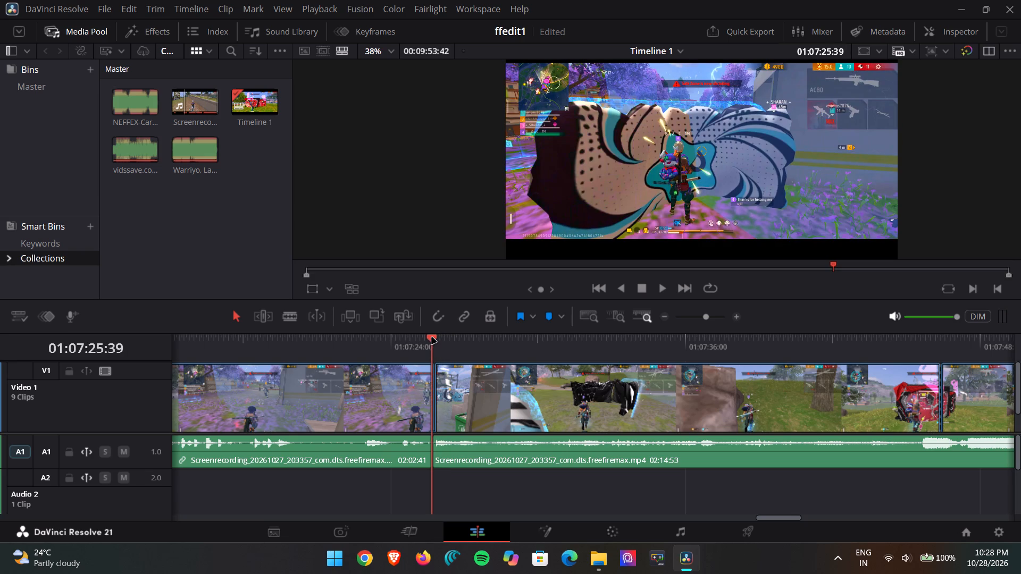
{"action": "left_click_drag", "start_coordinate": [432, 337], "coordinate": [432, 336]}
{"action": "left_click_drag", "start_coordinate": [432, 336], "coordinate": [433, 336]}
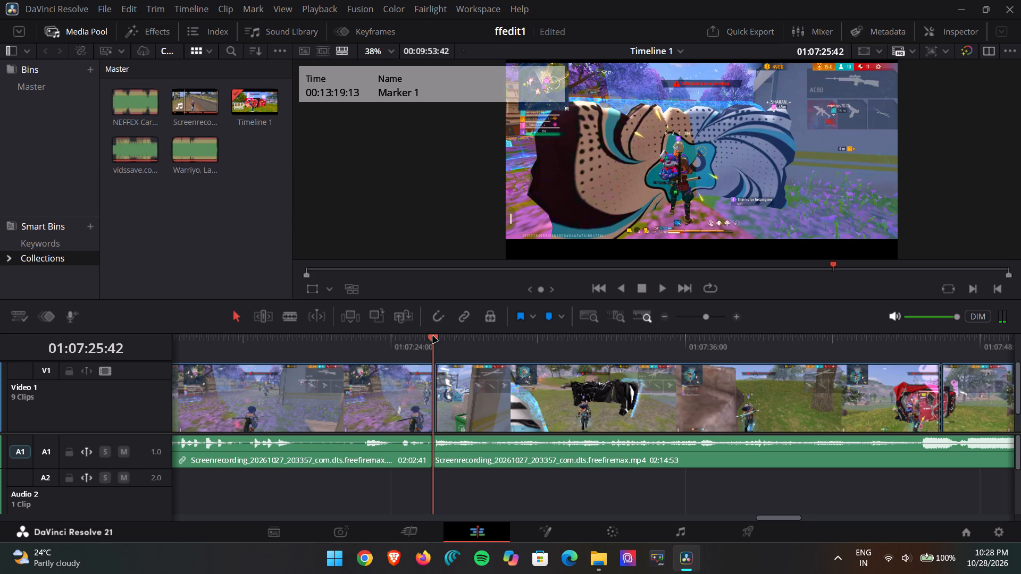
Split the Audio 1 gameplay clip at 01:07:26:16 and ripple-delete the short segment between the 01:07:25:42 cut and the split.
{"action": "left_click_drag", "start_coordinate": [433, 336], "coordinate": [438, 339]}
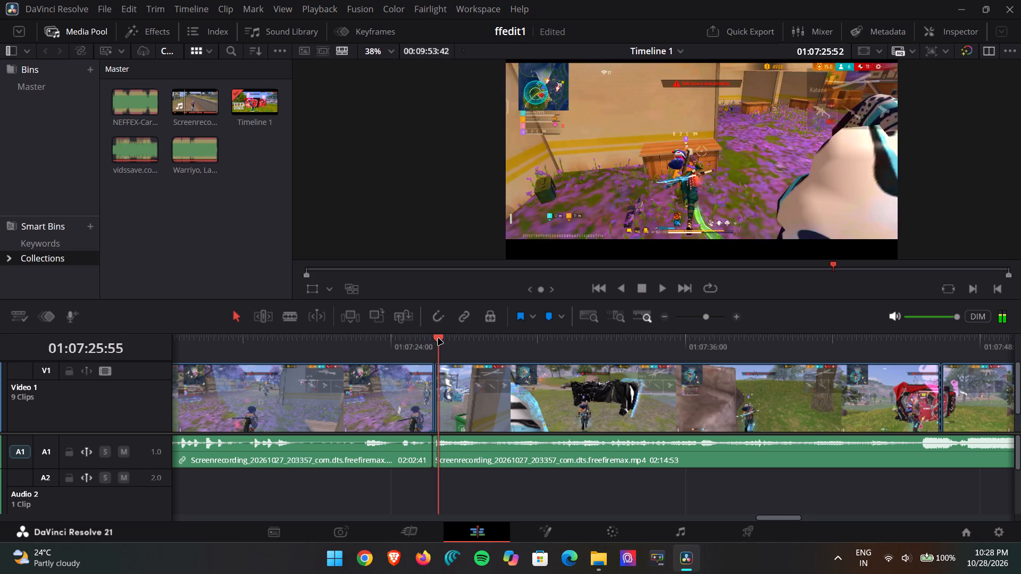
{"action": "left_click_drag", "start_coordinate": [438, 339], "coordinate": [443, 342]}
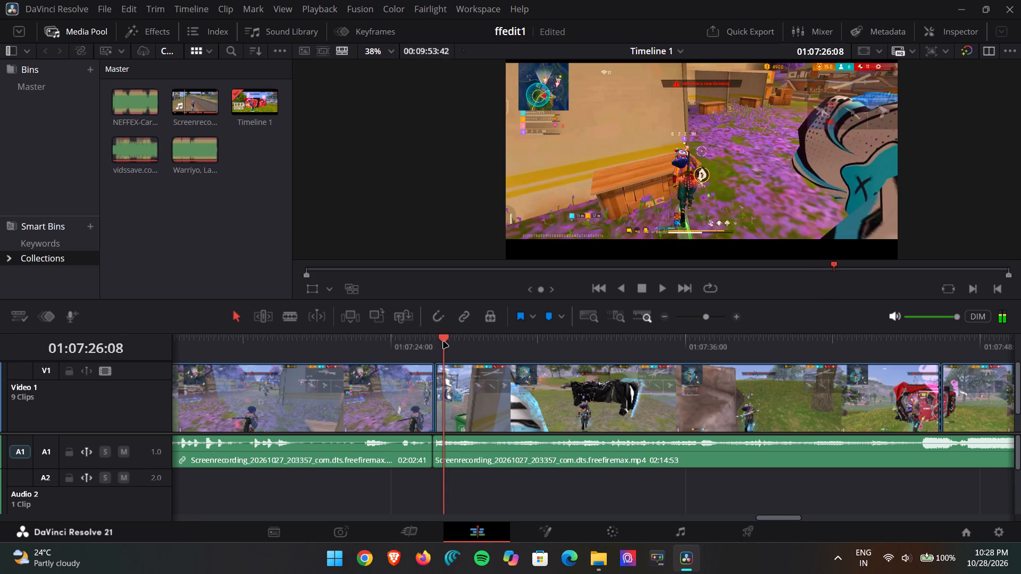
{"action": "left_click_drag", "start_coordinate": [443, 342], "coordinate": [446, 344]}
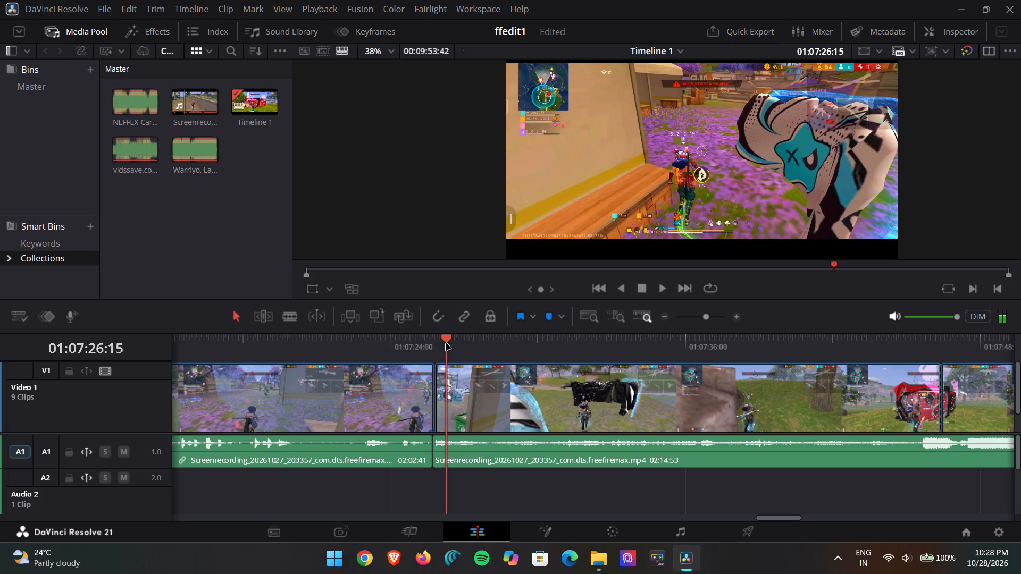
{"action": "left_click_drag", "start_coordinate": [446, 344], "coordinate": [447, 344]}
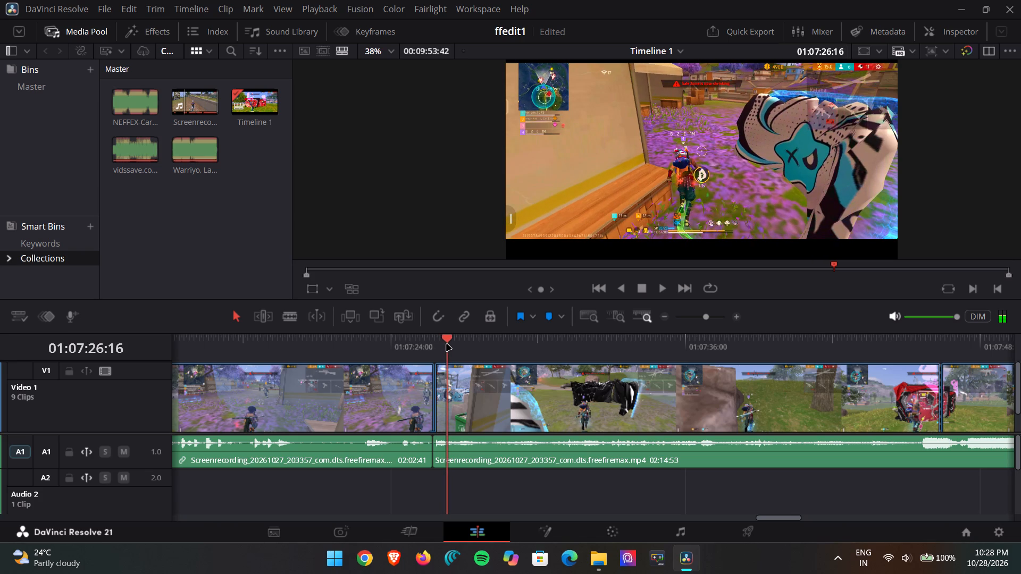
{"action": "left_click_drag", "start_coordinate": [447, 344], "coordinate": [448, 344]}
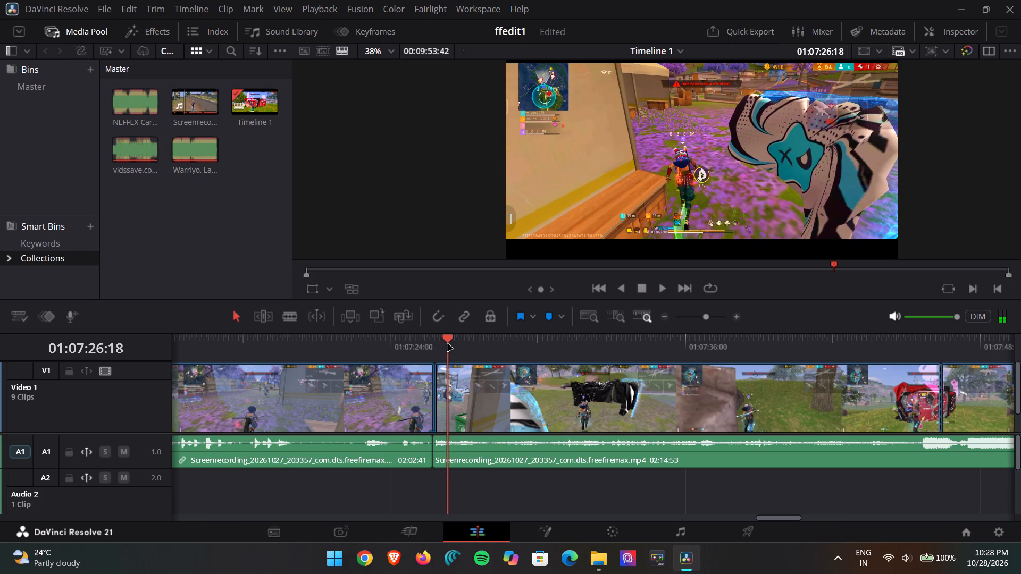
{"action": "left_click_drag", "start_coordinate": [448, 344], "coordinate": [447, 343]}
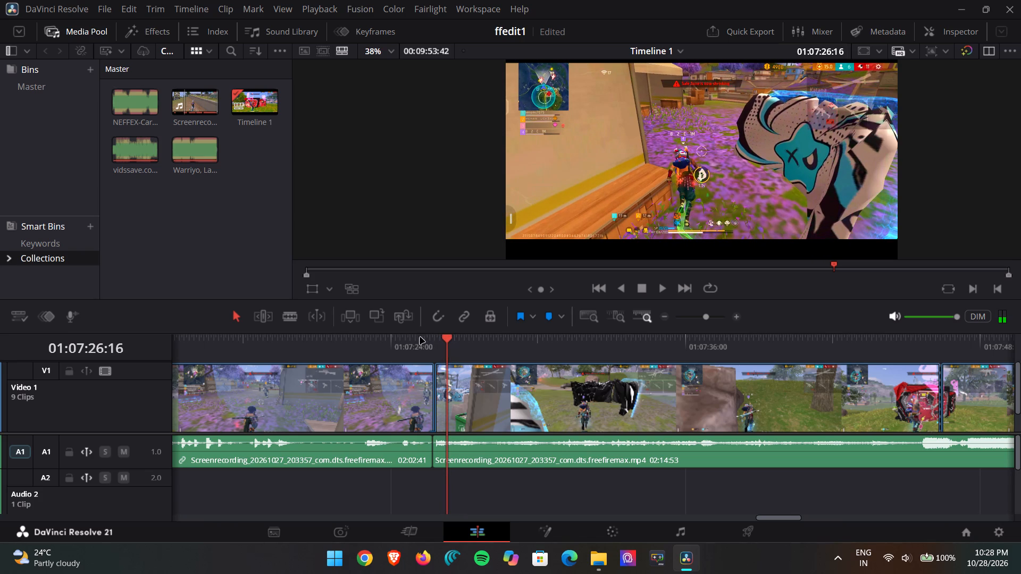
{"action": "left_click", "coordinate": [292, 309]}
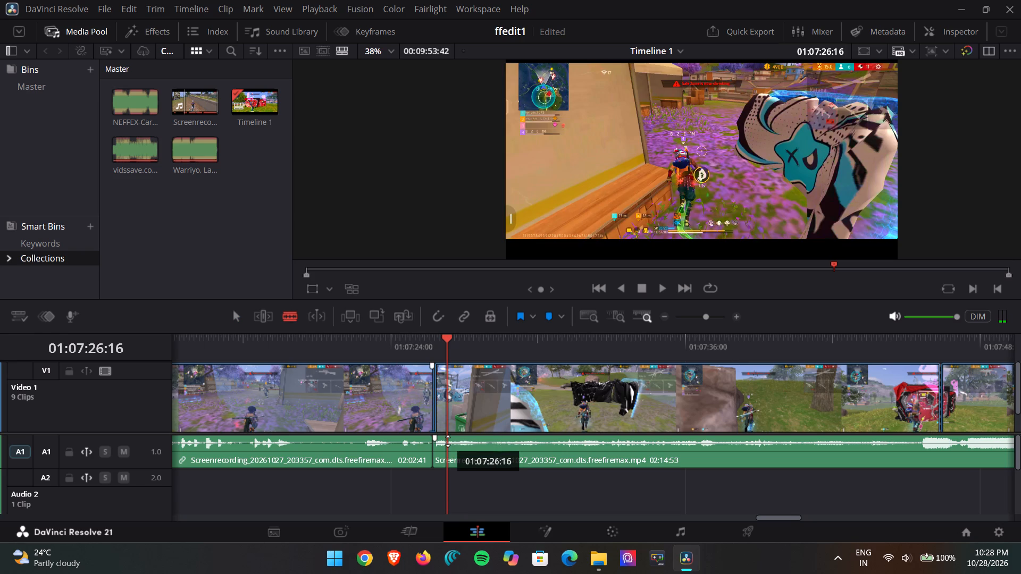
{"action": "left_click", "coordinate": [448, 447]}
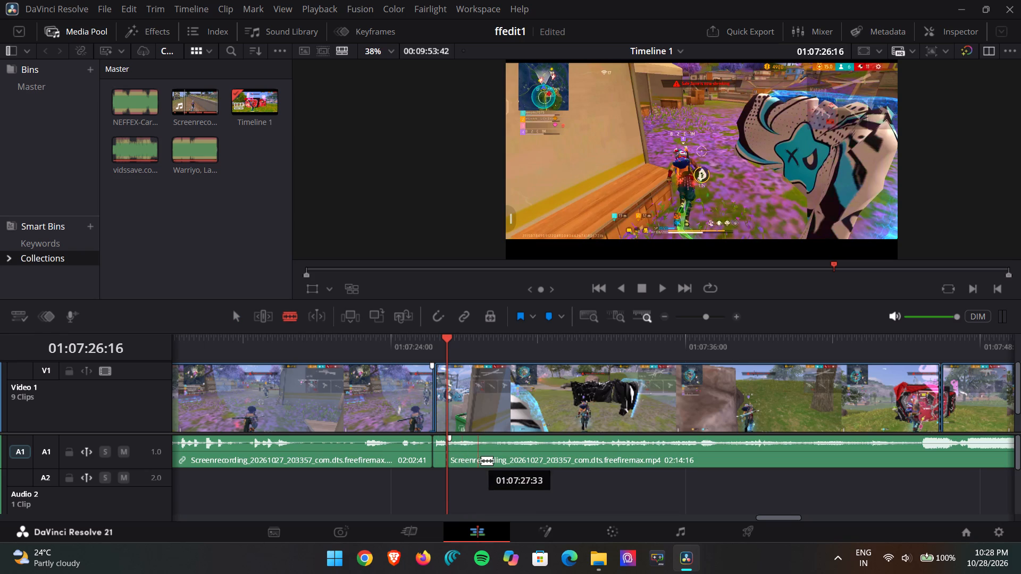
{"action": "left_click", "coordinate": [448, 452]}
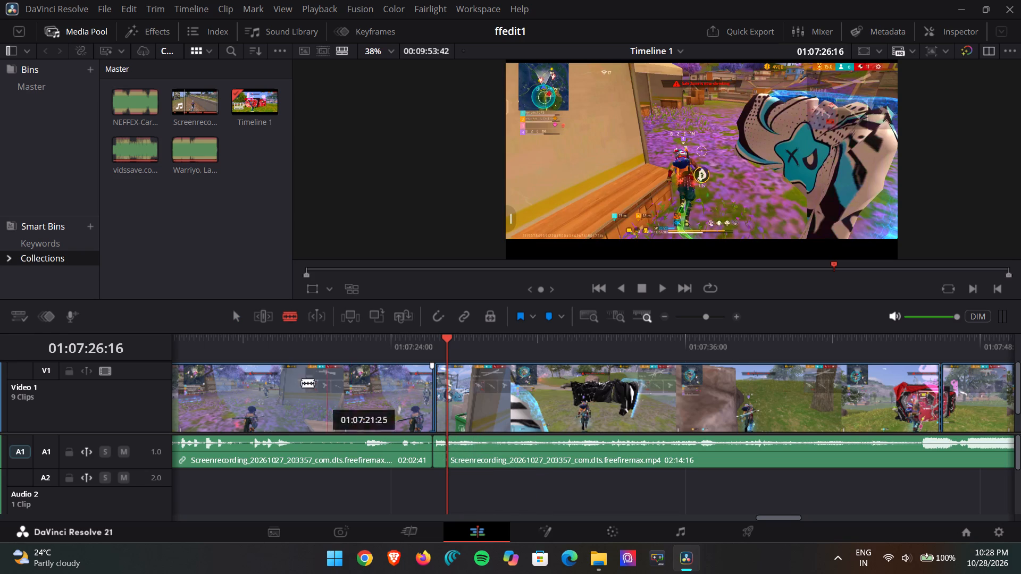
{"action": "left_click", "coordinate": [236, 319]}
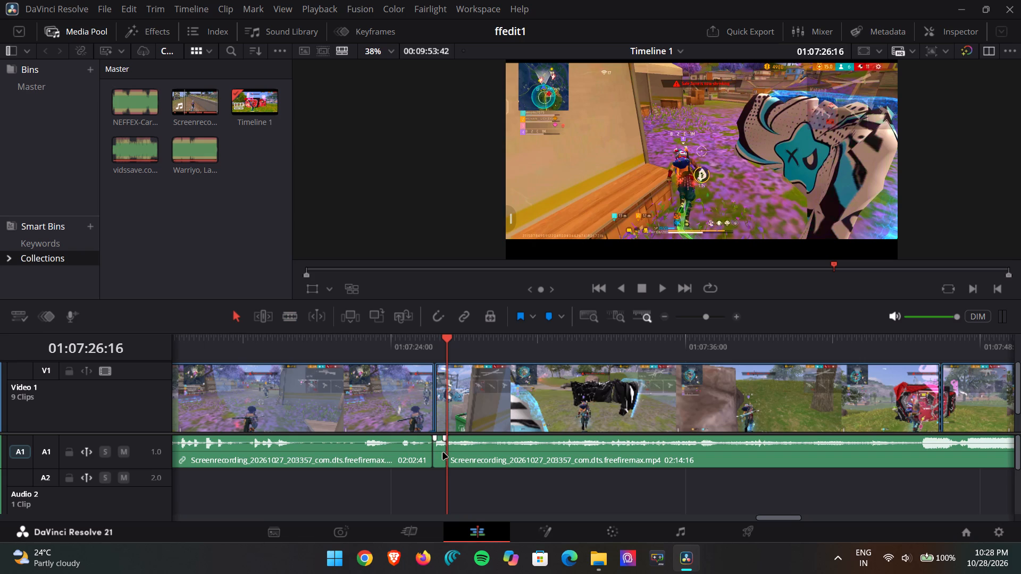
{"action": "left_click", "coordinate": [443, 453]}
{"action": "key", "text": "Delete"}
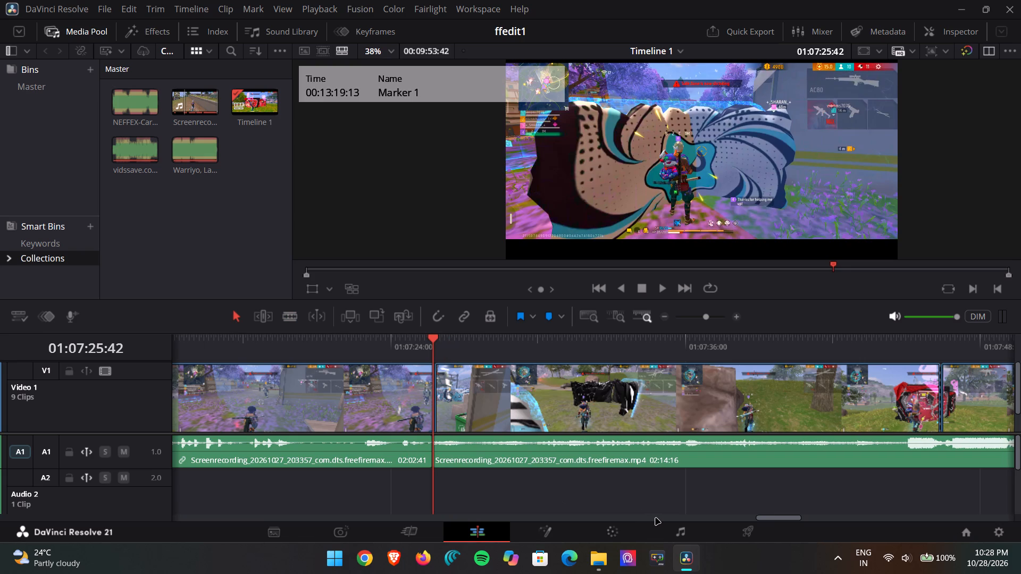
Play back the gameplay from the 01:07:25:42 cut to check picture against sound.
{"action": "left_click", "coordinate": [659, 287]}
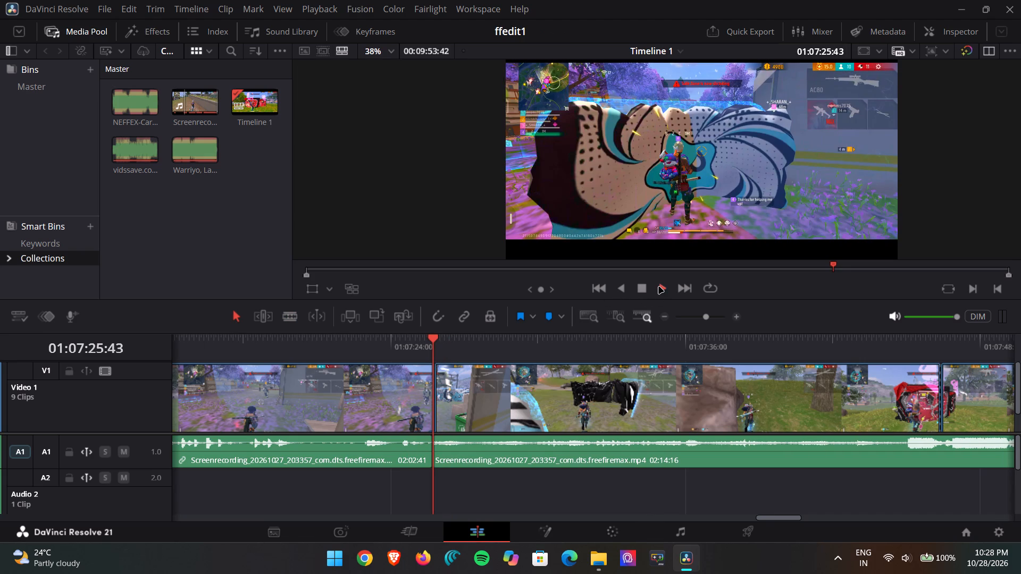
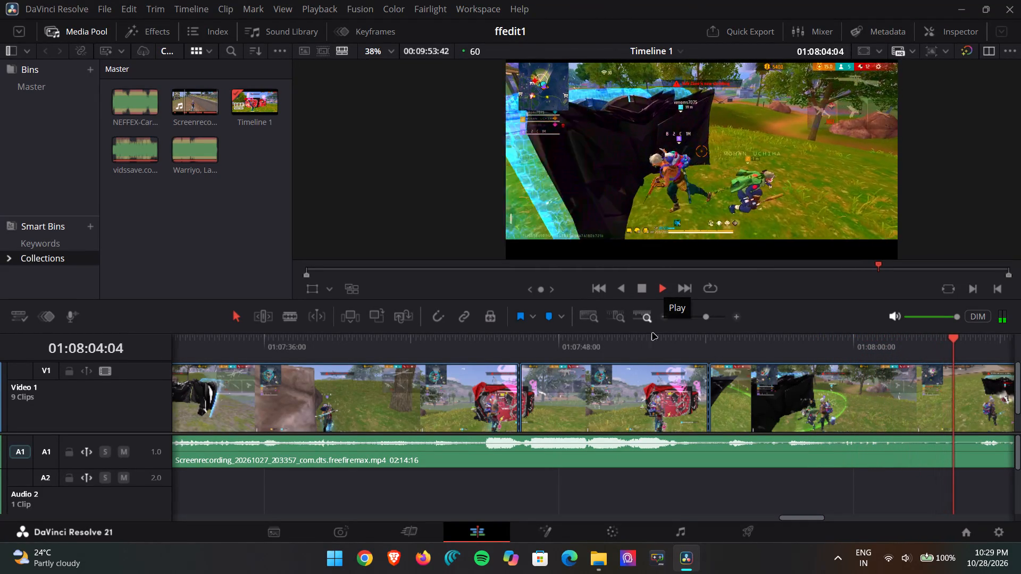
Review the gameplay footage playing in Timeline 1 and stop playback at about 01:08:52.
{"action": "scroll", "coordinate": [712, 365], "scroll_direction": "left", "scroll_amount": 2}
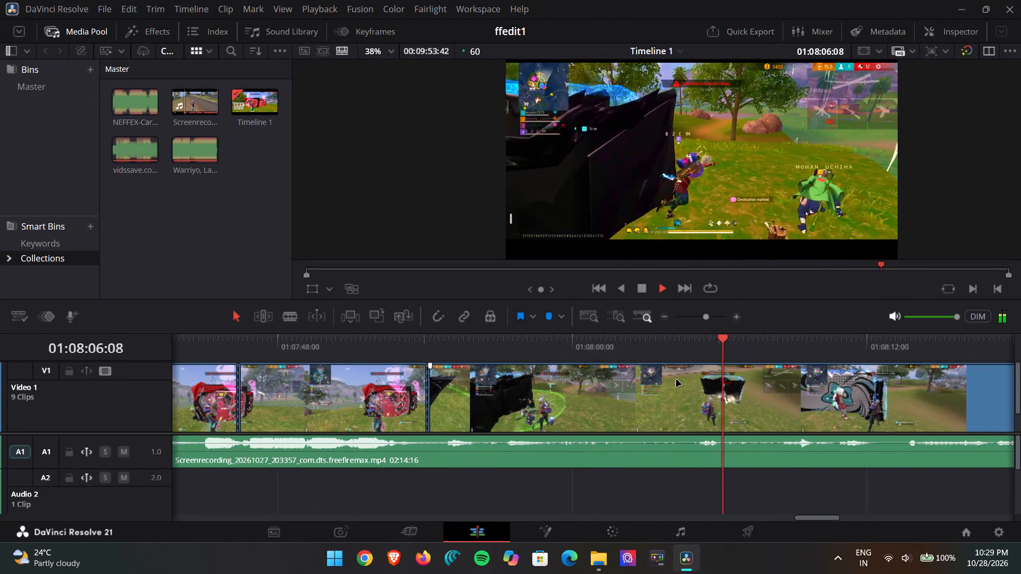
{"action": "scroll", "coordinate": [676, 380], "scroll_direction": "left", "scroll_amount": 1}
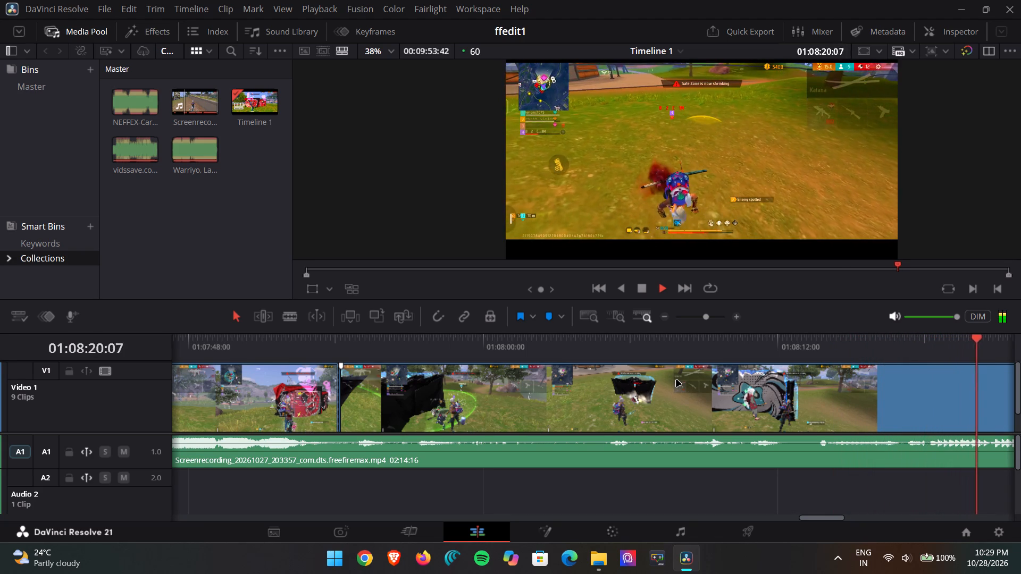
{"action": "scroll", "coordinate": [676, 380], "scroll_direction": "left", "scroll_amount": 1}
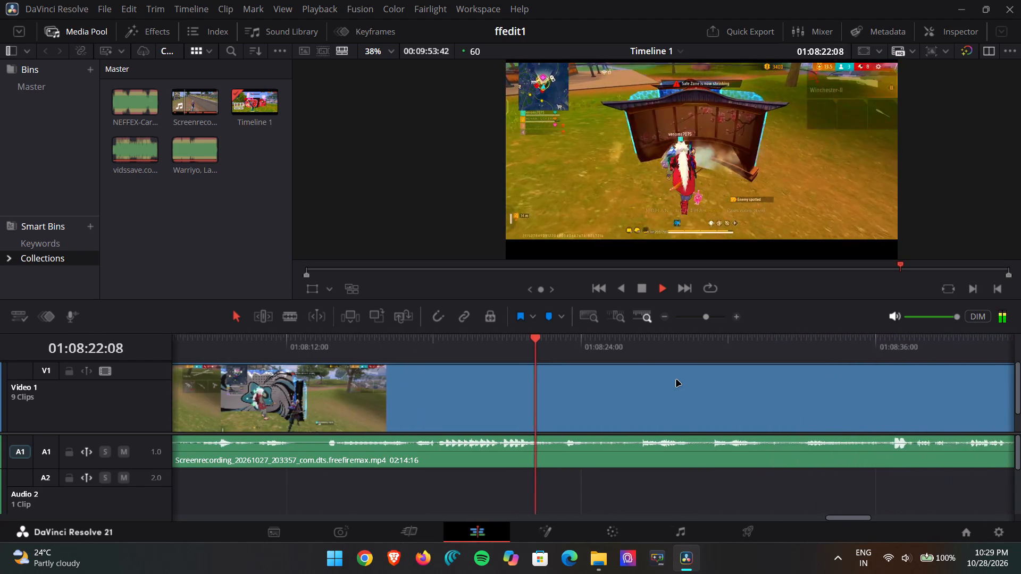
{"action": "scroll", "coordinate": [676, 380], "scroll_direction": "left", "scroll_amount": 1}
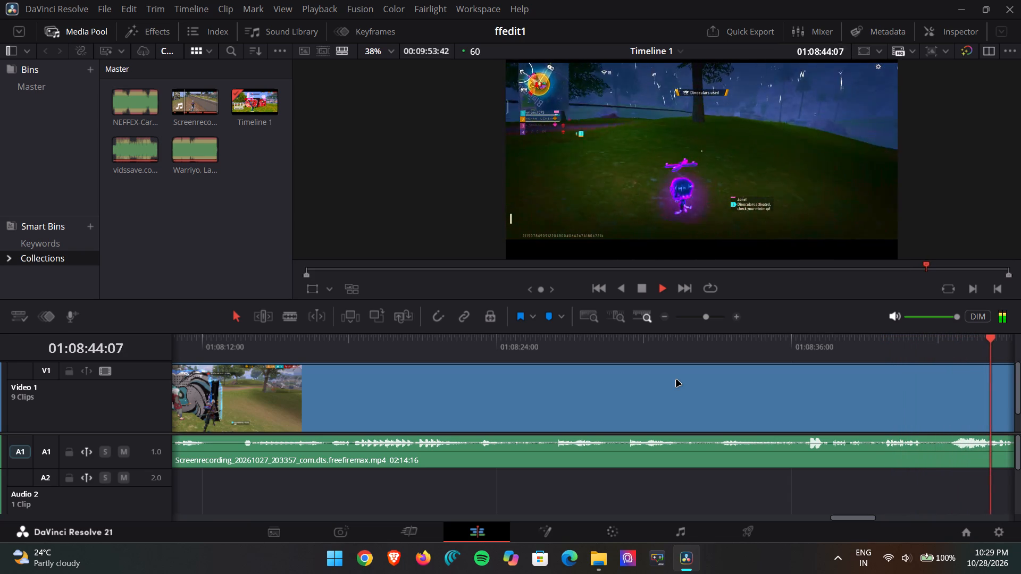
{"action": "scroll", "coordinate": [676, 380], "scroll_direction": "left", "scroll_amount": 1}
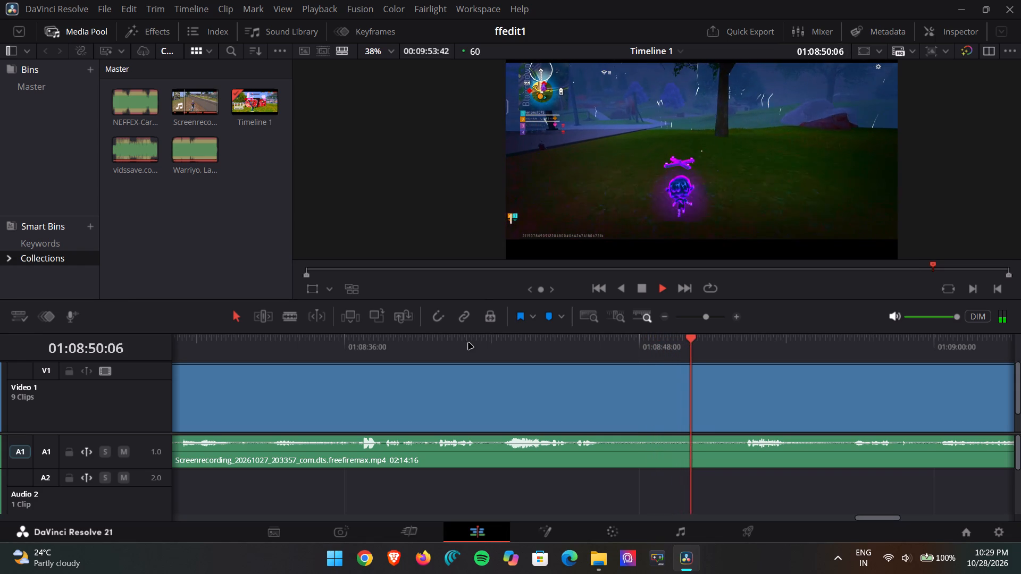
{"action": "left_click", "coordinate": [640, 289]}
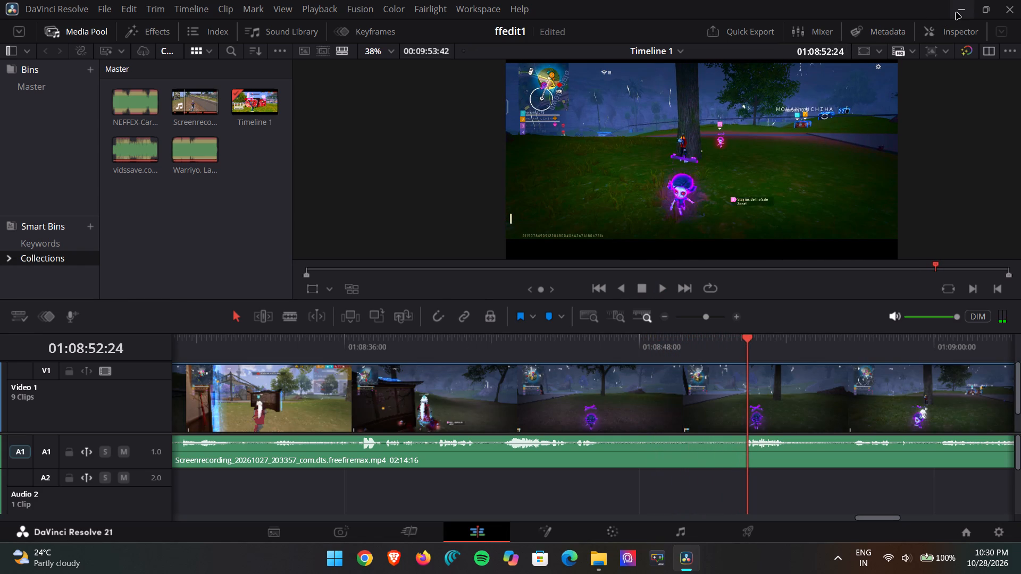
Minimize the video editor and the window behind it to show the desktop.
{"action": "left_click", "coordinate": [956, 13]}
{"action": "left_click", "coordinate": [934, 16]}
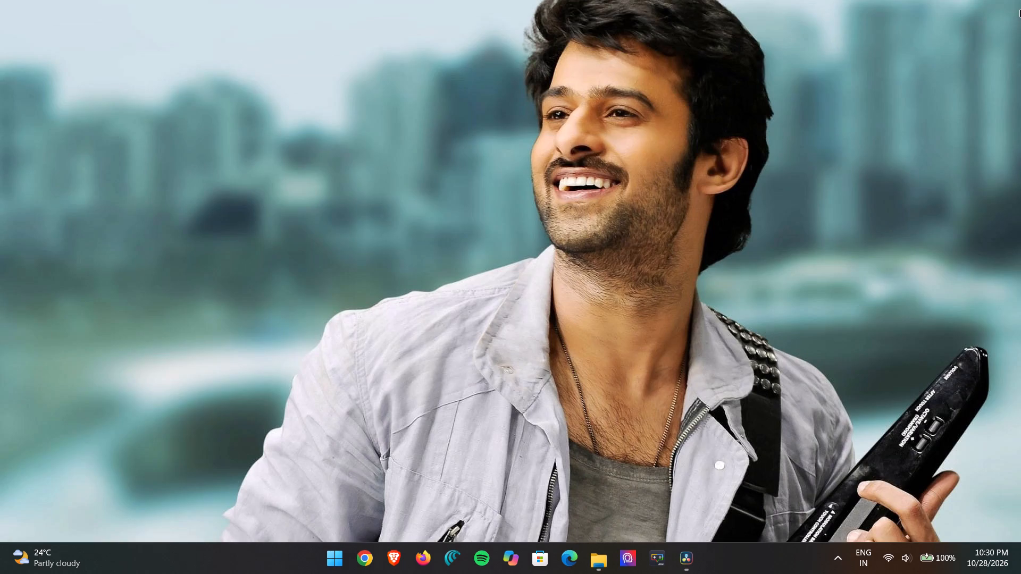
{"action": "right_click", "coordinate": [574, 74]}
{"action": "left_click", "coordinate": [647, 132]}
Open the Windows quick-link menu of system tools and power options.
{"action": "key", "text": "super+x"}
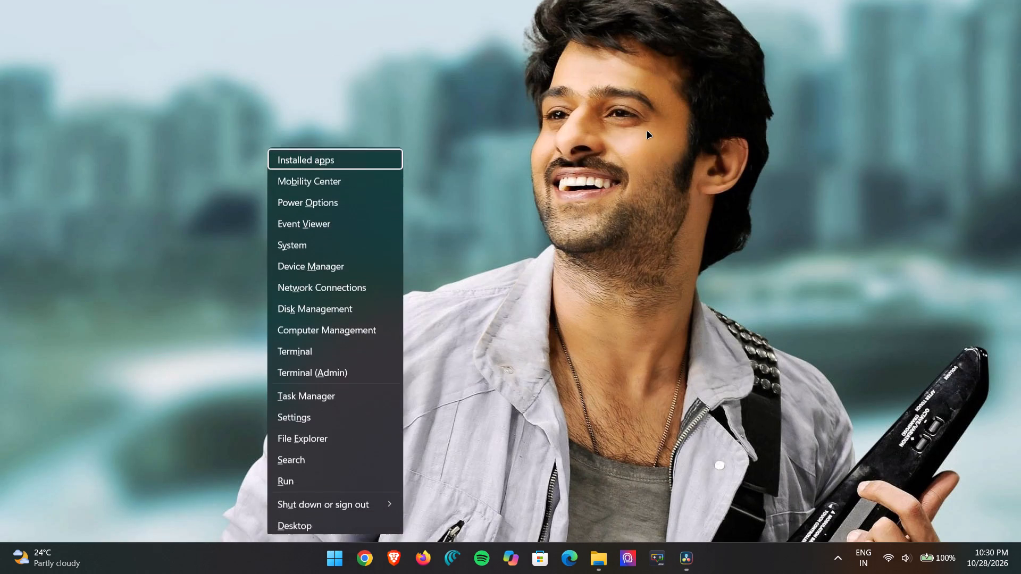